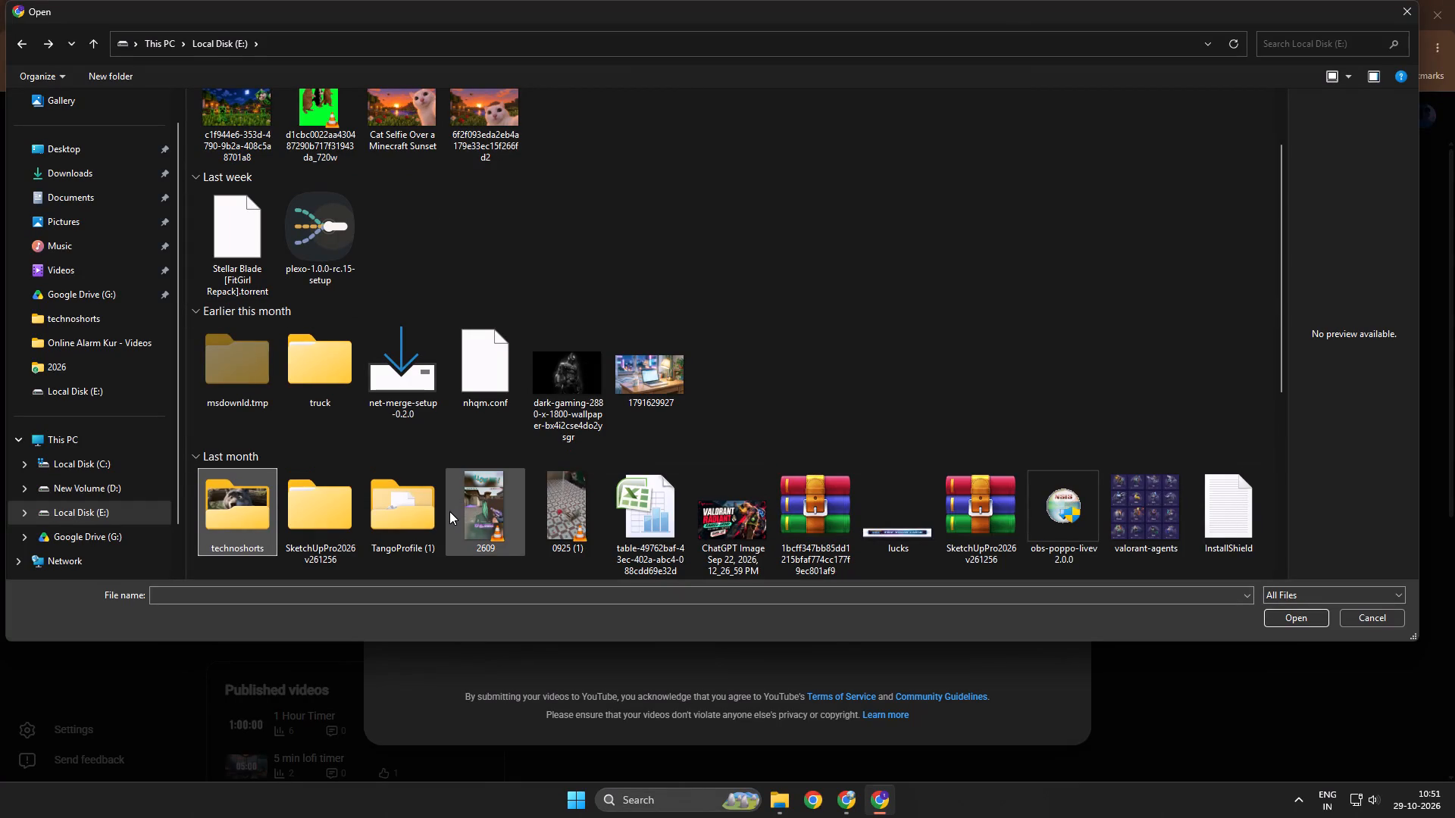
# Look through the contents of Local Disk (E:) for items whose names start with T.
pyautogui.scroll(-1, 554, 473)
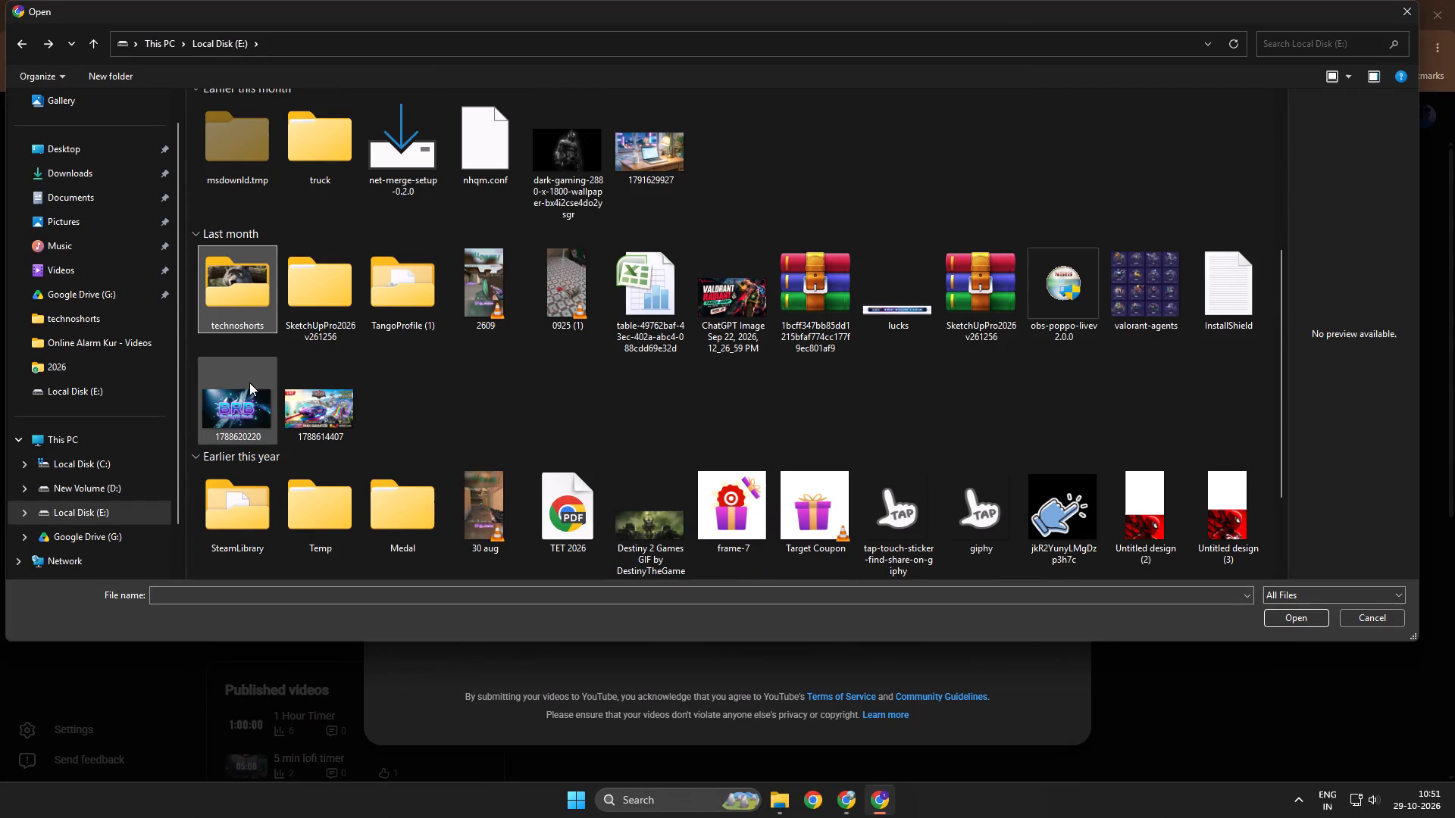
pyautogui.scroll(1, 391, 315)
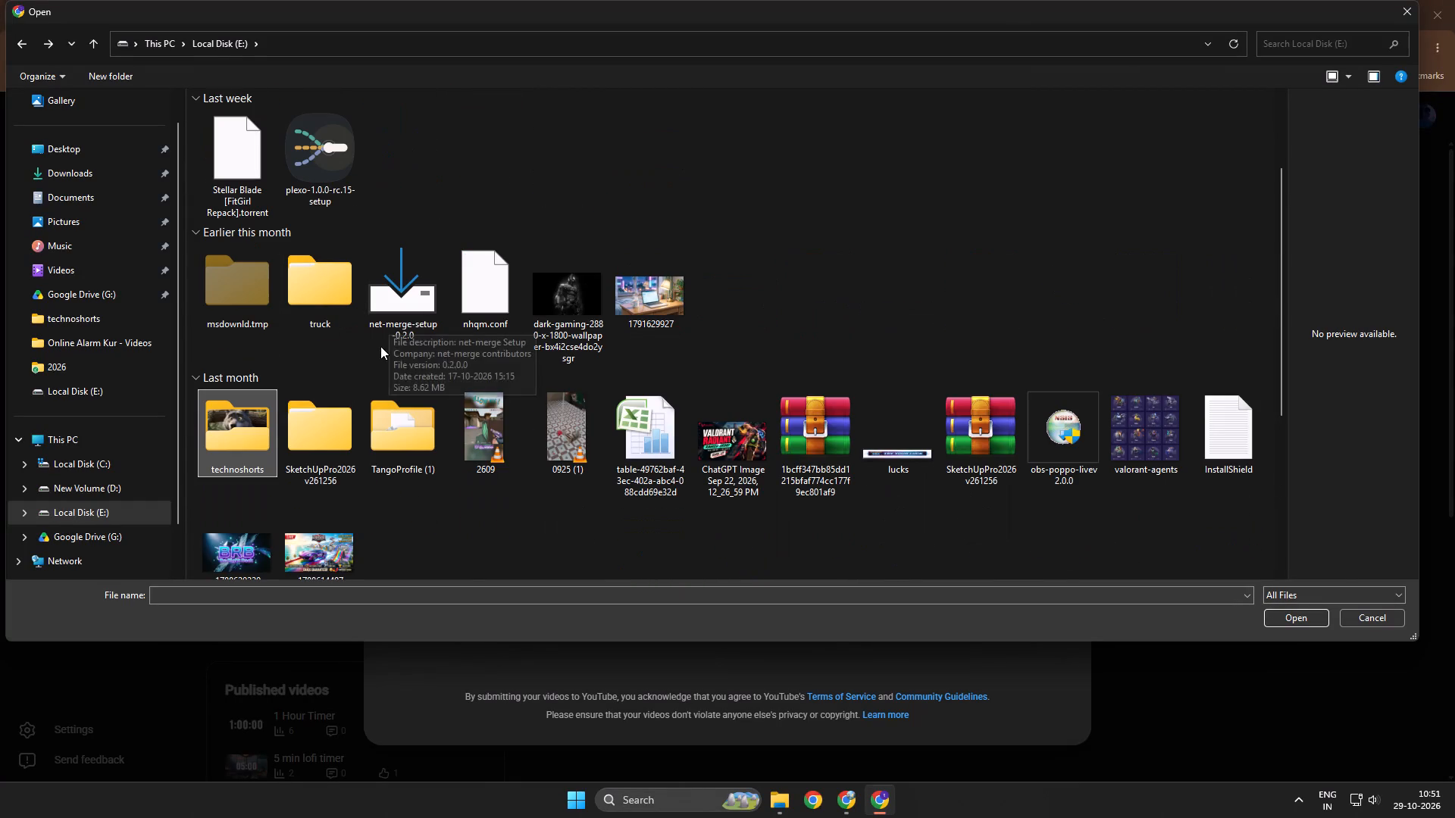
pyautogui.press('t')
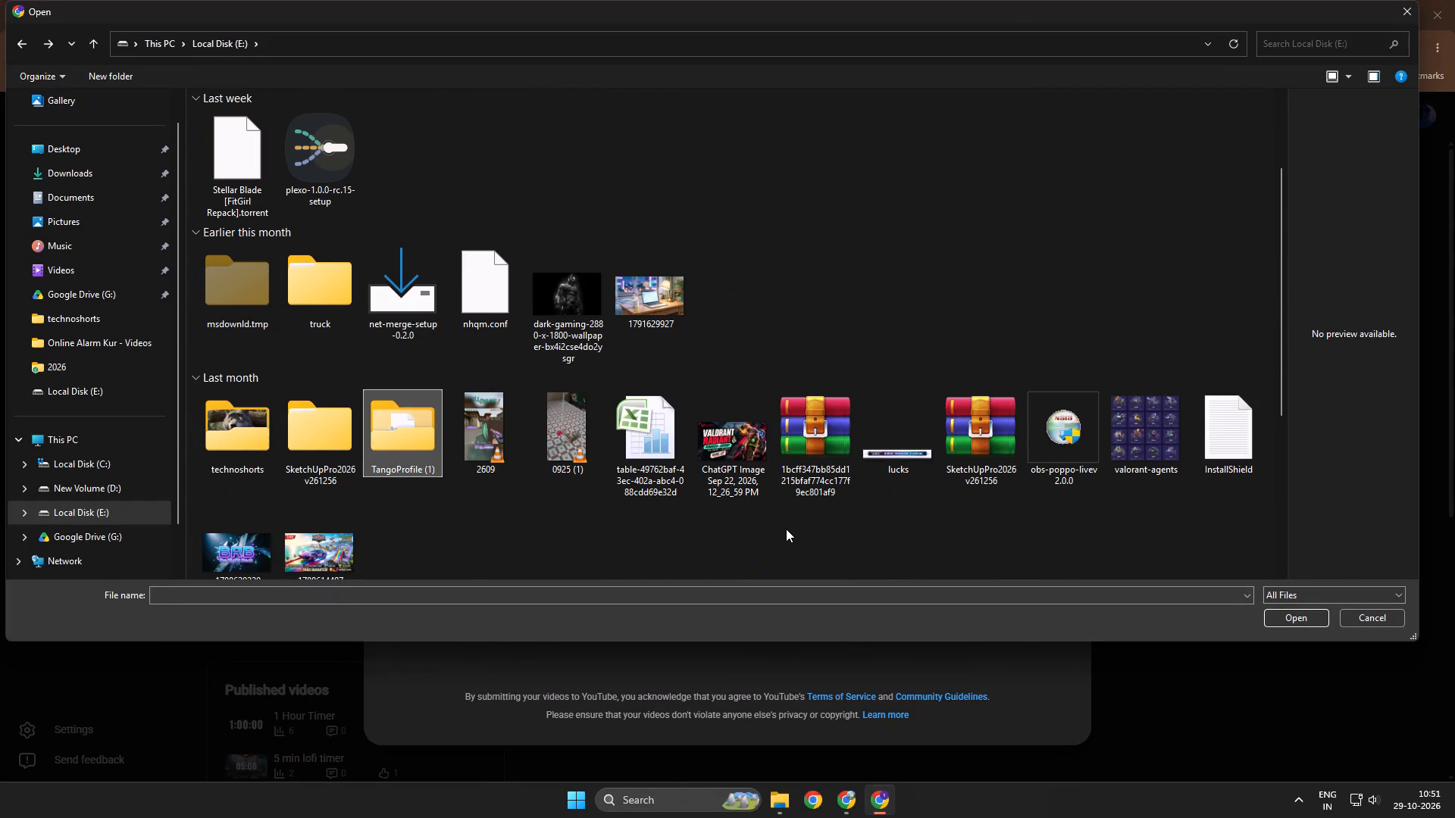
pyautogui.write('TT')
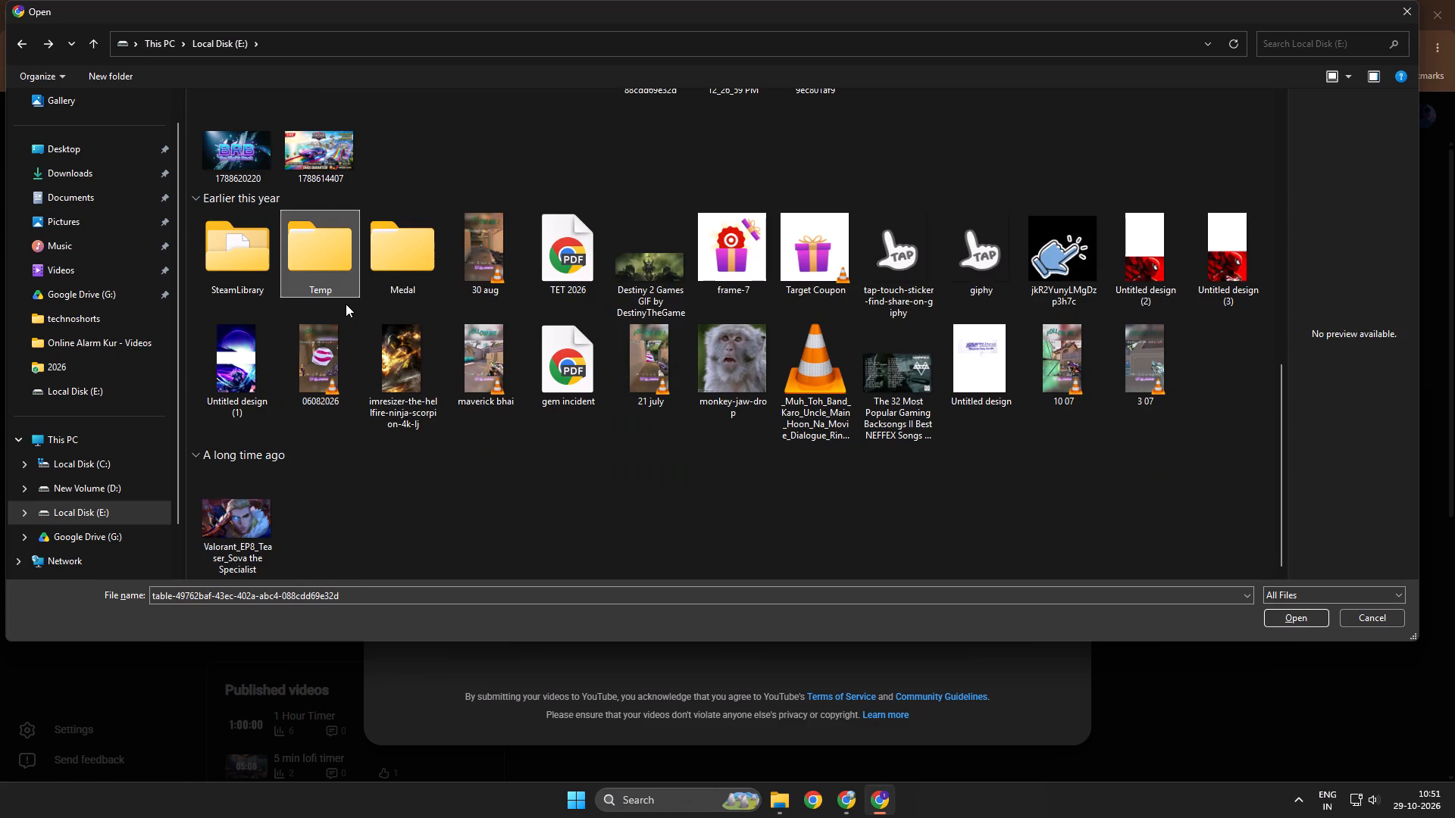
pyautogui.write('TTT')
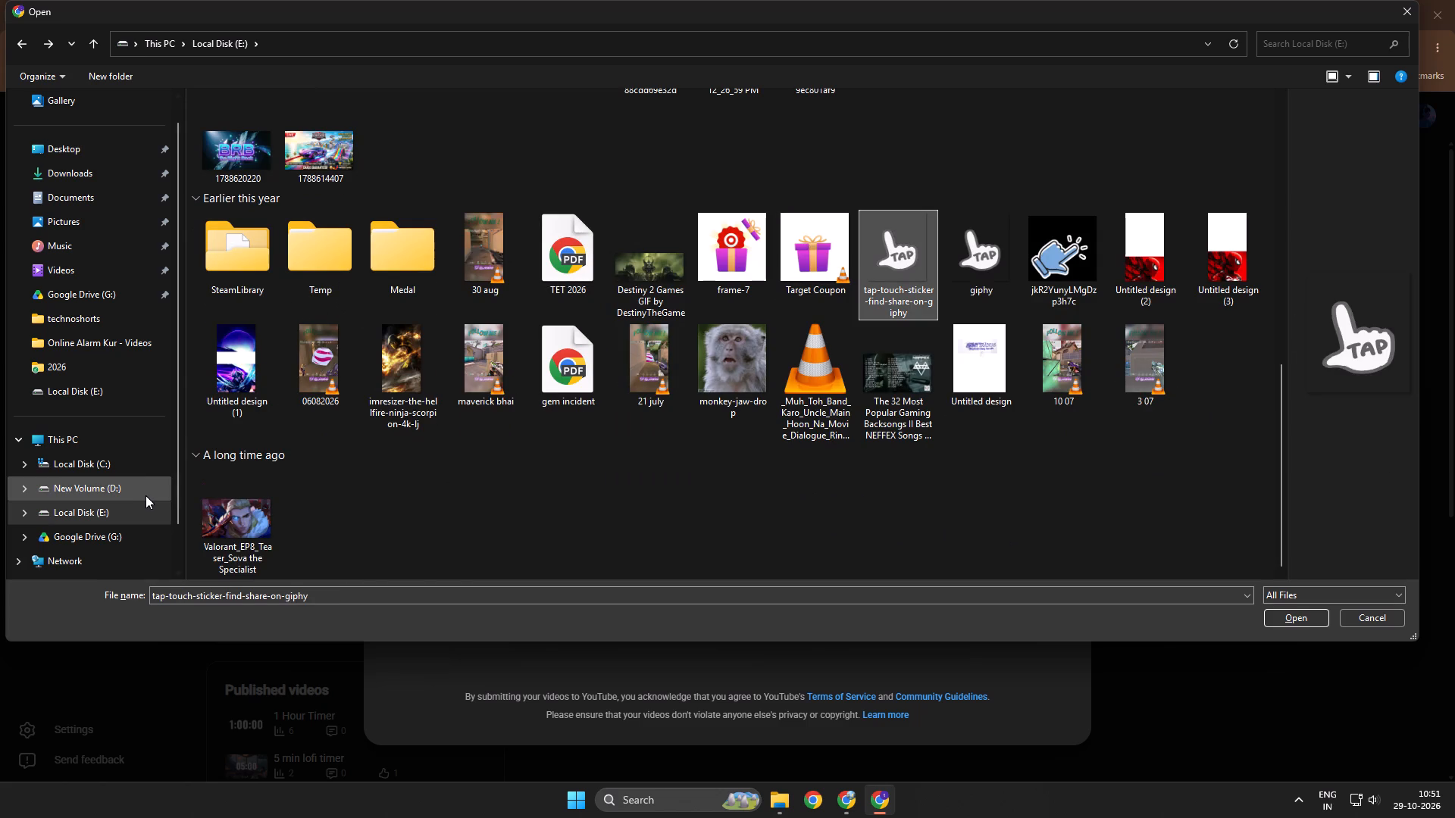
# Open the Online Alarm Kur - Videos folder inside the timer folder on New Volume (D:).
pyautogui.click(145, 493)
pyautogui.click(620, 299)
pyautogui.click(644, 255)
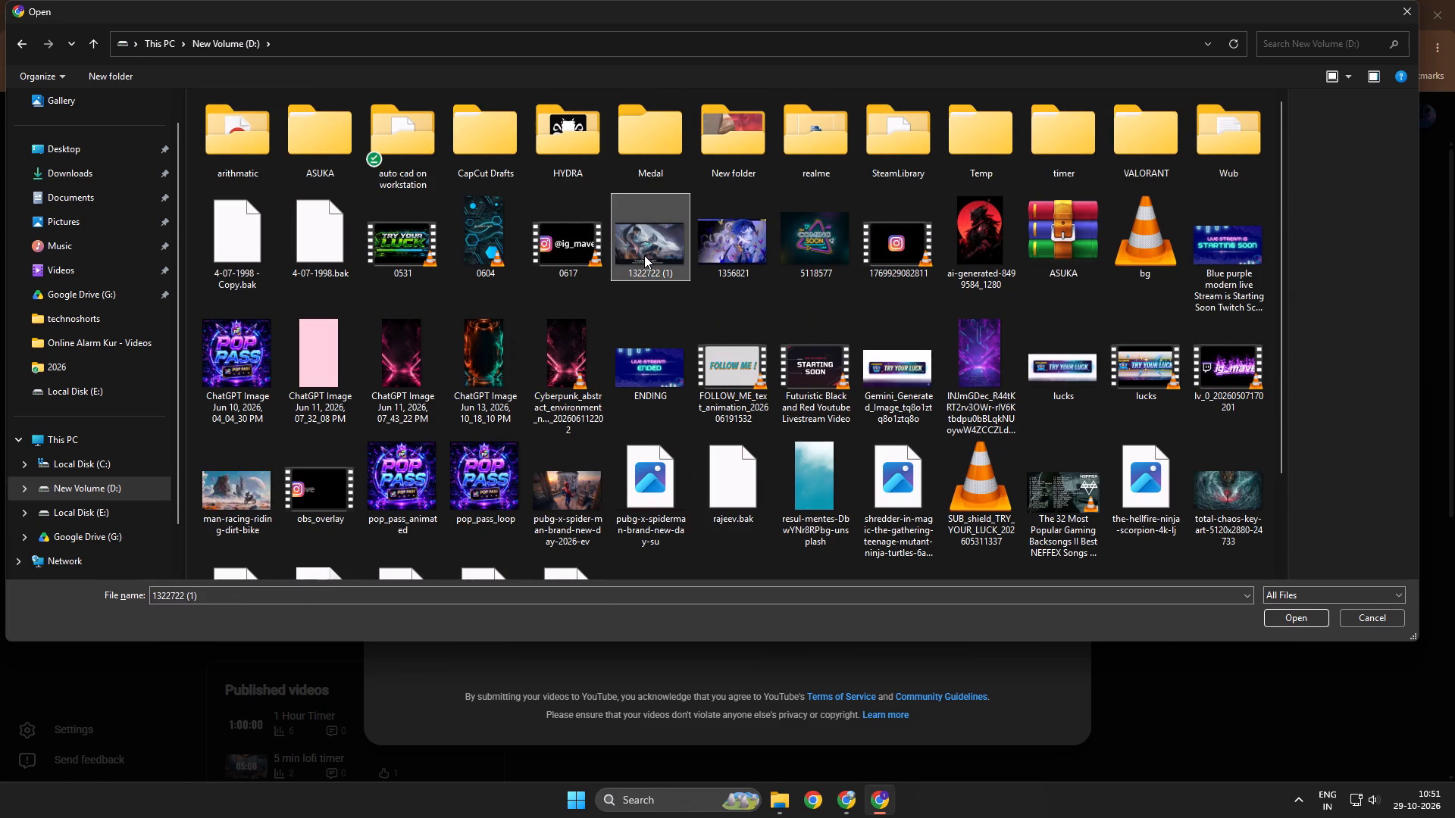
pyautogui.press('t')
pyautogui.doubleClick(1075, 158)
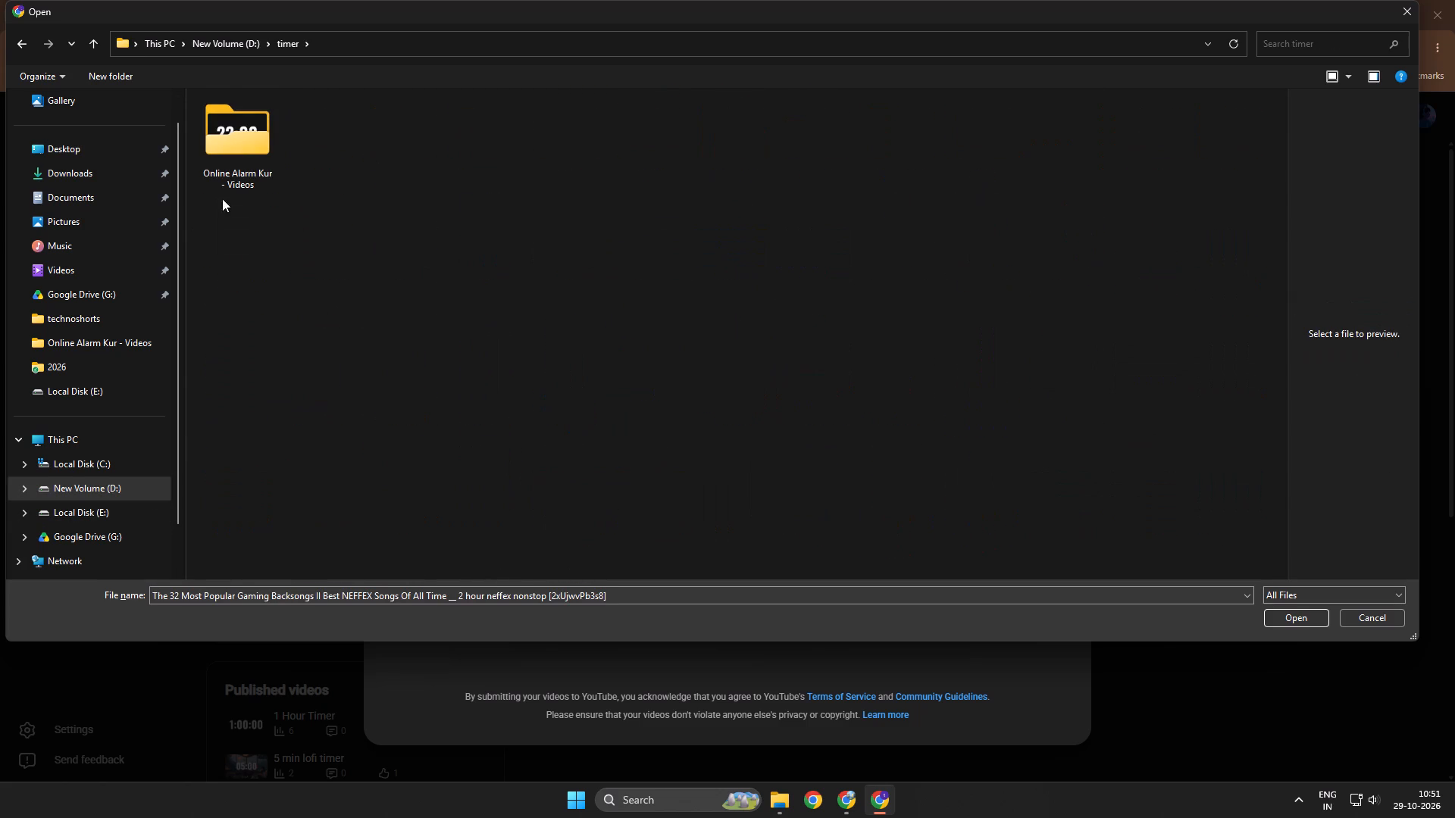
pyautogui.doubleClick(236, 183)
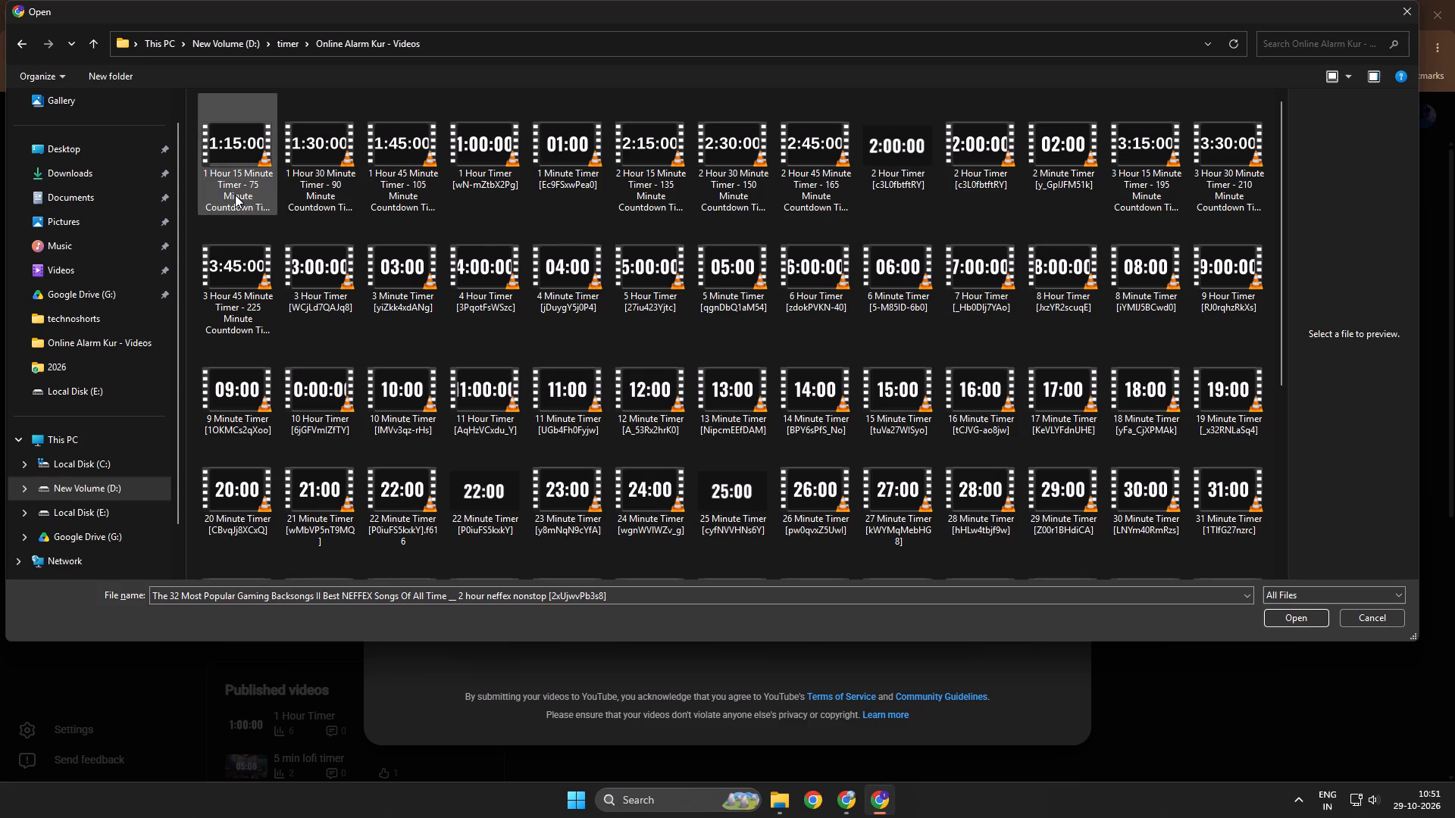
# Choose the 1 Hour 30 Minute Timer - 90 Minute Countdown Timer video as the file to upload.
pyautogui.click(337, 161)
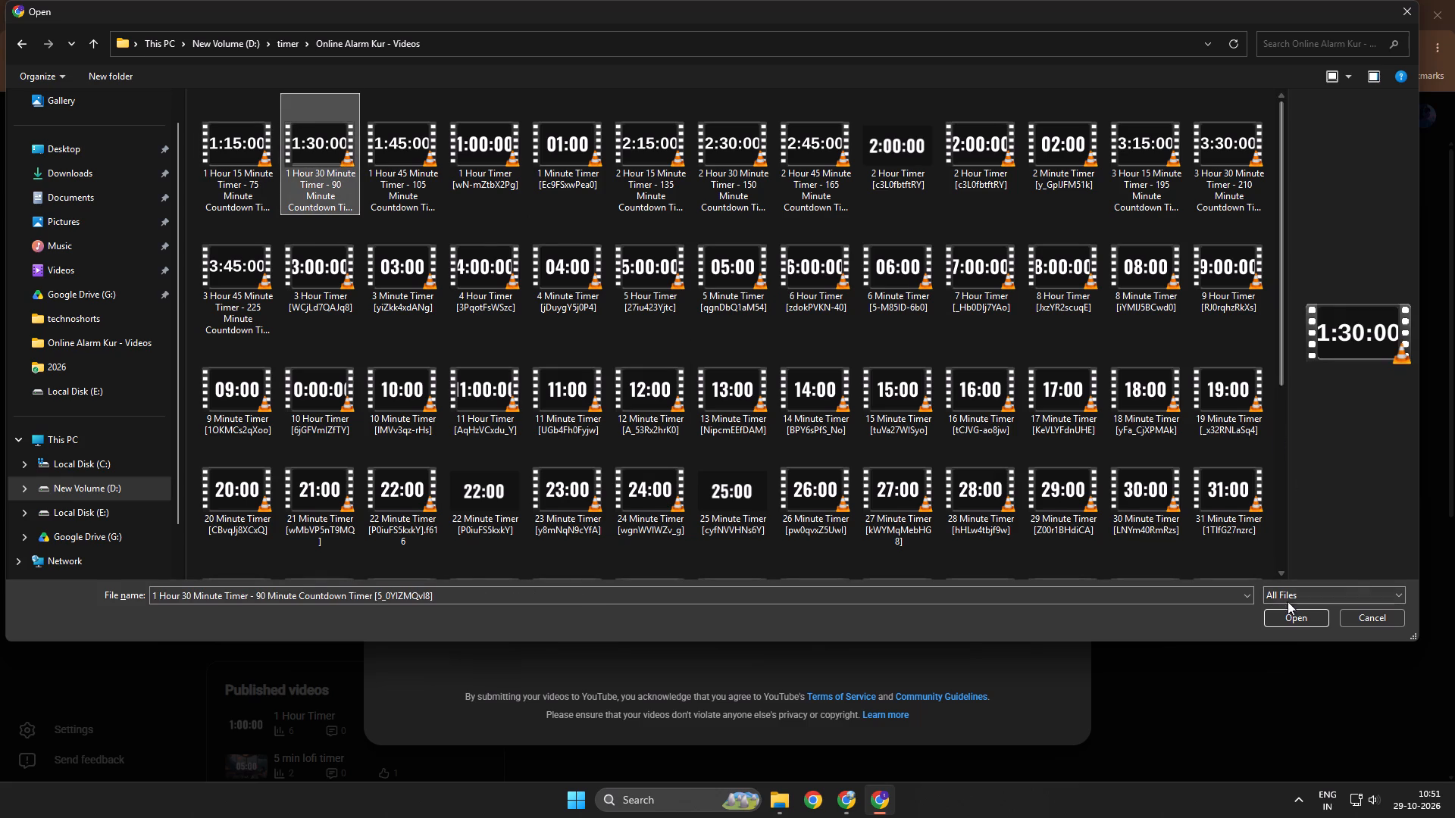
pyautogui.click(1281, 613)
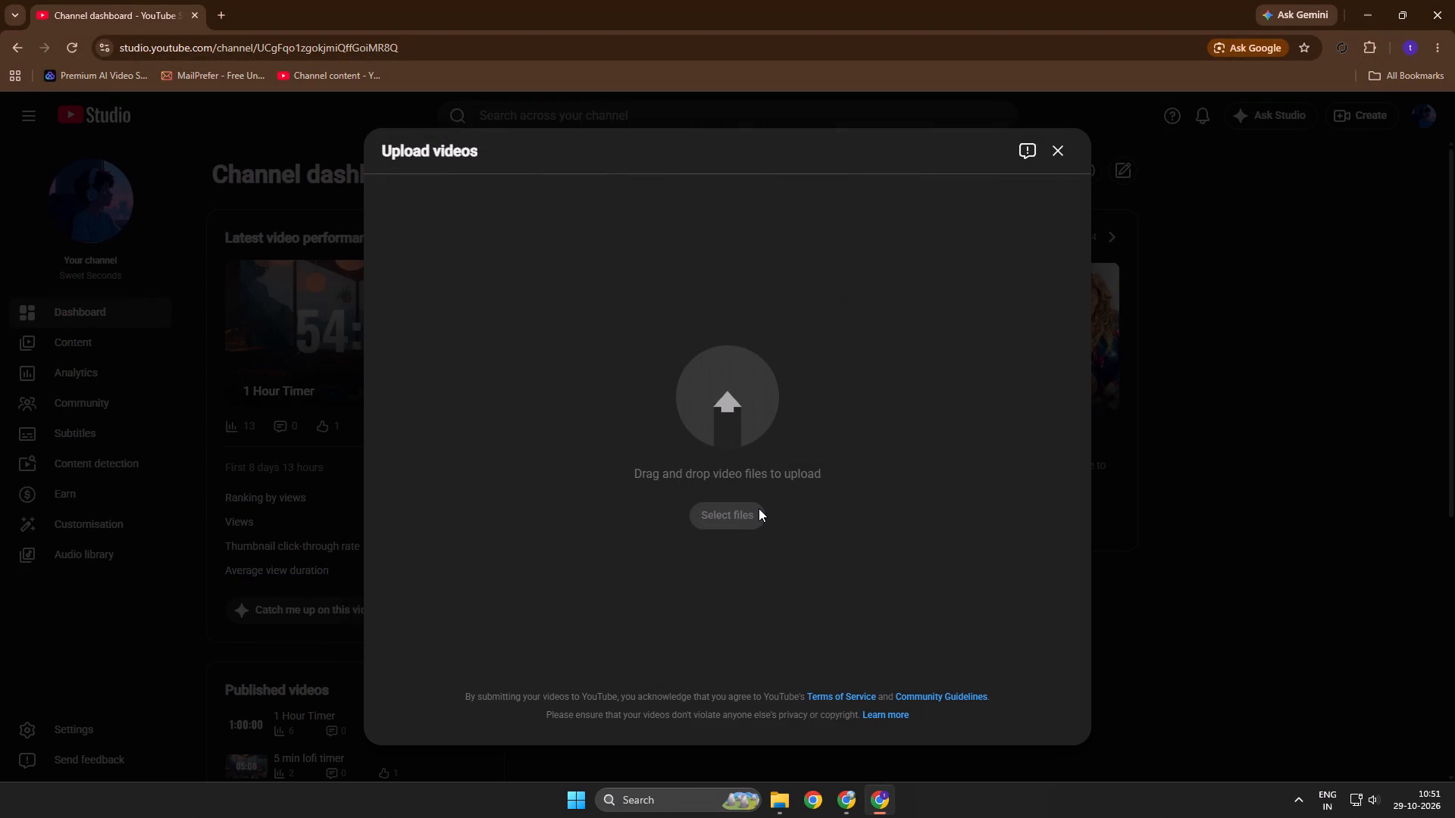
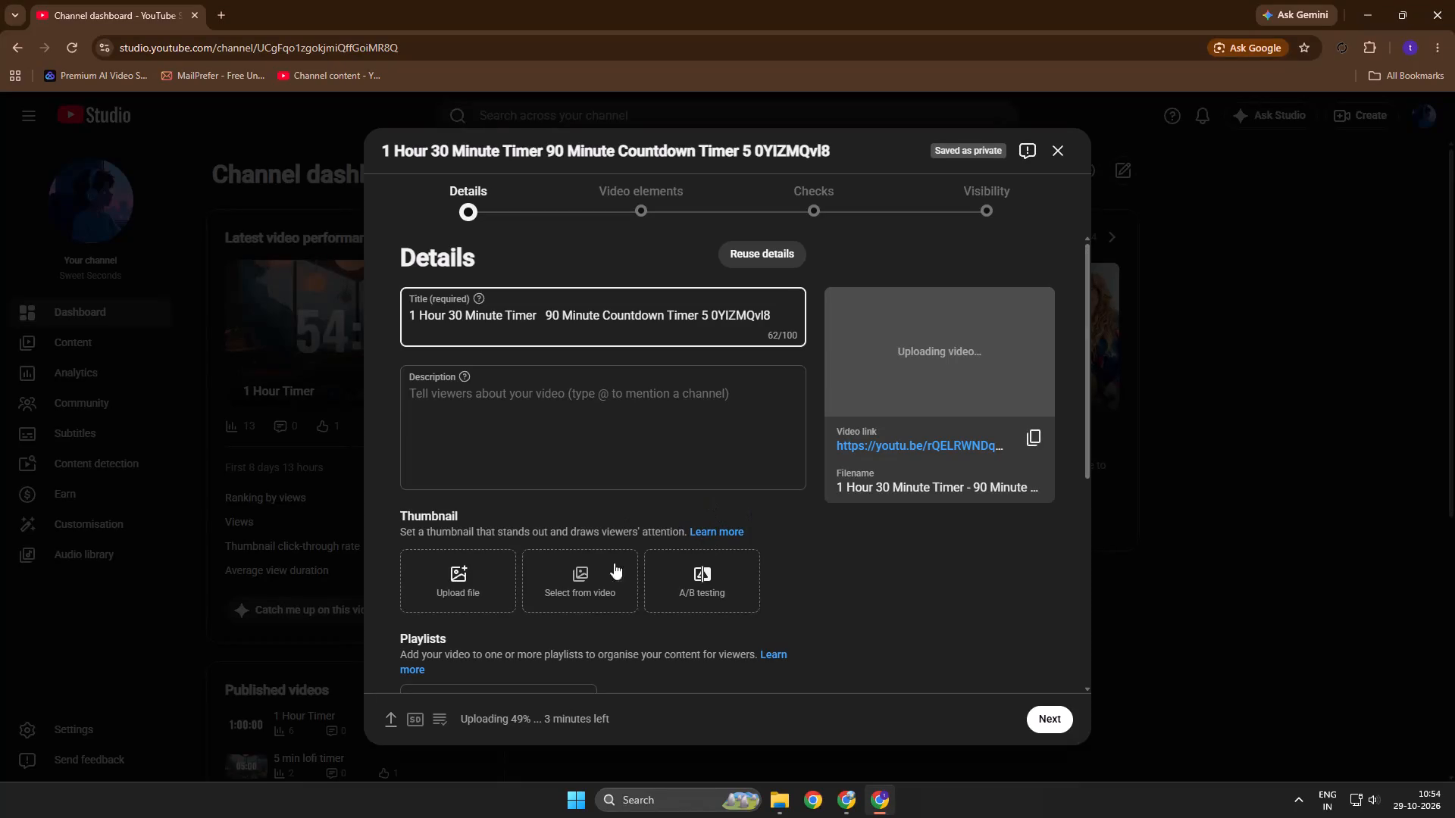
# Change the video title to "90 Minute Countdown Timer 1 Hour 30 Minute Timer", removing the trailing duplicate phrase and code.
pyautogui.scroll(2, 631, 587)
pyautogui.moveTo(544, 314); pyautogui.dragTo(697, 320)
pyautogui.hotkey('ctrl', 'c')
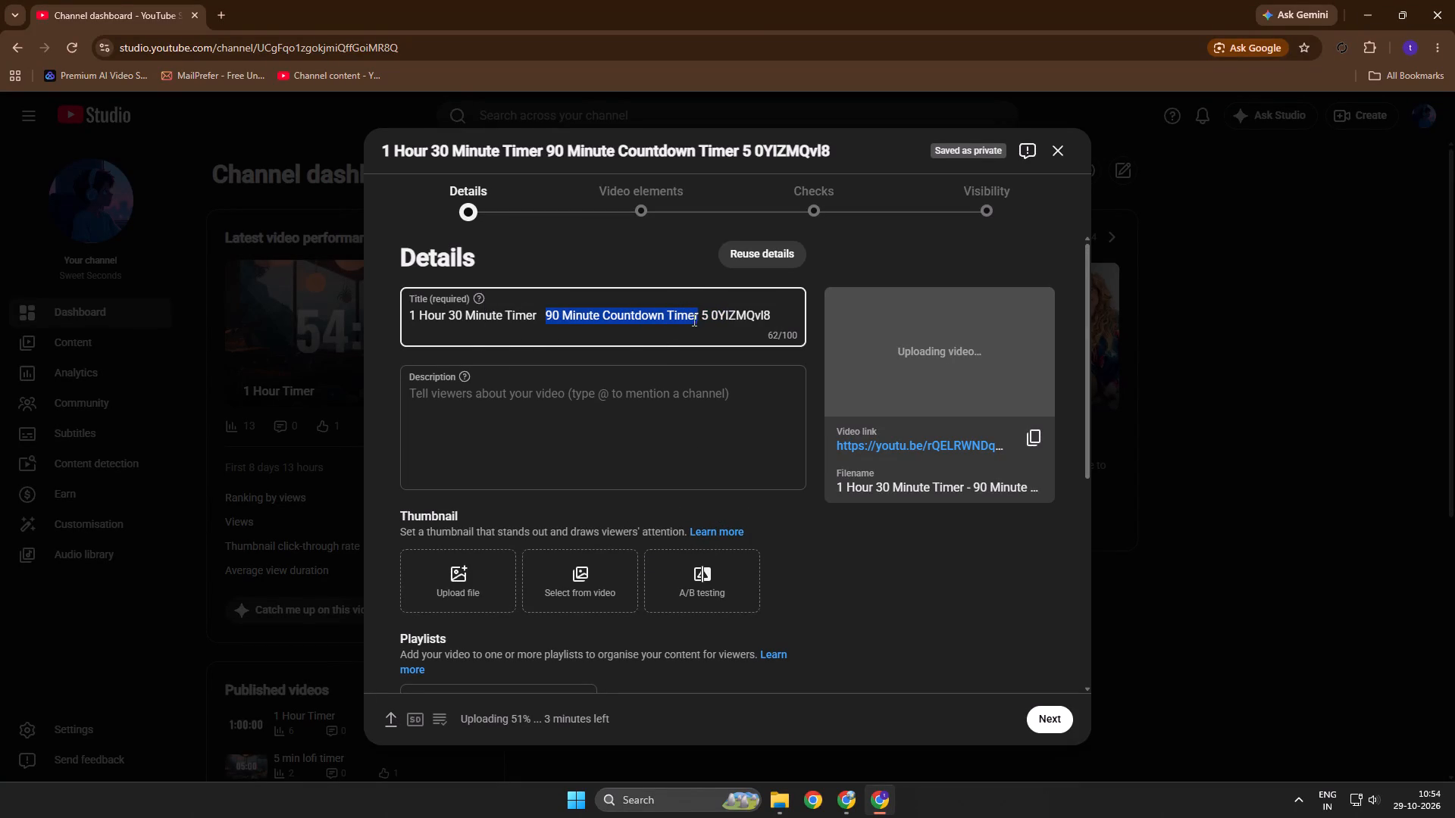
pyautogui.moveTo(408, 316); pyautogui.dragTo(531, 315)
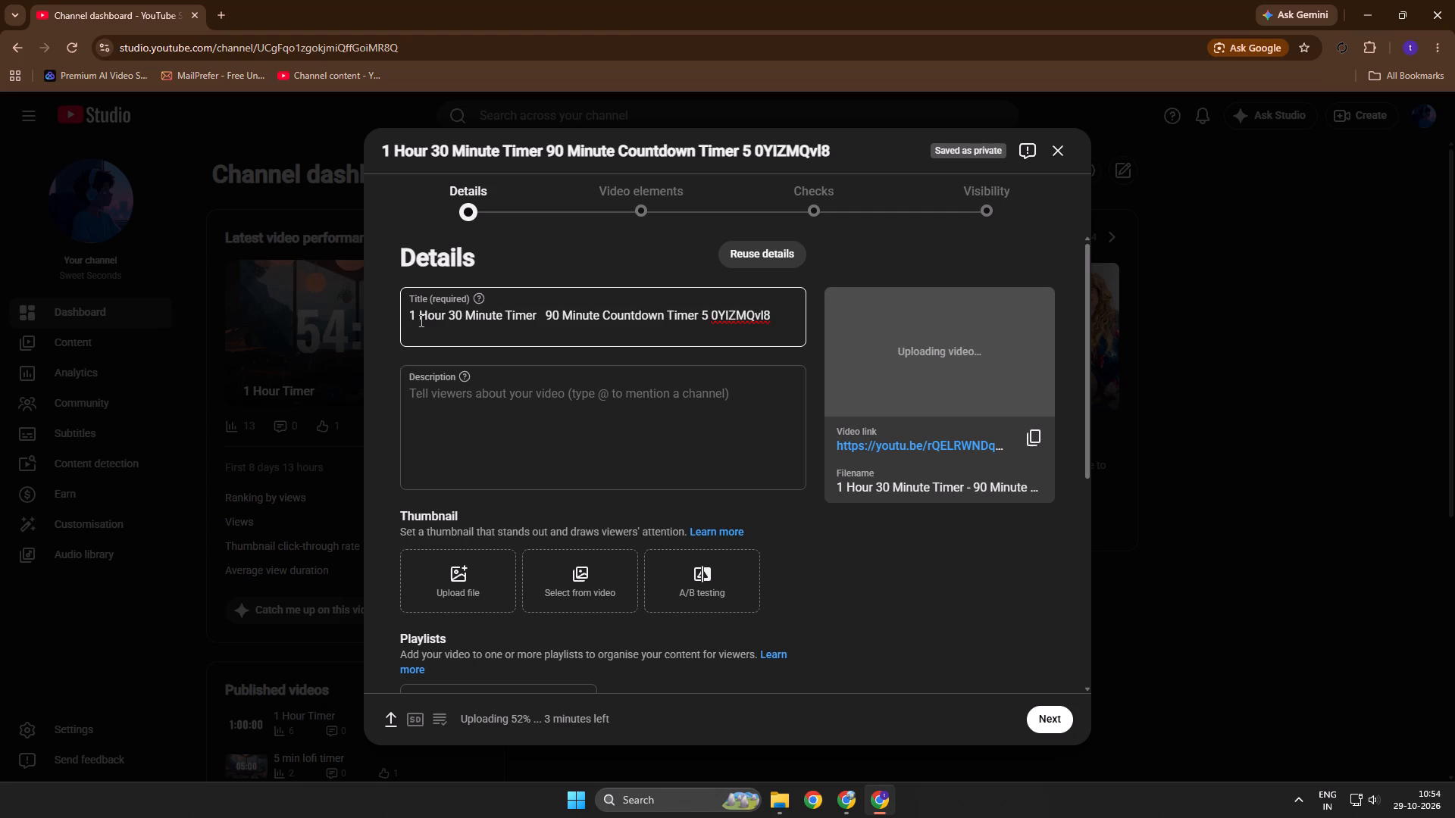
pyautogui.click(413, 319)
pyautogui.click(411, 318)
pyautogui.hotkey('ctrl', 'v')
pyautogui.press('space')
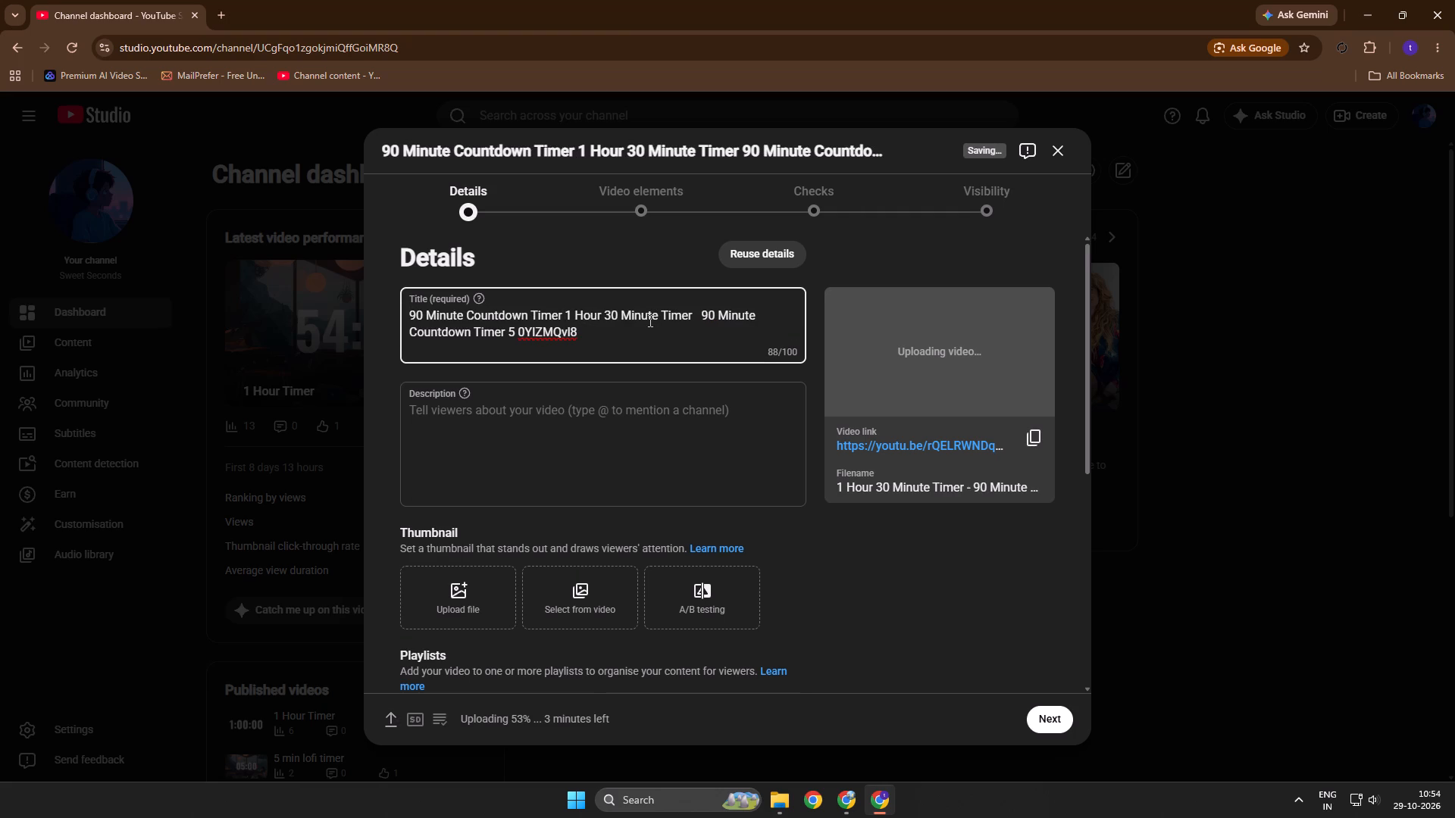
pyautogui.moveTo(698, 317); pyautogui.dragTo(560, 333)
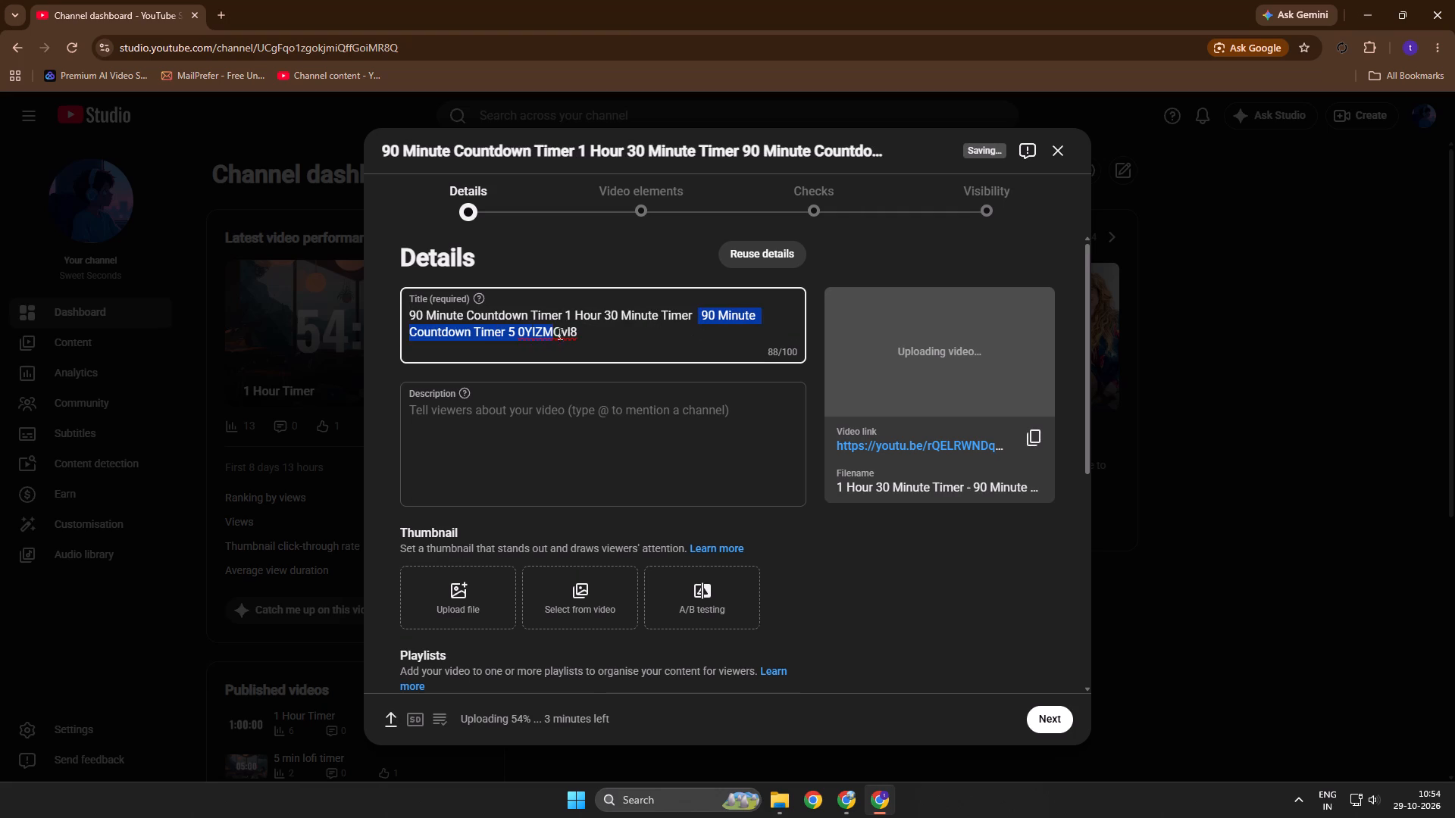
pyautogui.moveTo(560, 333); pyautogui.dragTo(584, 333)
pyautogui.press('BackSpace')
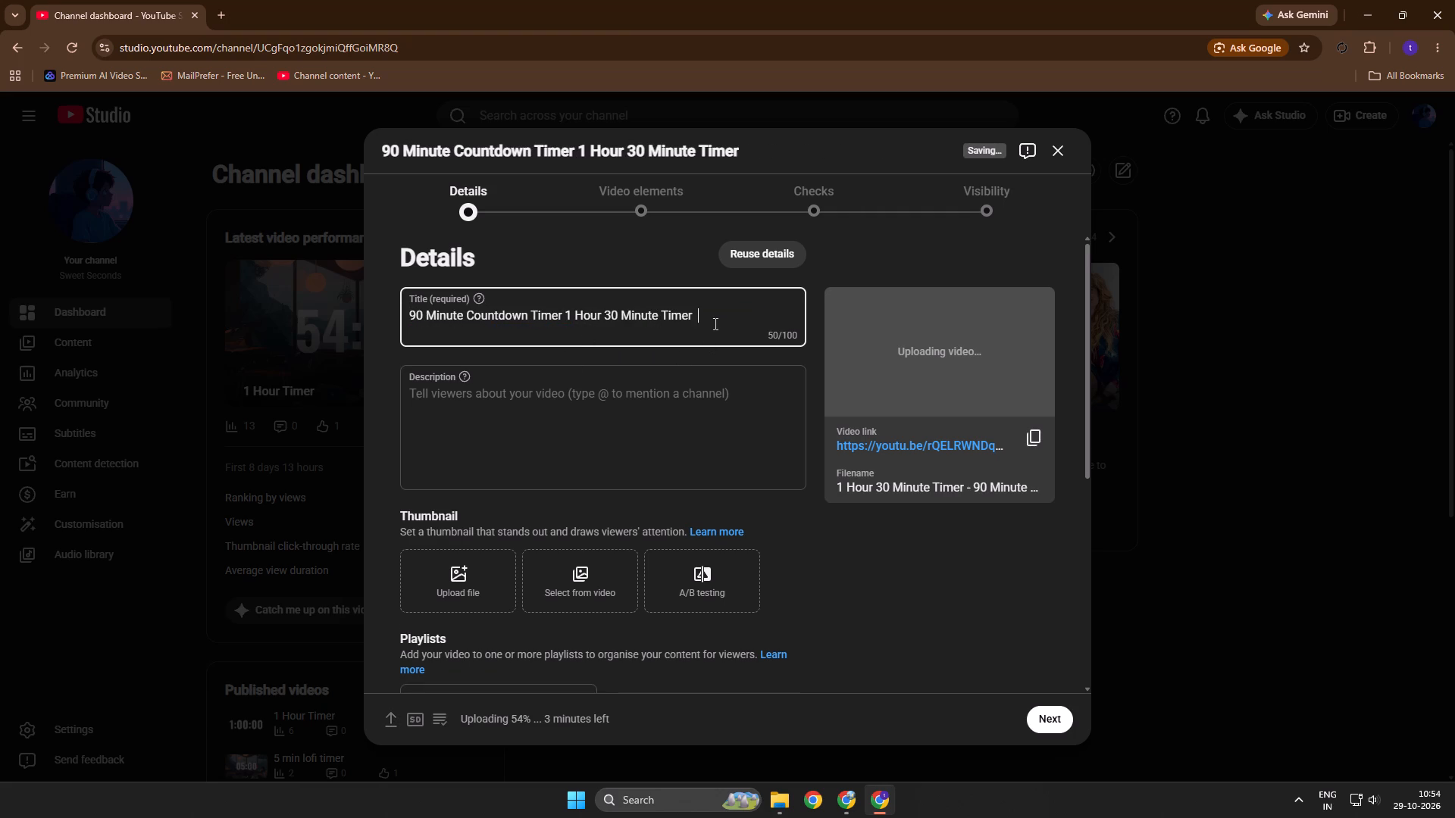
# Copy the full video title into the description.
pyautogui.moveTo(714, 320); pyautogui.dragTo(352, 323)
pyautogui.hotkey('ctrl', 'c')
pyautogui.click(481, 398)
pyautogui.hotkey('ctrl', 'v')
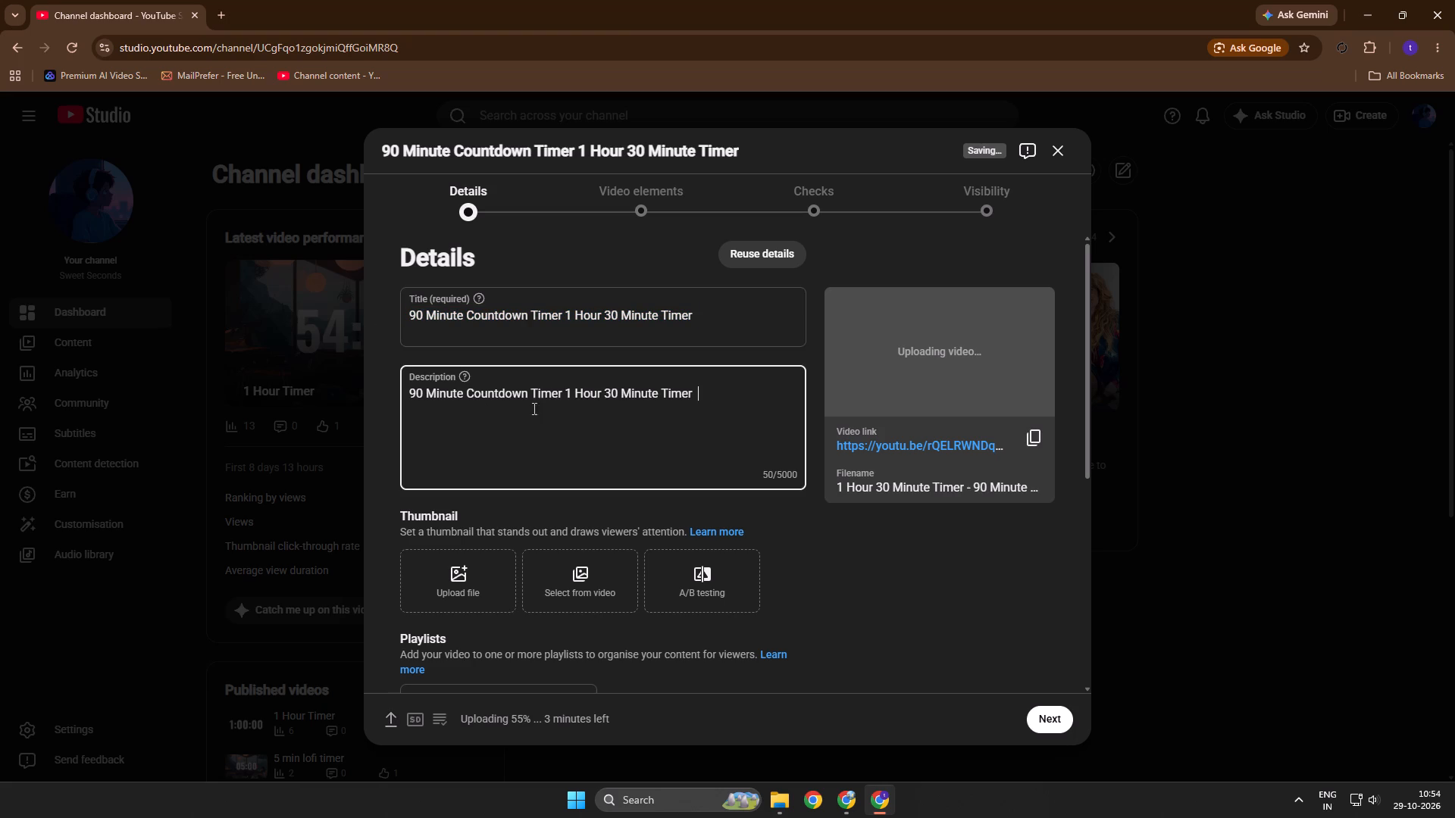
# Set the video's audience to "No, it's not Made for Kids".
pyautogui.scroll(-4, 577, 446)
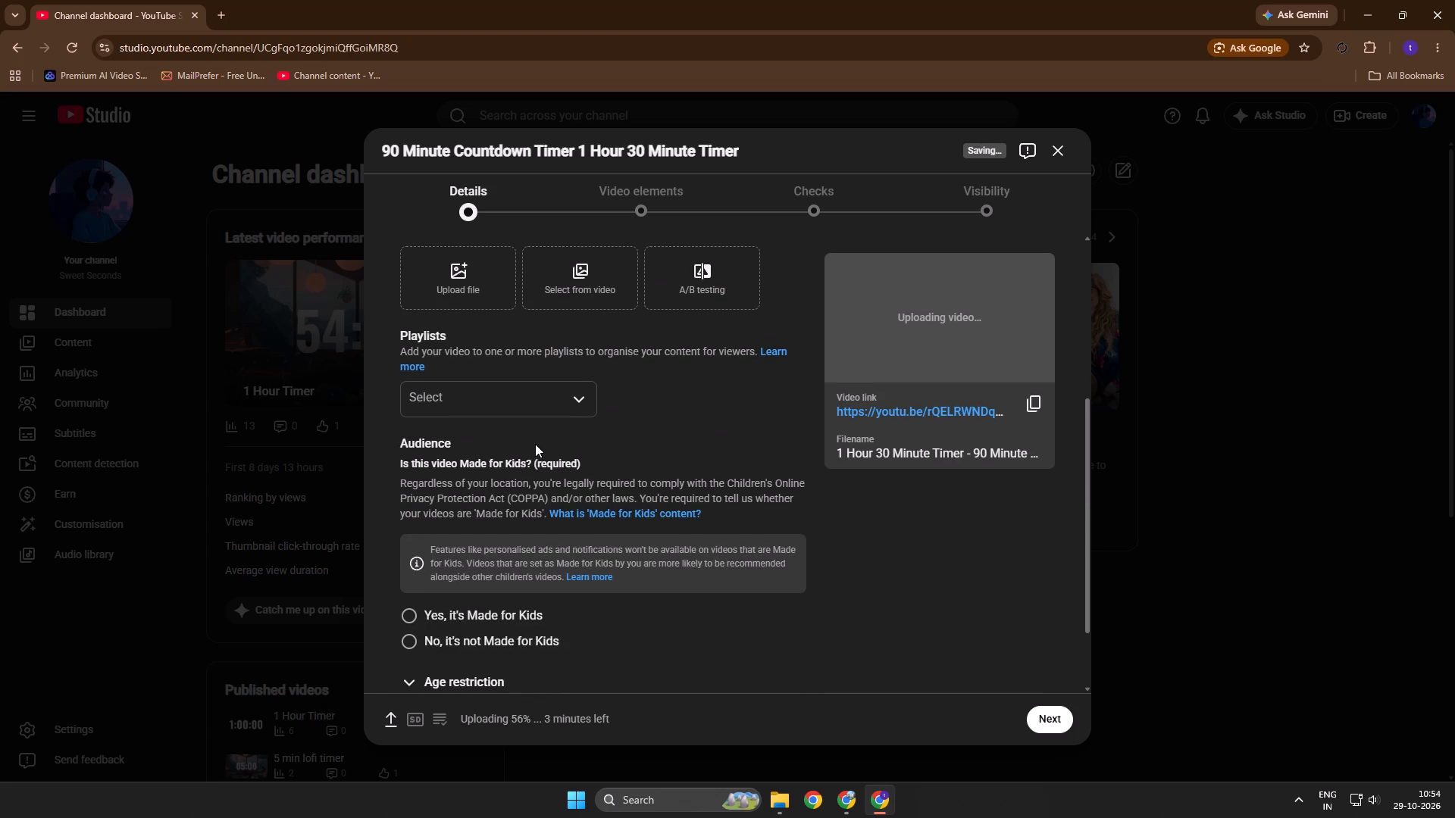
pyautogui.scroll(-3, 535, 444)
pyautogui.click(464, 547)
pyautogui.scroll(-5, 486, 532)
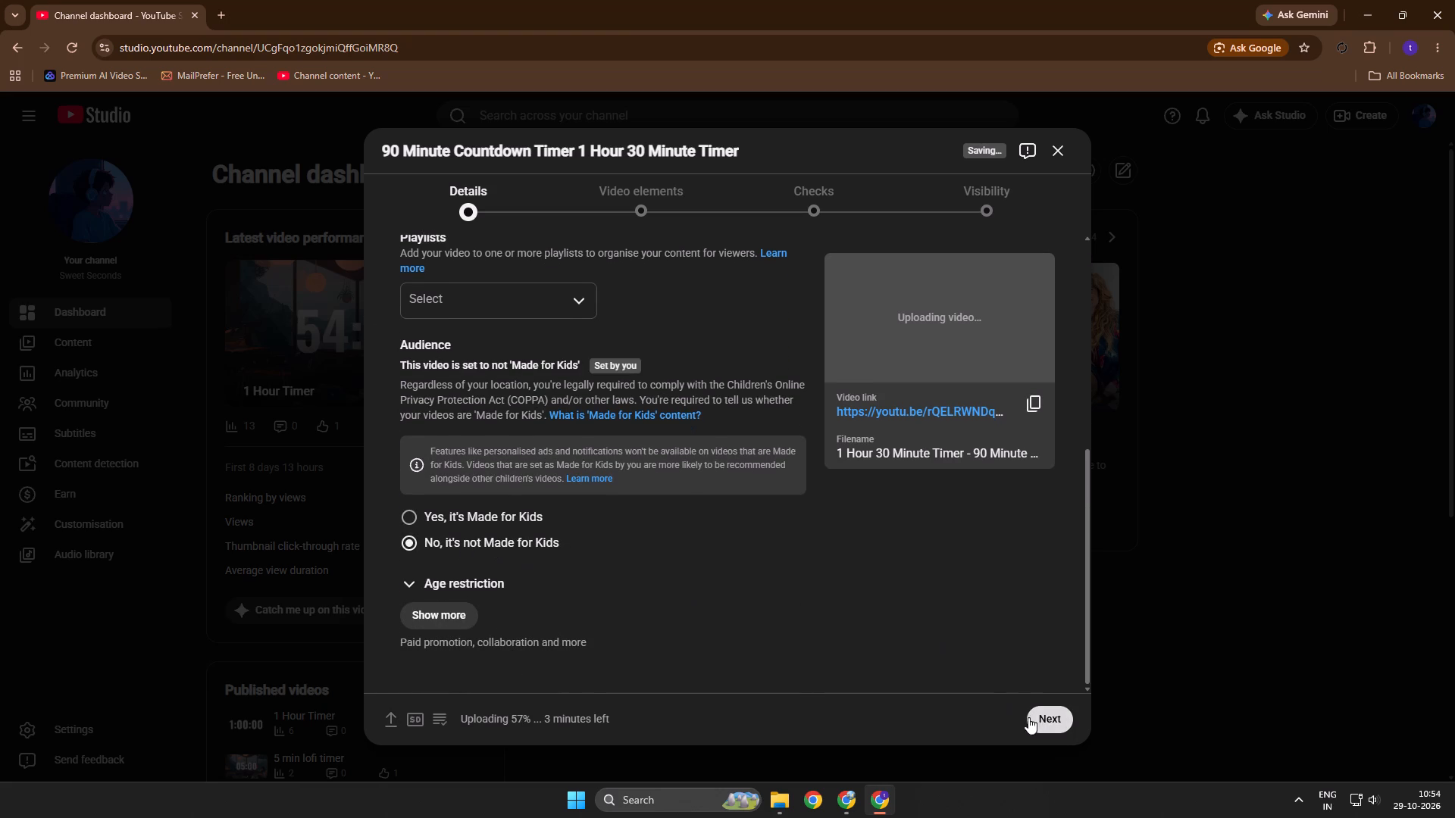
# Advance through video elements and checks, set the visibility to Public, save the video and dismiss the upload notice.
pyautogui.click(1033, 714)
pyautogui.click(1046, 713)
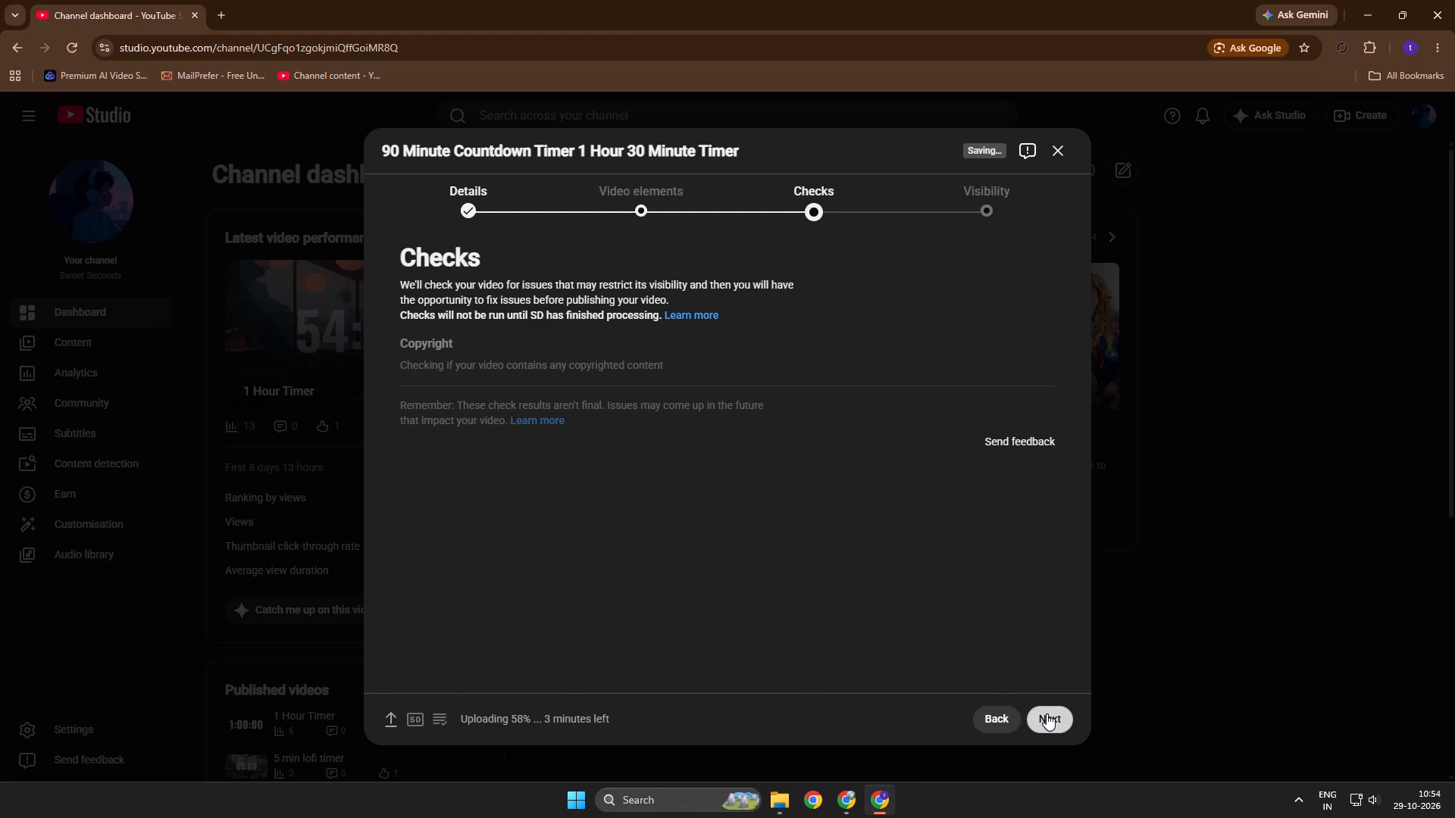
pyautogui.click(1046, 714)
pyautogui.click(472, 451)
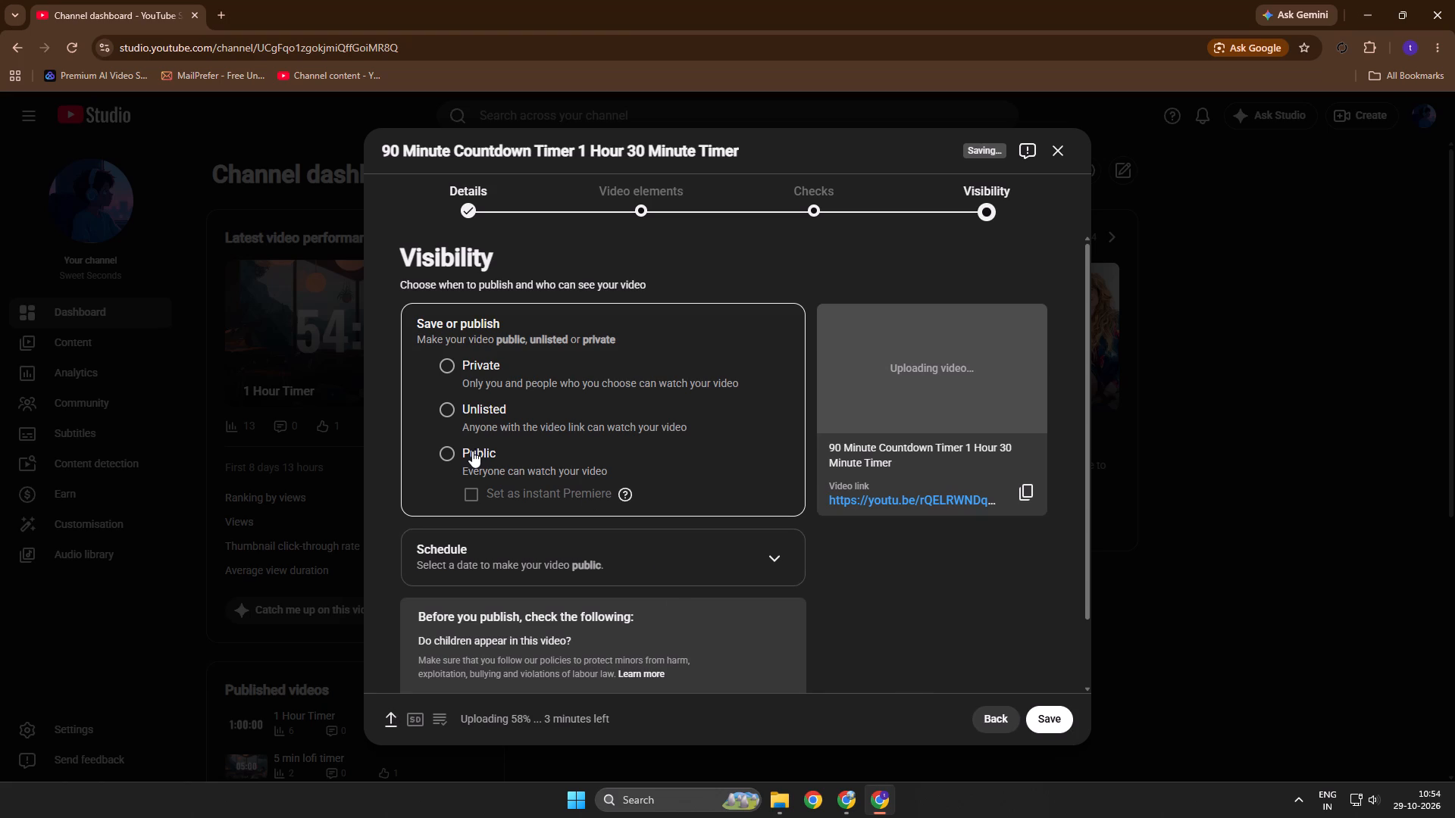
pyautogui.click(1057, 723)
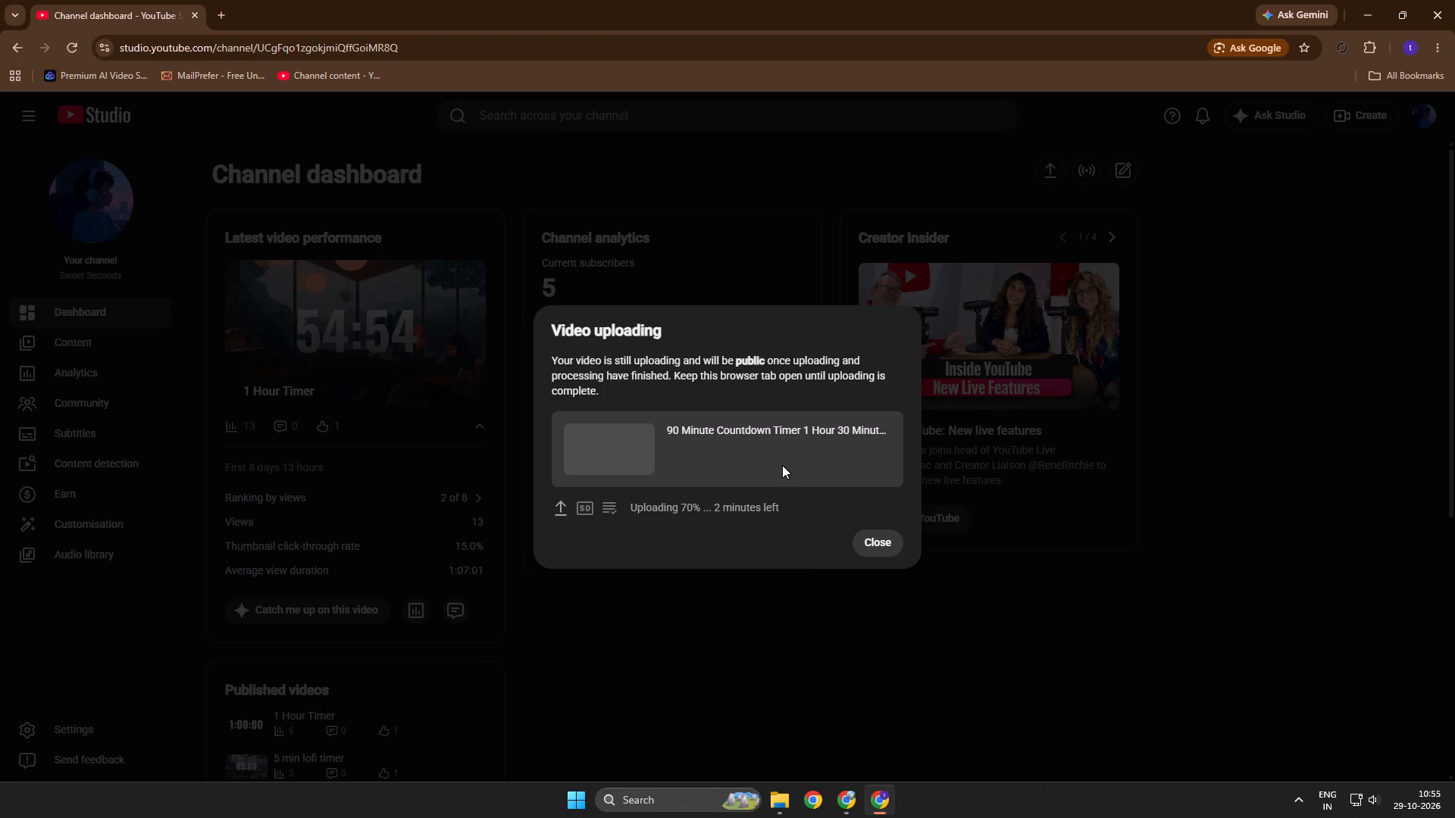
pyautogui.click(877, 542)
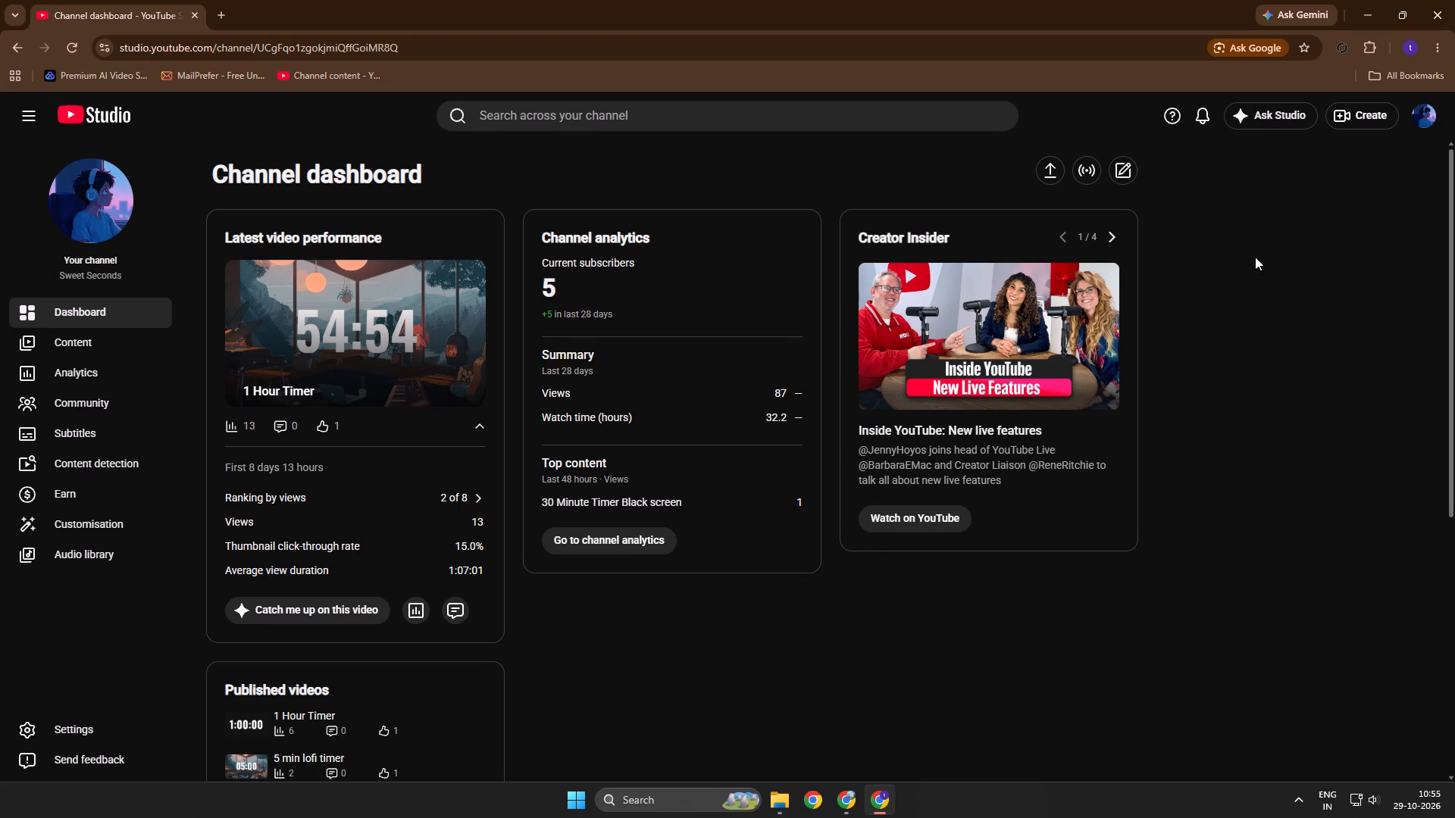
# Open the Sweet Seconds channel page and go from there to the management of its videos.
pyautogui.click(1427, 115)
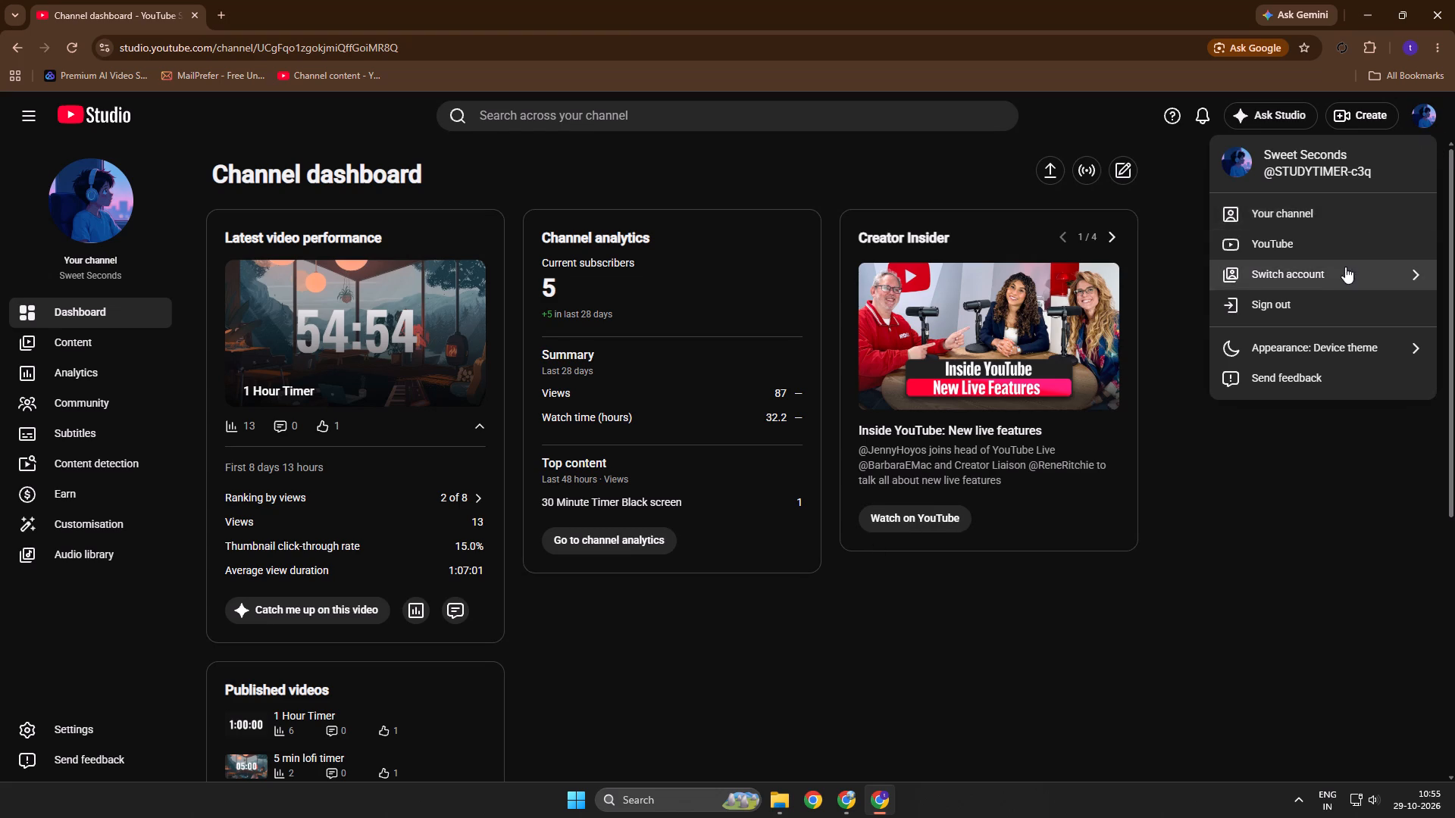
pyautogui.keyDown('ctrl'); pyautogui.click(1324, 214); pyautogui.keyUp('ctrl')
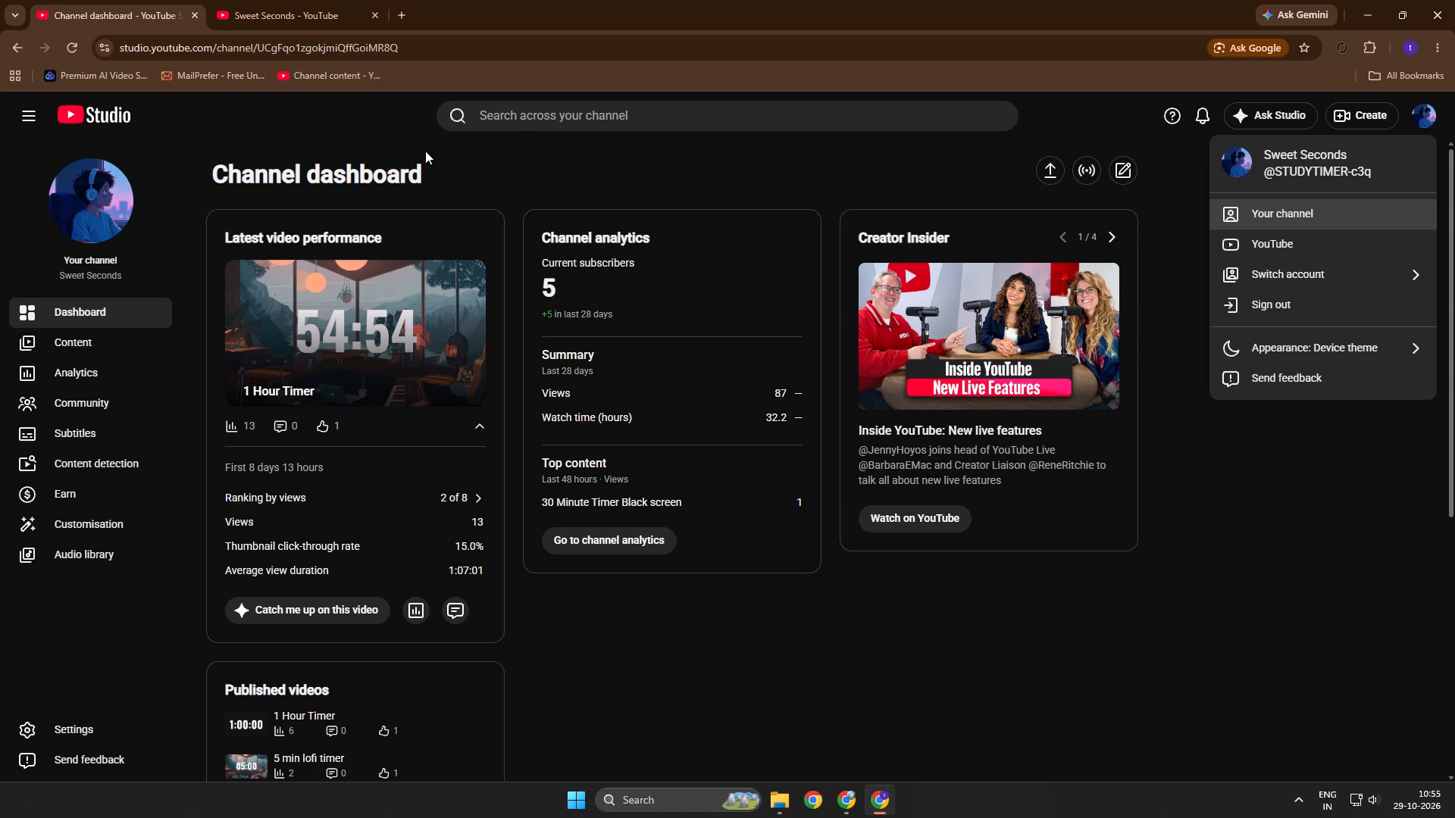
pyautogui.click(301, 5)
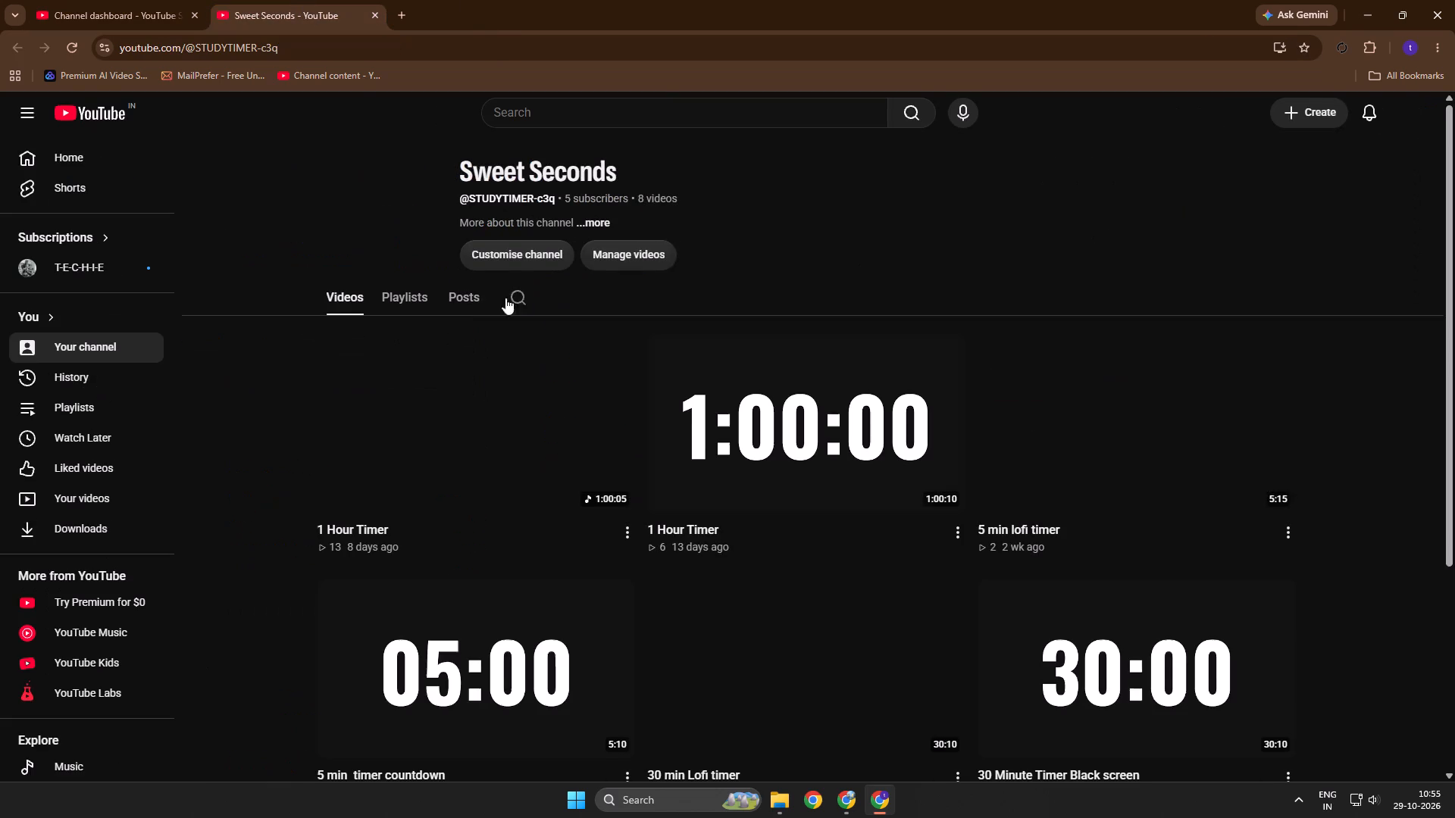
pyautogui.click(609, 249)
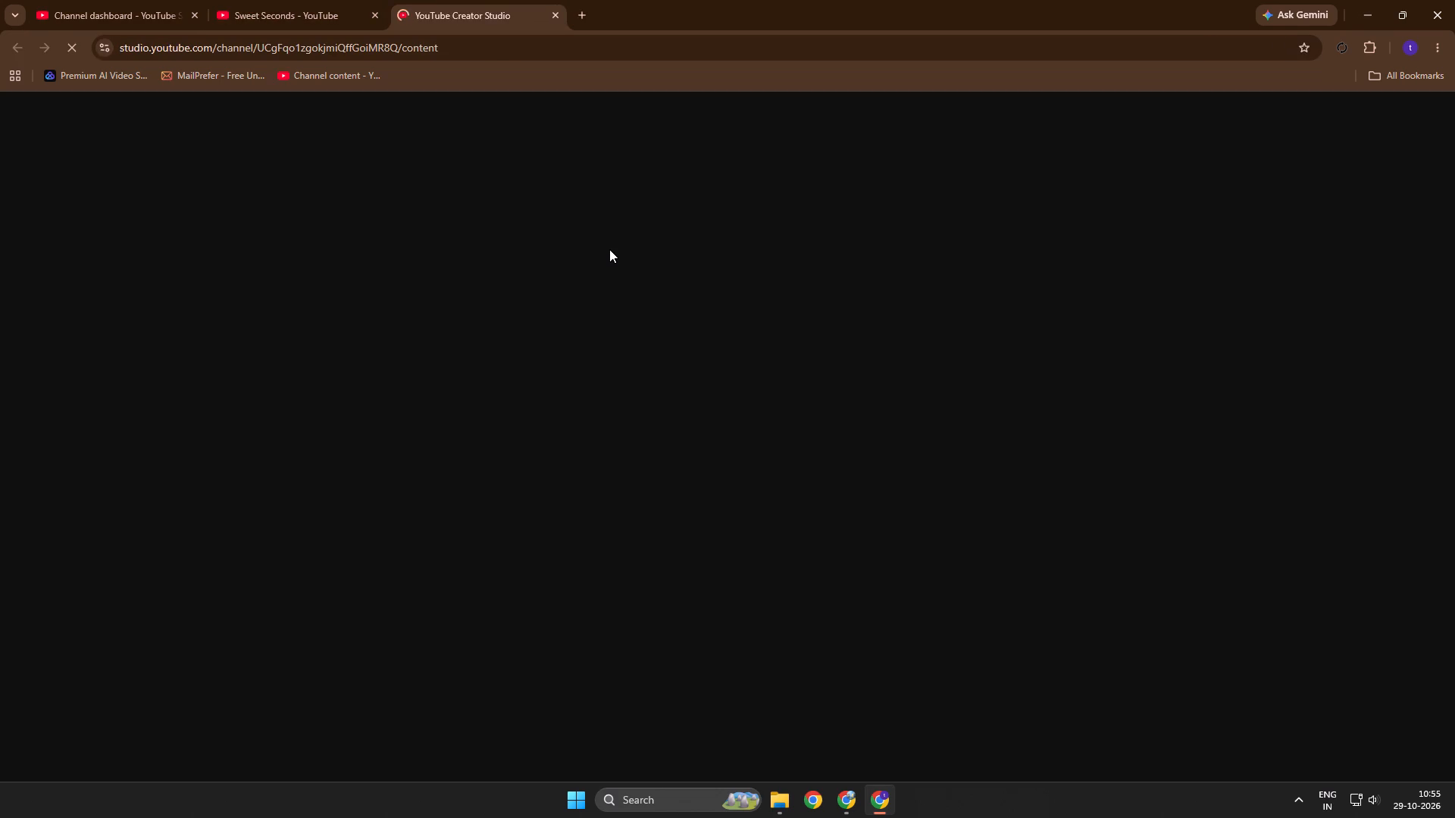
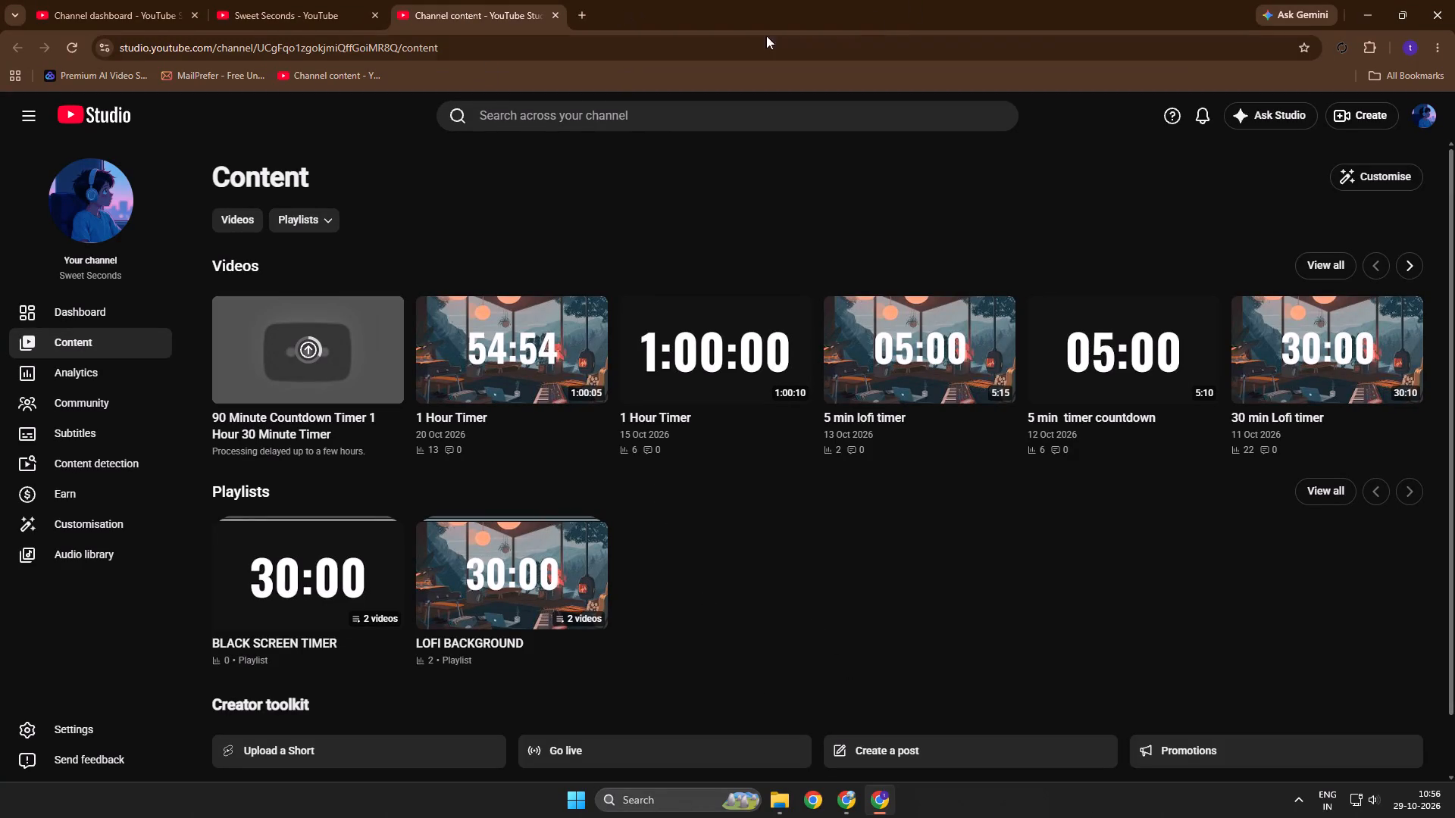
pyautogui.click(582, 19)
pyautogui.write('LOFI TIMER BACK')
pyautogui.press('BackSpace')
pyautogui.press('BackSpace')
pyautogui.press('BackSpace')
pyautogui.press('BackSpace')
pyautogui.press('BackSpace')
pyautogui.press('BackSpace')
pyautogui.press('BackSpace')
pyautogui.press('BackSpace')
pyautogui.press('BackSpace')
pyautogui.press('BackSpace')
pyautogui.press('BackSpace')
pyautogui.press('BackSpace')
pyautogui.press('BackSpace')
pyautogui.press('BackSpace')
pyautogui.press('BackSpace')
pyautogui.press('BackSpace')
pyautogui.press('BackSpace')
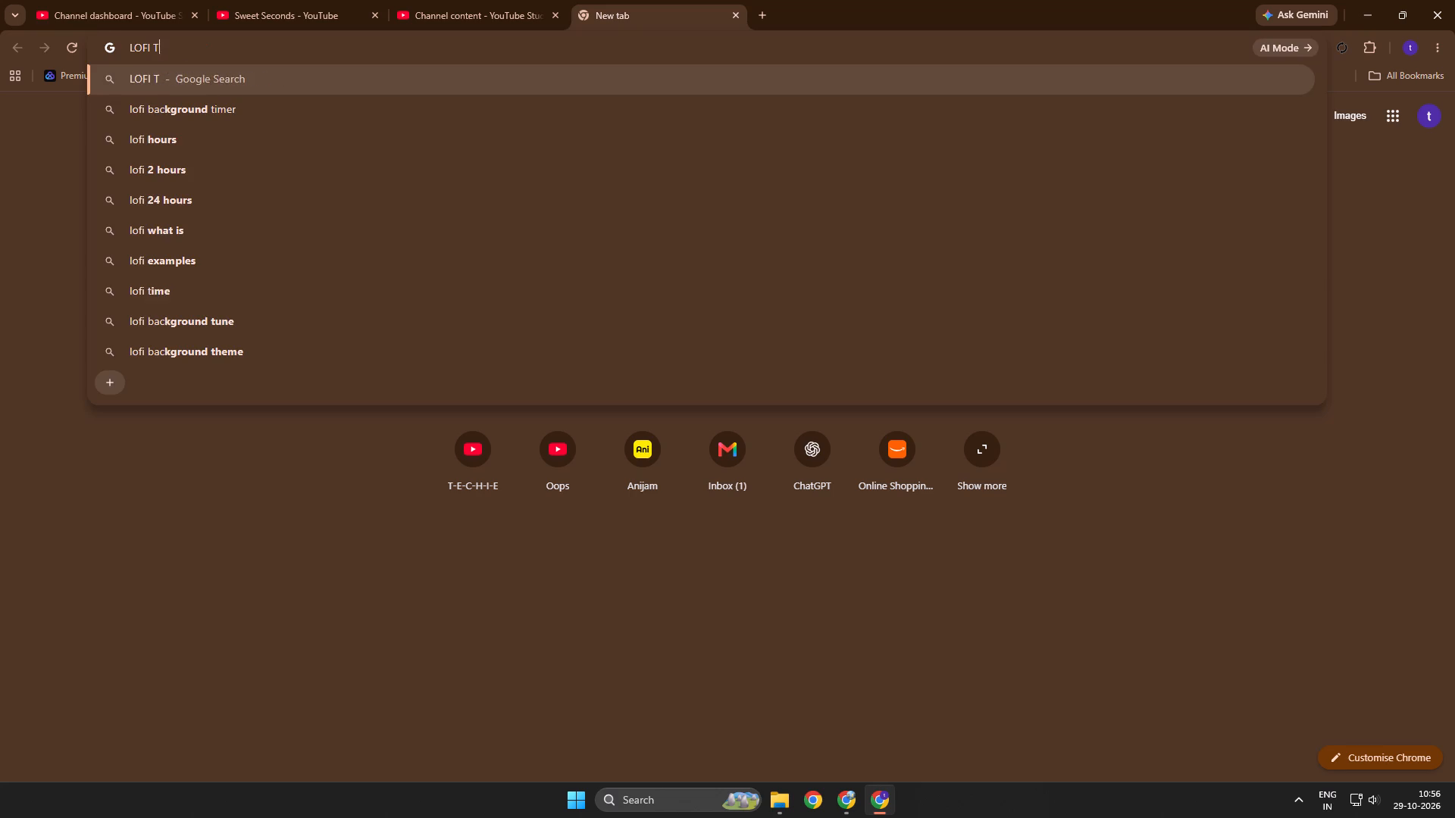
# Switch to the other browser window and search the web in a new tab for "LOFI TIMER BACKGROUND".
pyautogui.click(857, 816)
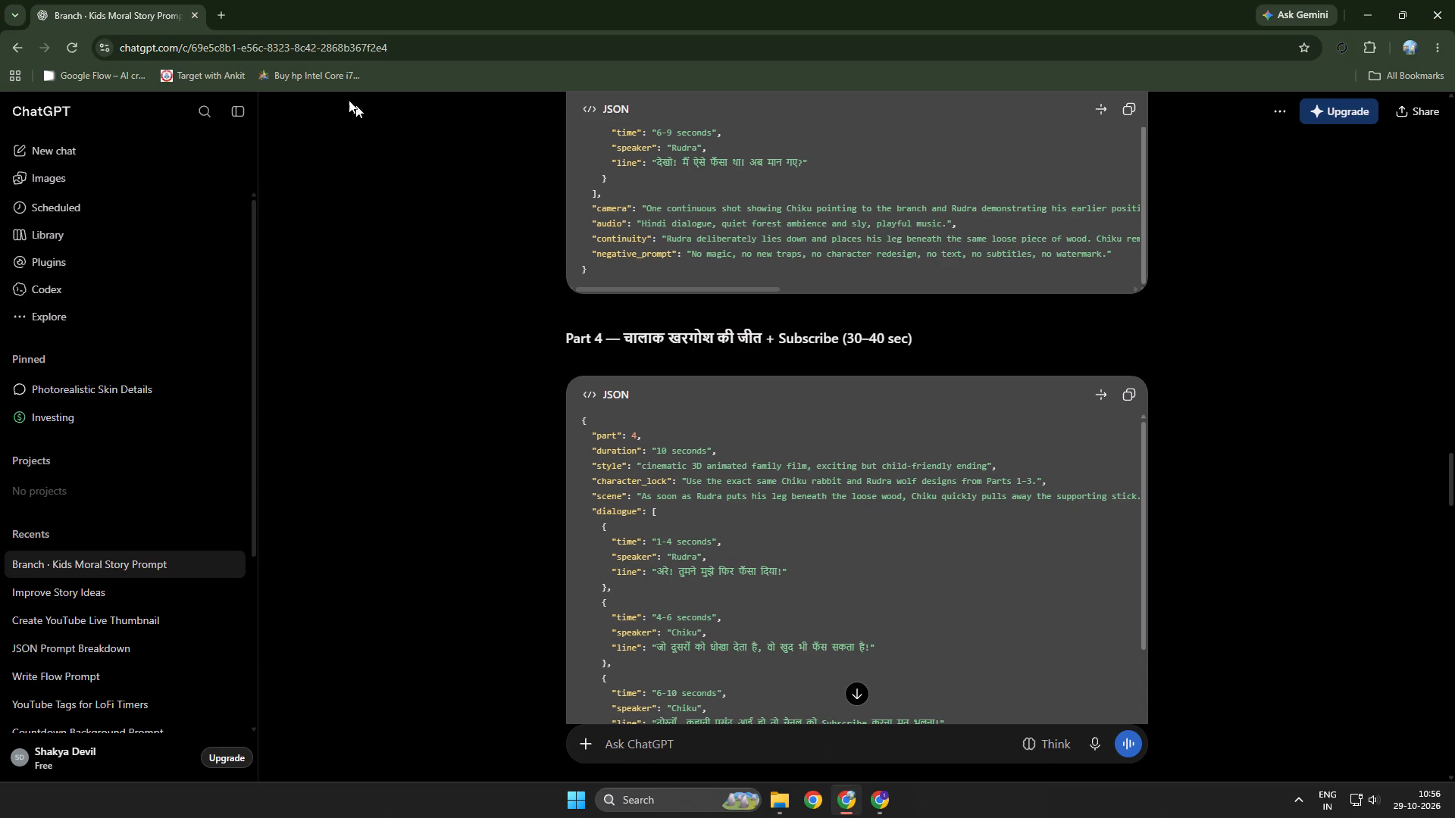
pyautogui.click(218, 24)
pyautogui.write('LOFI TIMER BACKGTOU')
pyautogui.press('BackSpace')
pyautogui.press('BackSpace')
pyautogui.press('BackSpace')
pyautogui.write('ROUND')
pyautogui.press('Return')
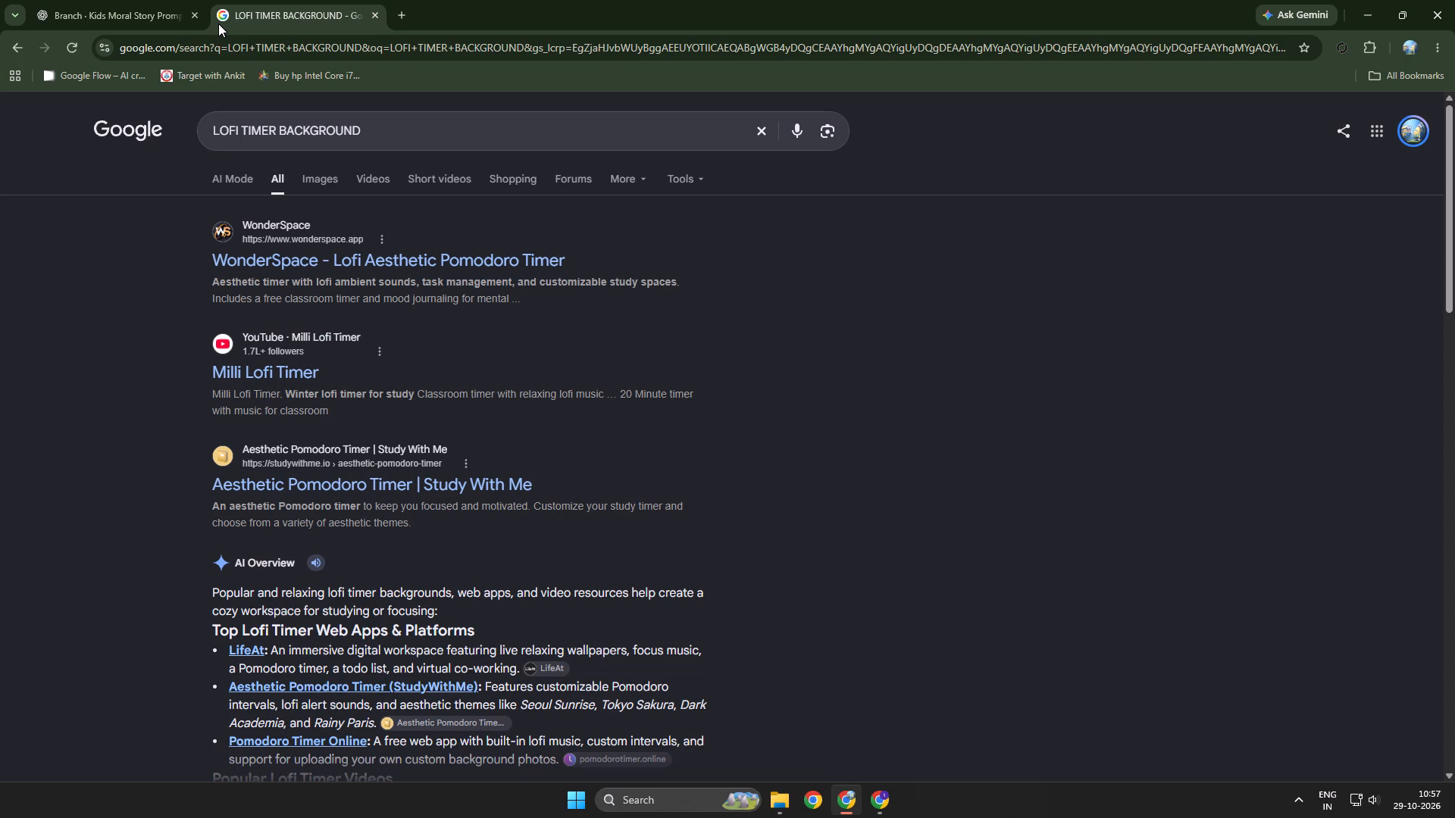
# Open the WonderSpace Lofi Aesthetic Pomodoro Timer site, dismiss its Unified Focus introduction and decline the live backgrounds offer.
pyautogui.keyDown('ctrl'); pyautogui.click(440, 258); pyautogui.keyUp('ctrl')
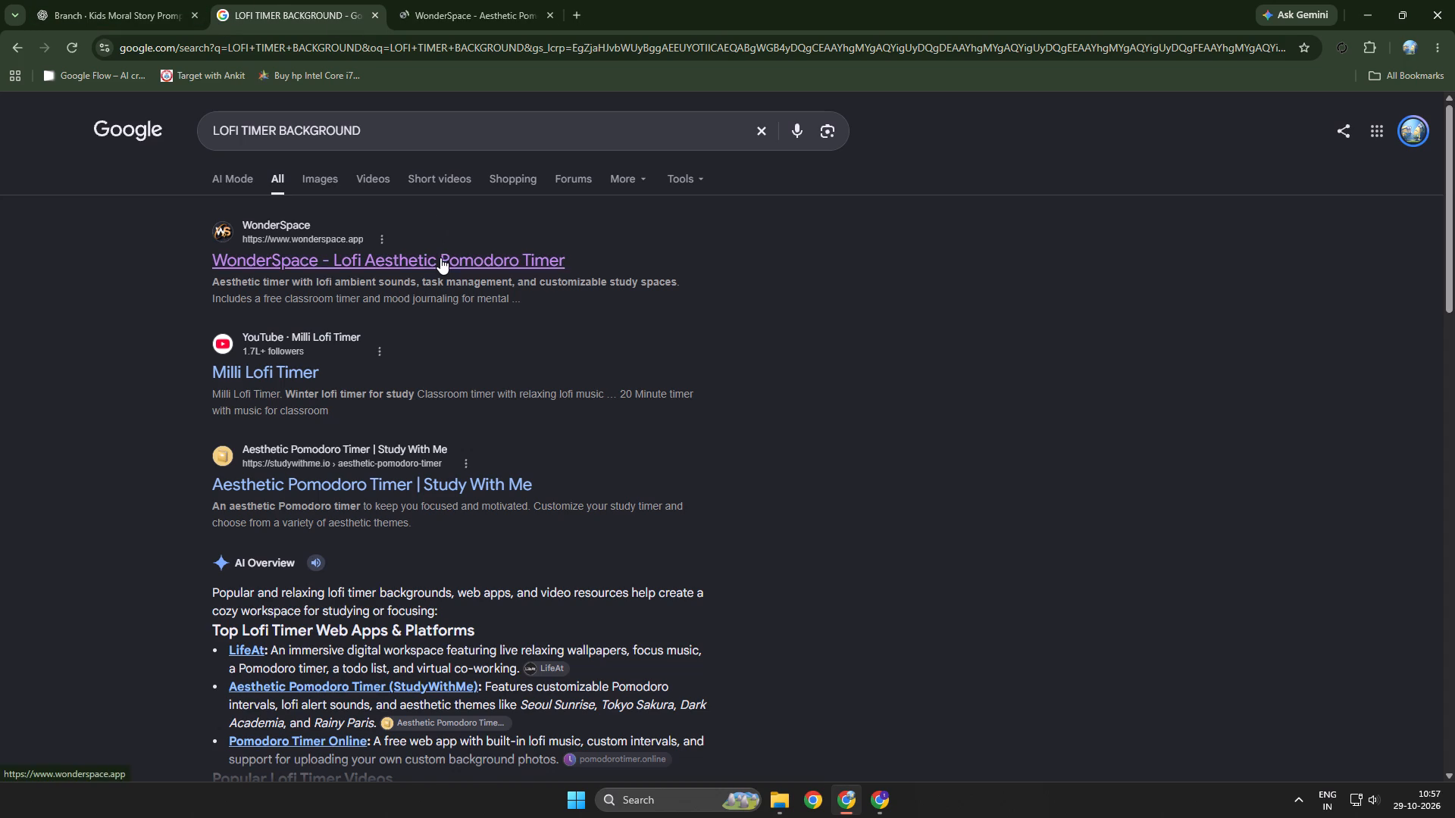
pyautogui.click(439, 0)
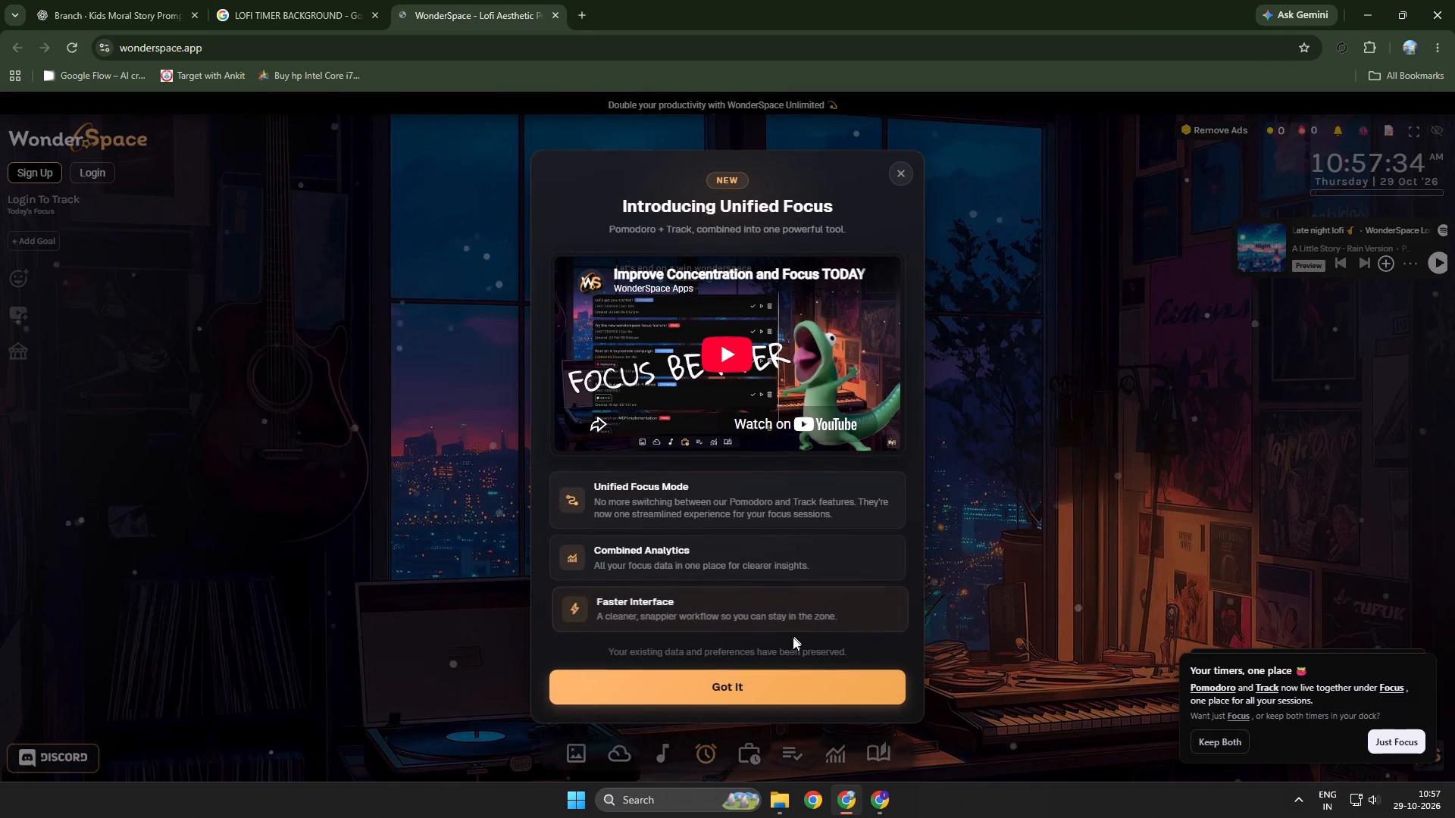
pyautogui.click(742, 687)
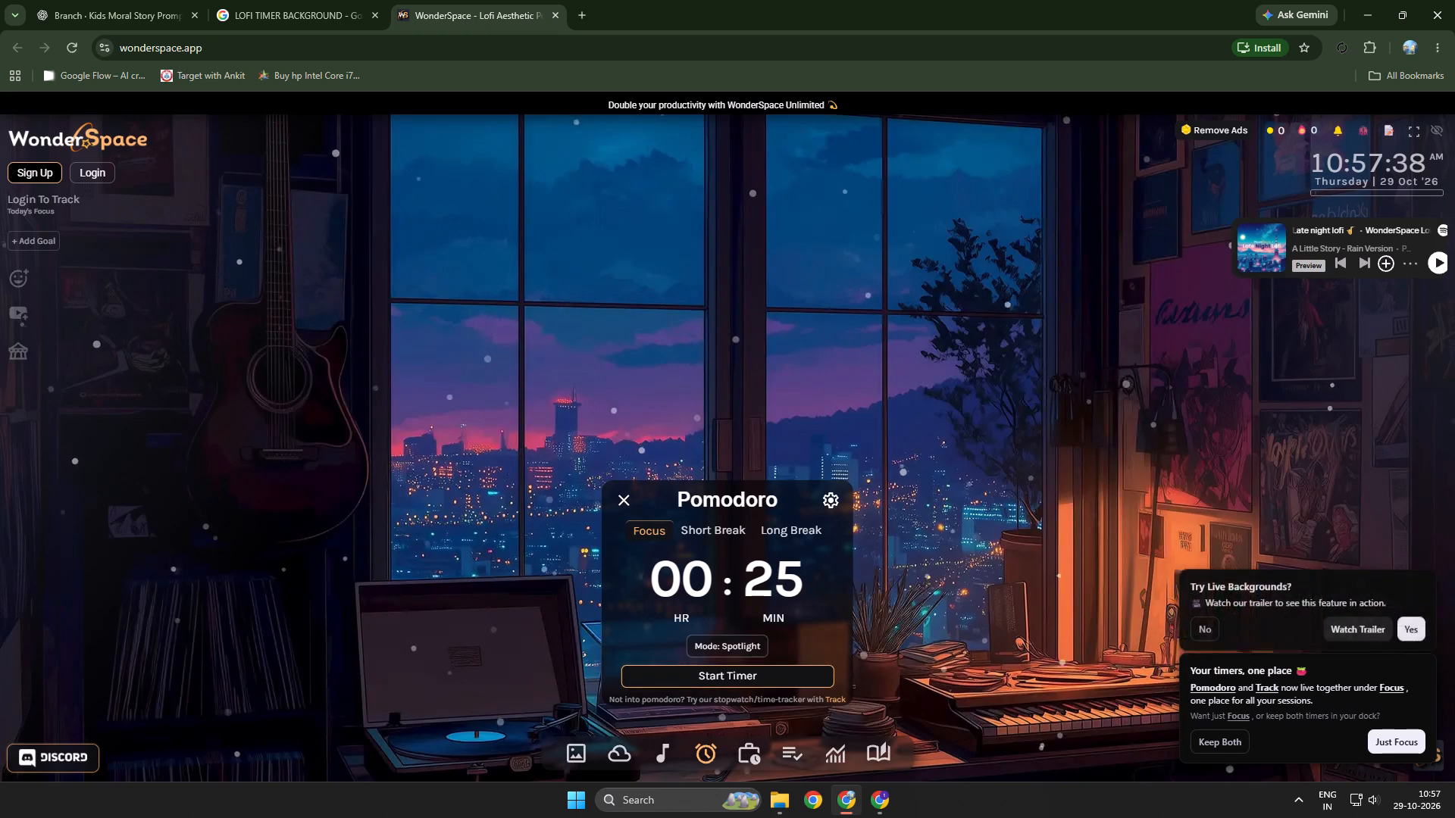
pyautogui.click(1200, 621)
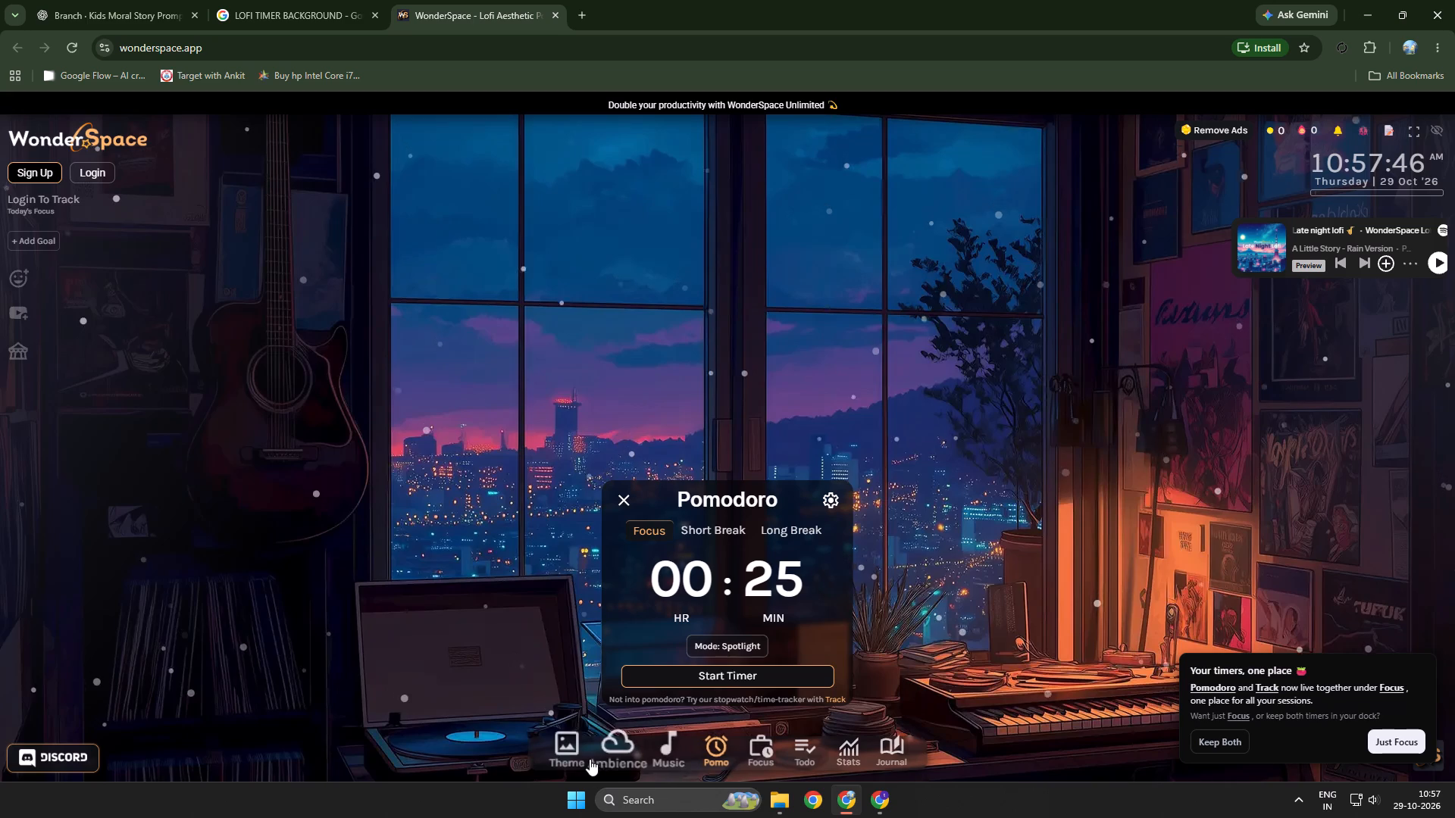
# Browse WonderSpace's static background themes, looking through the Exclusive and Animal categories for a suitable lofi background.
pyautogui.click(556, 743)
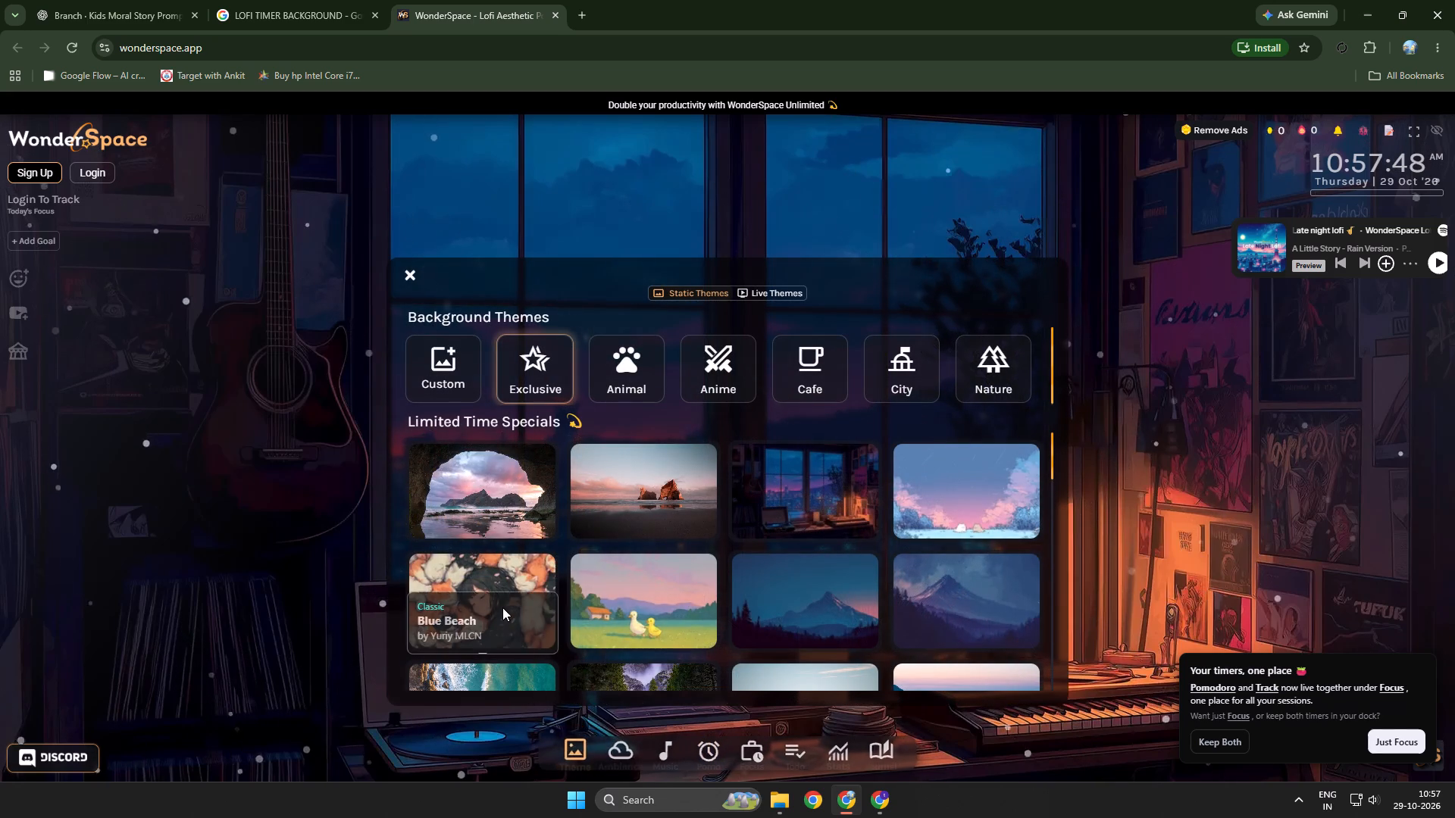
pyautogui.click(502, 606)
pyautogui.scroll(-4, 614, 565)
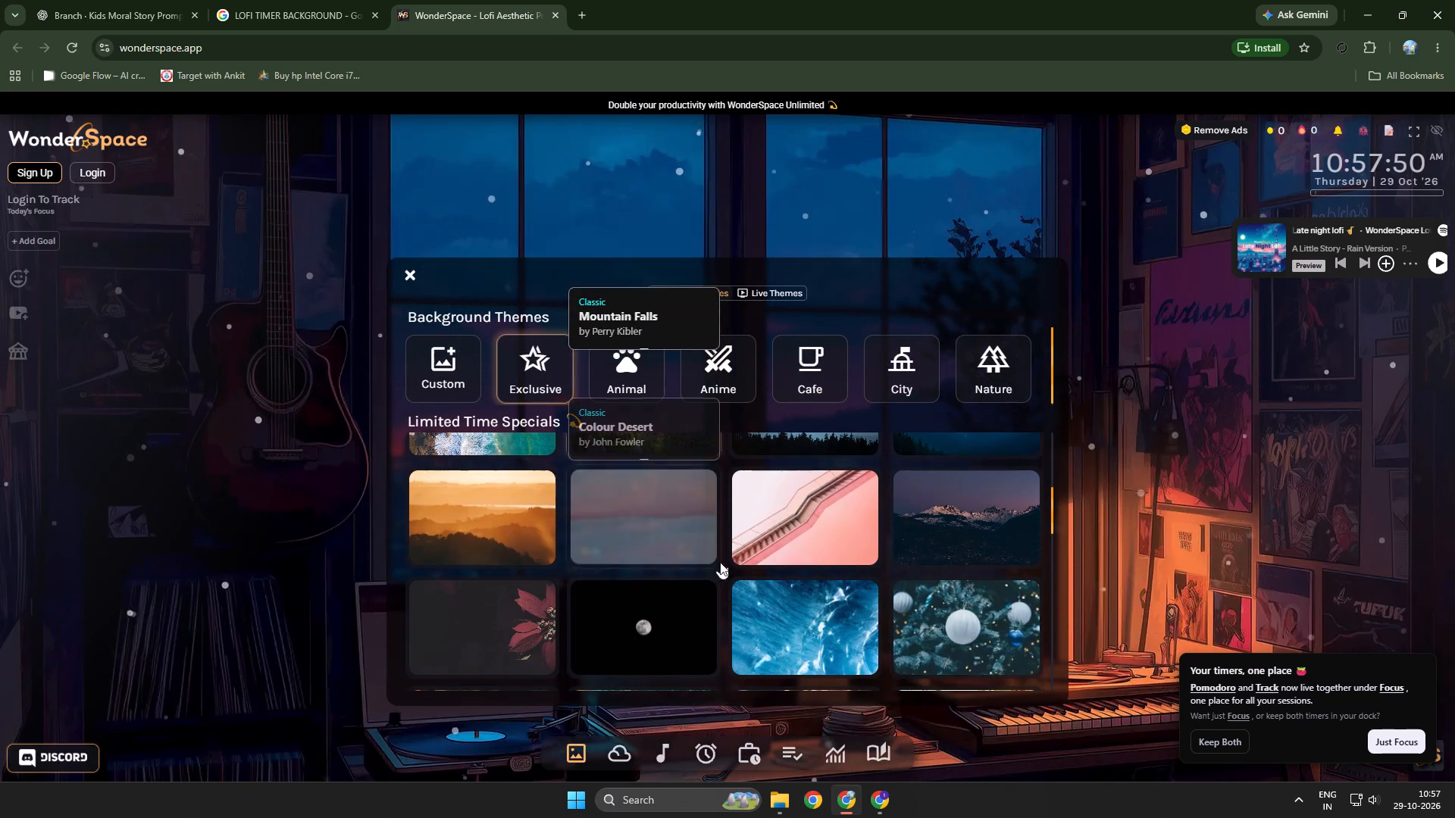
pyautogui.click(904, 389)
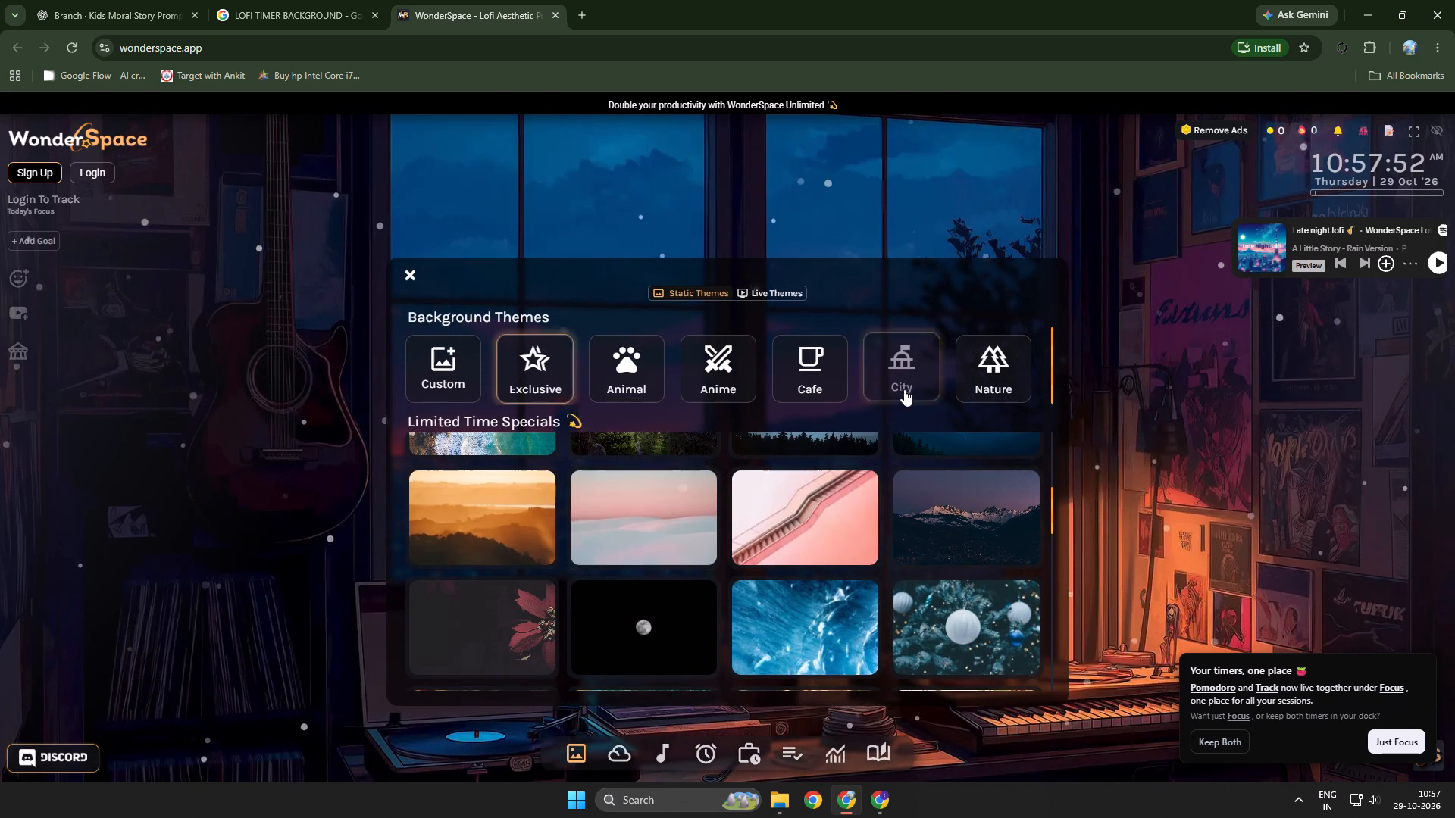
pyautogui.click(625, 366)
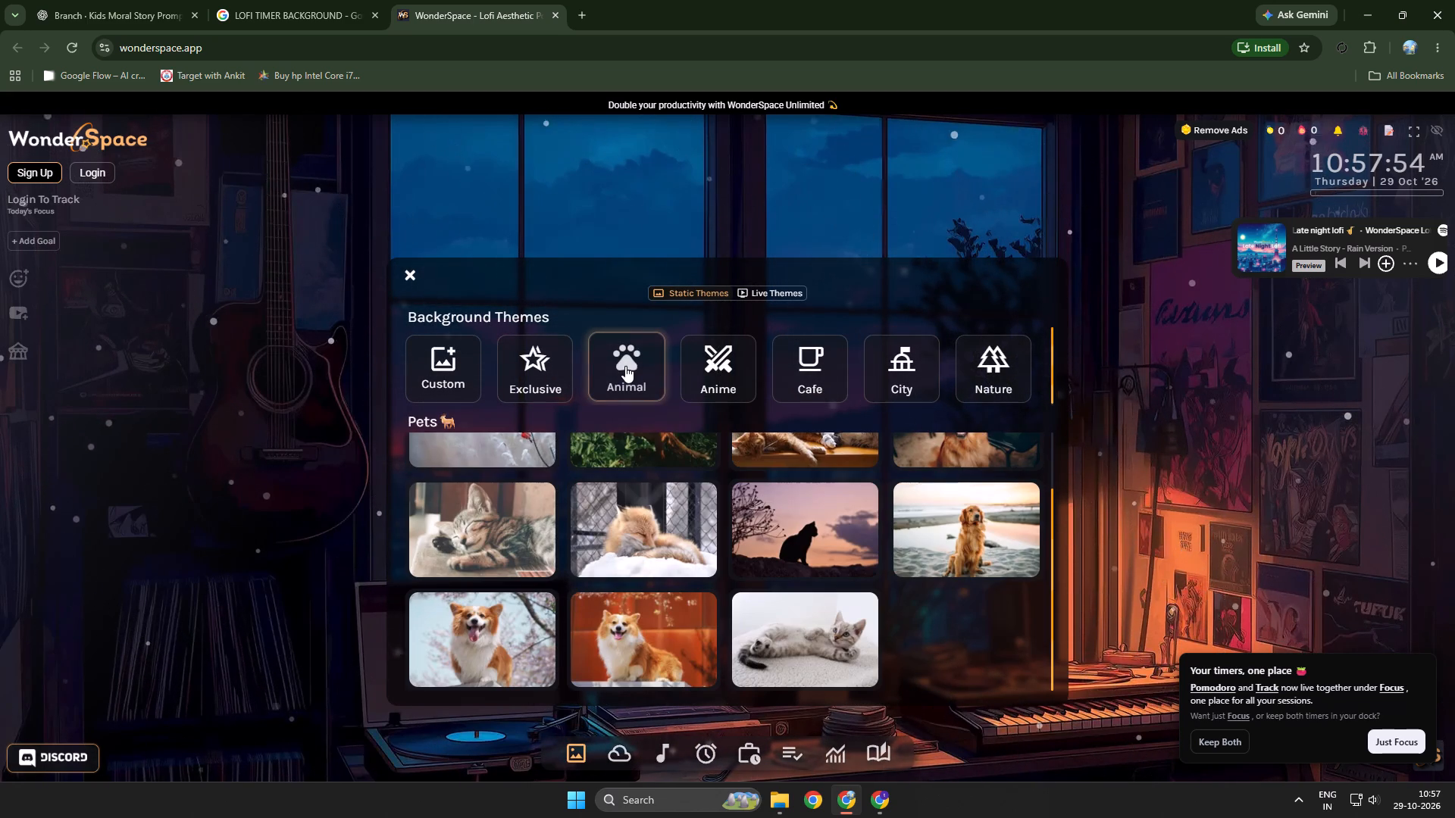
pyautogui.scroll(8, 568, 541)
pyautogui.click(512, 369)
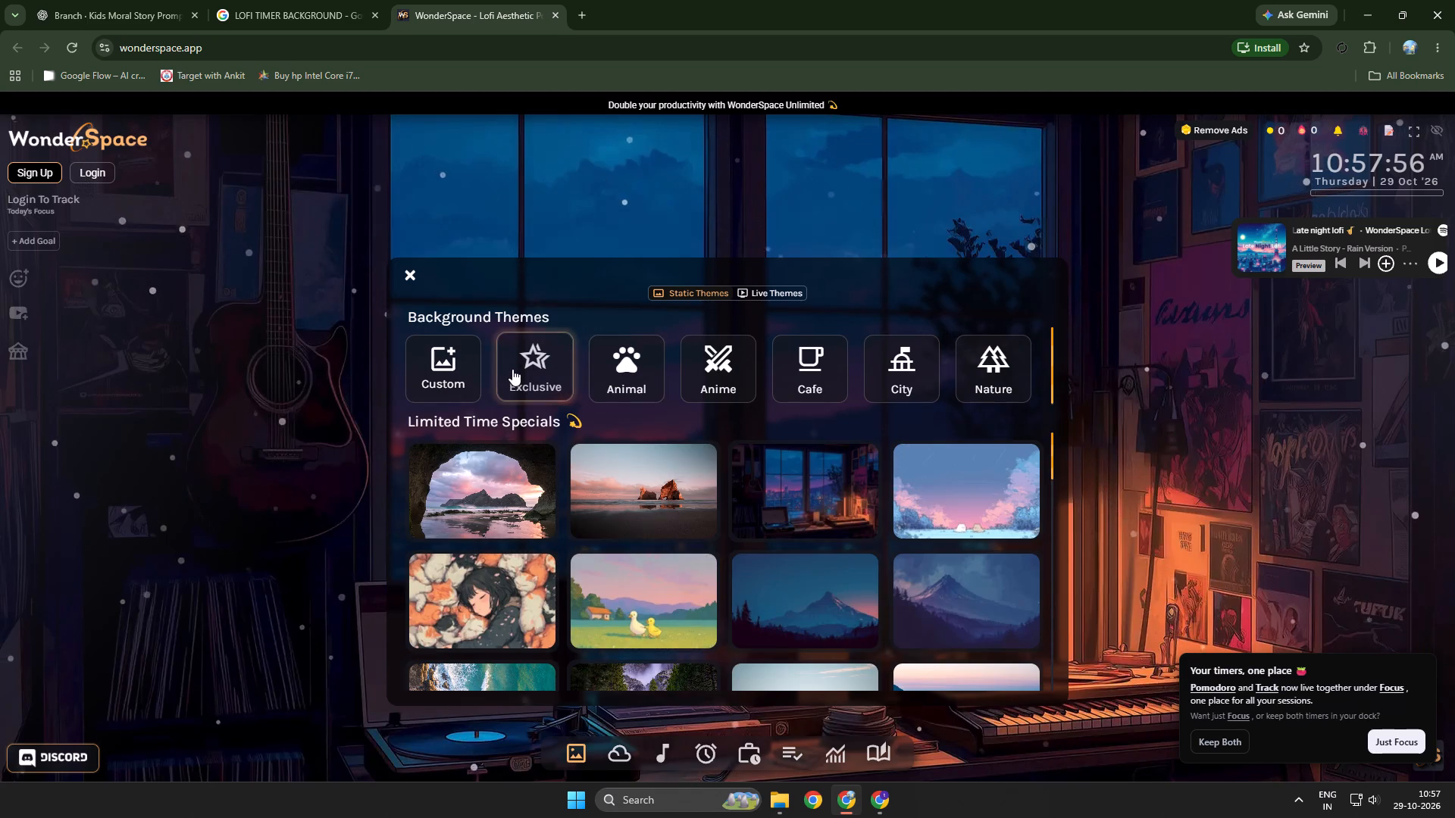
pyautogui.click(1126, 411)
pyautogui.click(1181, 413)
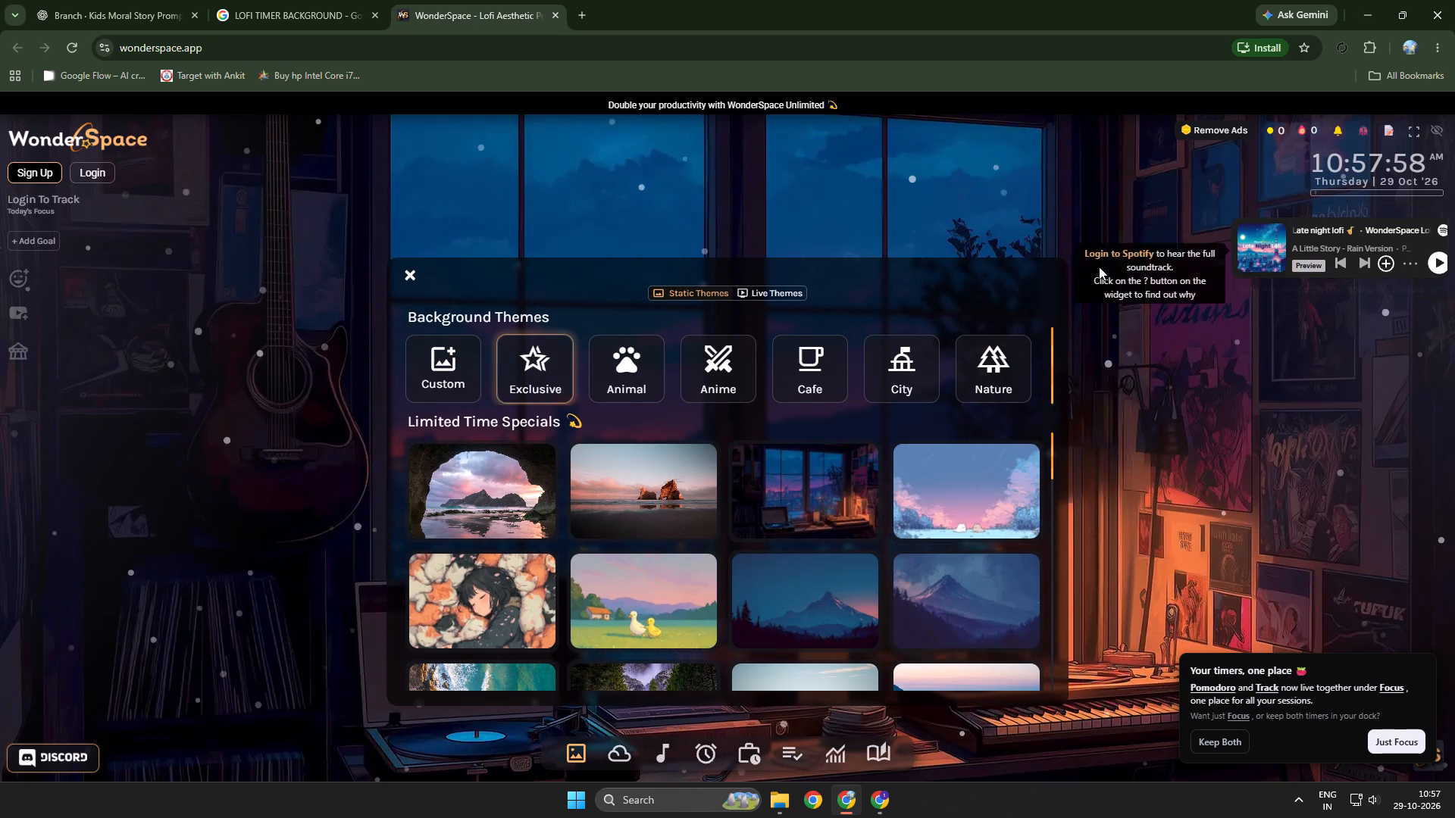
pyautogui.click(1054, 226)
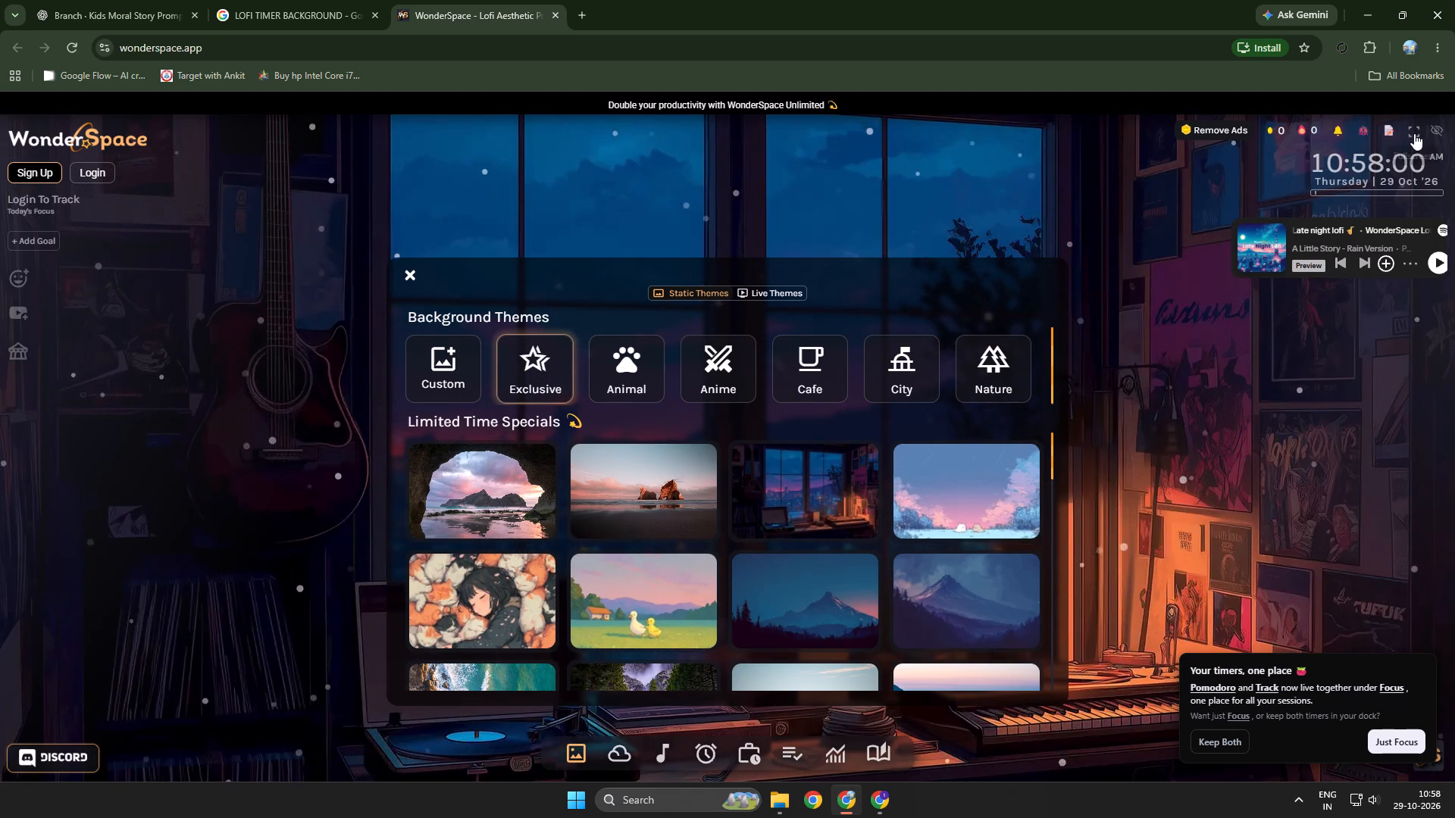
# Turn on WonderSpace's Focus Mode.
pyautogui.click(1431, 127)
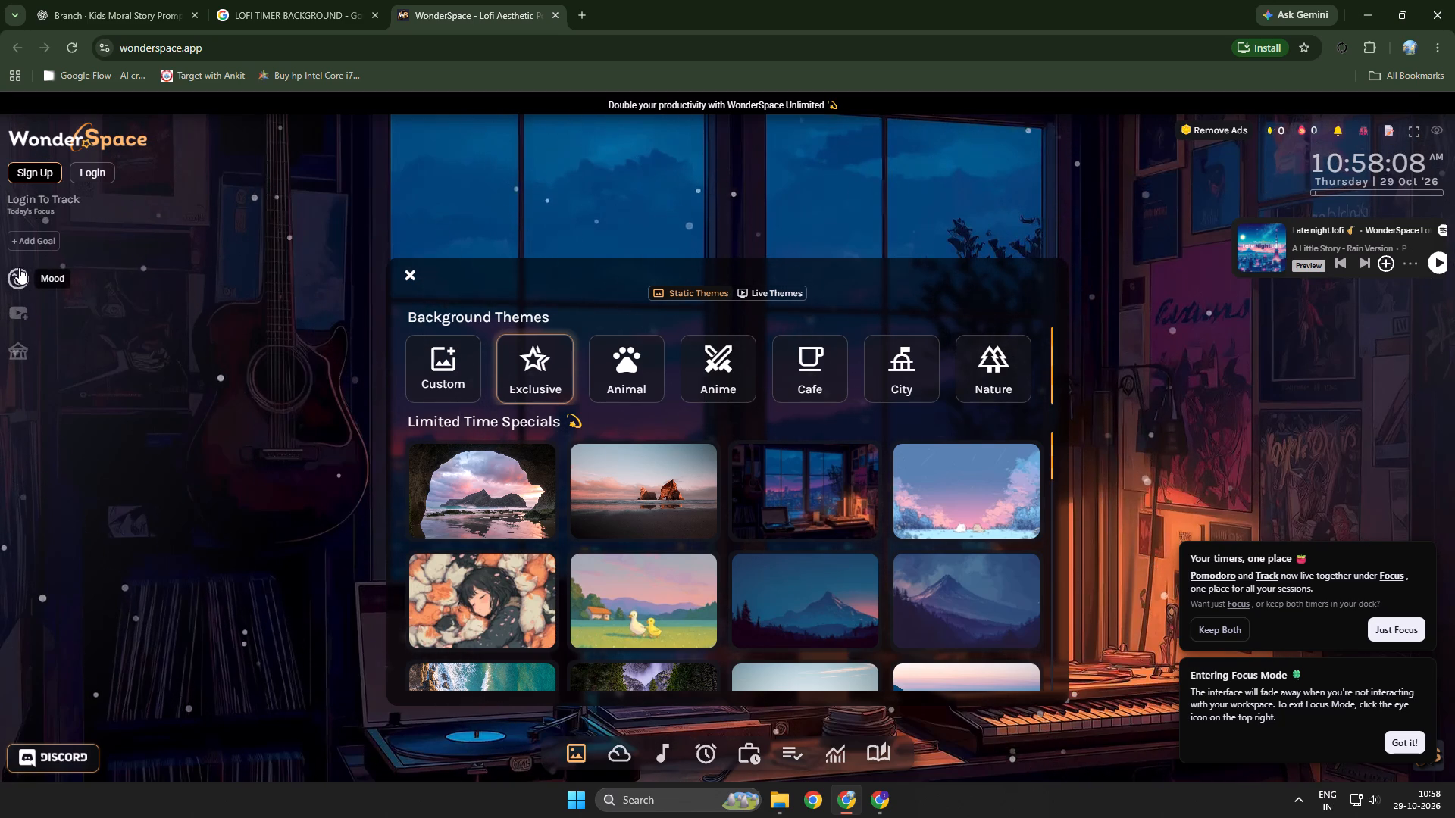
# Open WonderSpace's Discord invite in a new tab and return to the WonderSpace page.
pyautogui.keyDown('ctrl'); pyautogui.click(58, 751); pyautogui.keyUp('ctrl')
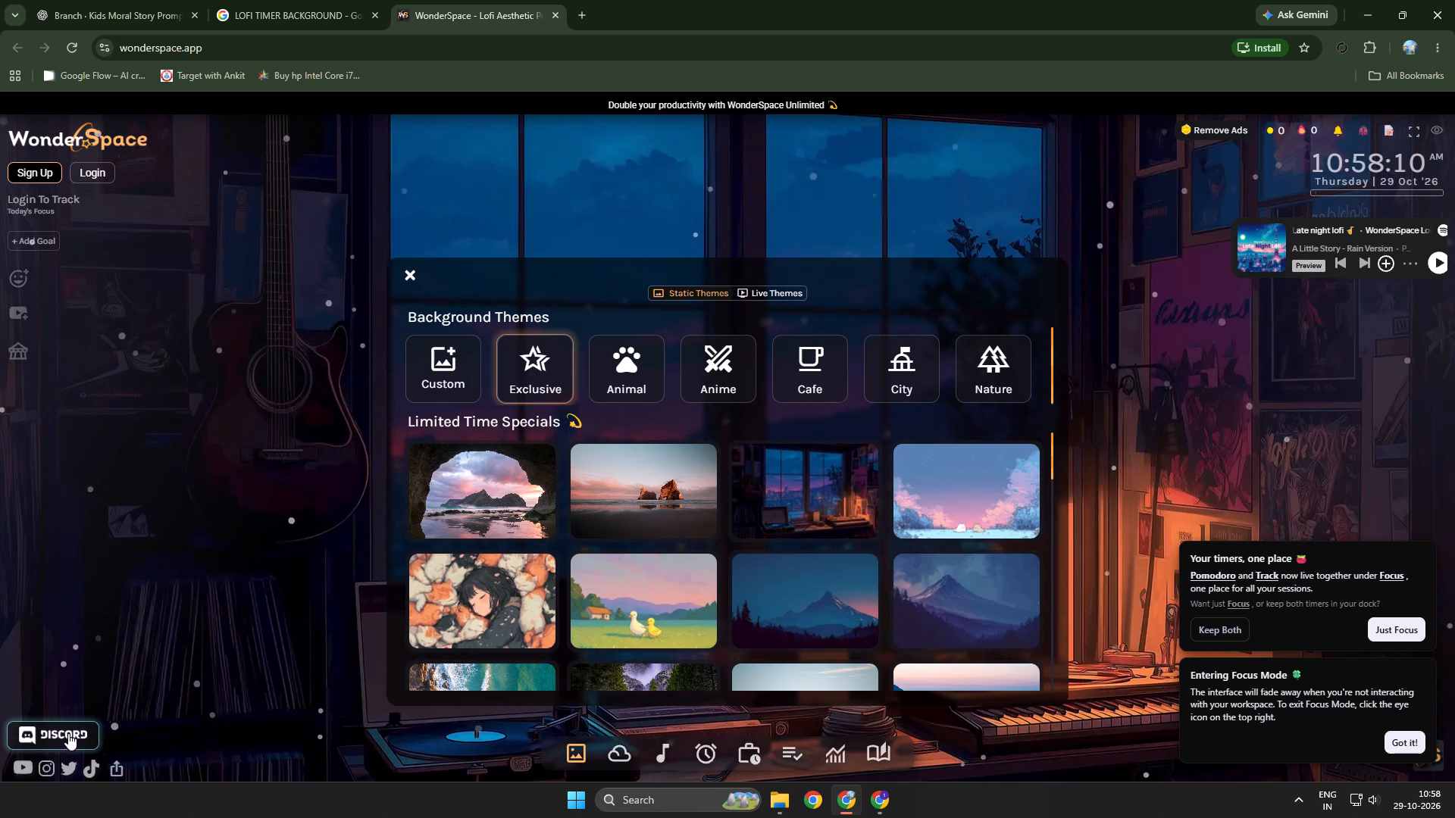
pyautogui.keyDown('ctrl'); pyautogui.click(70, 730); pyautogui.keyUp('ctrl')
pyautogui.click(588, 0)
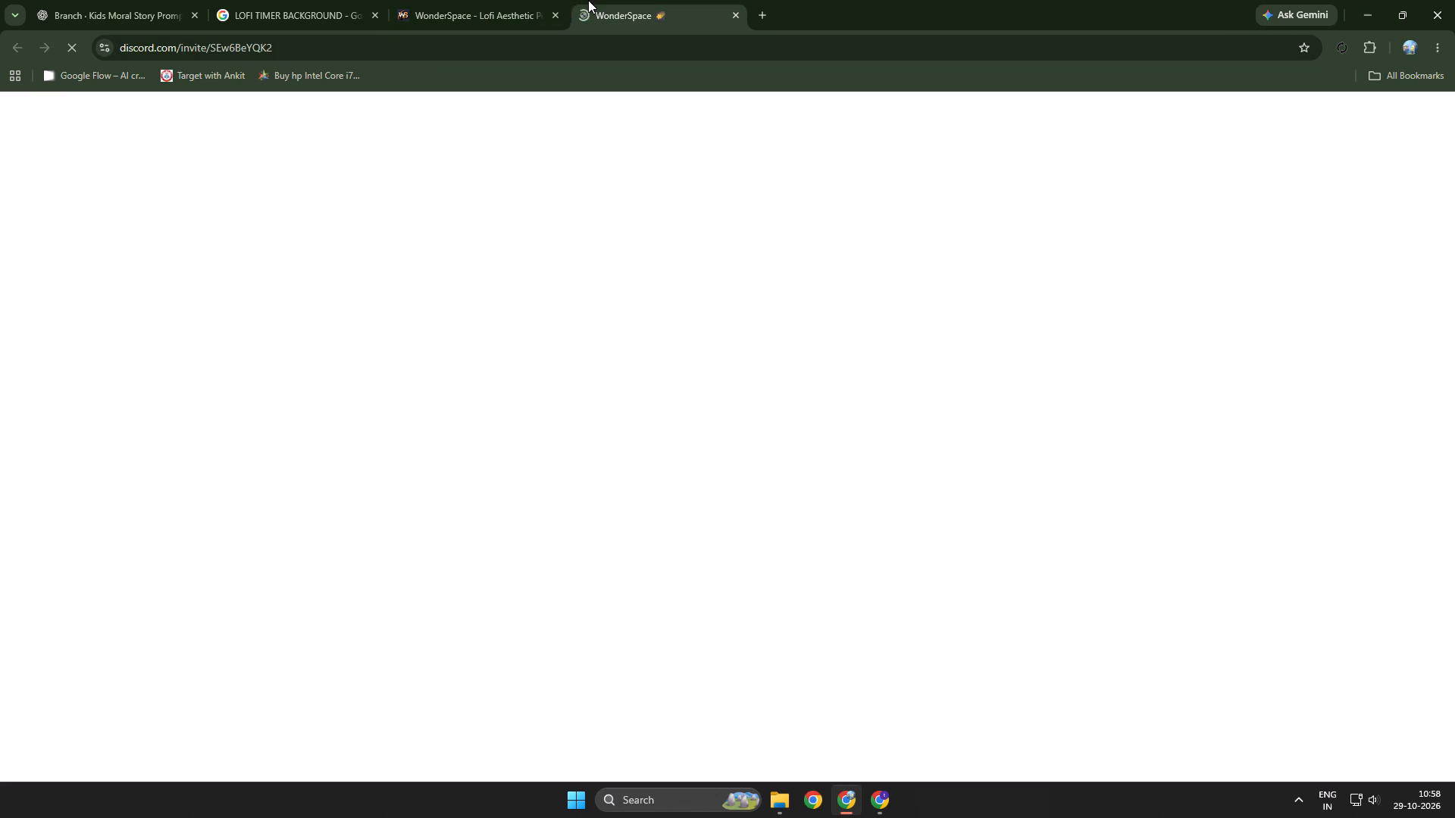
pyautogui.click(459, 0)
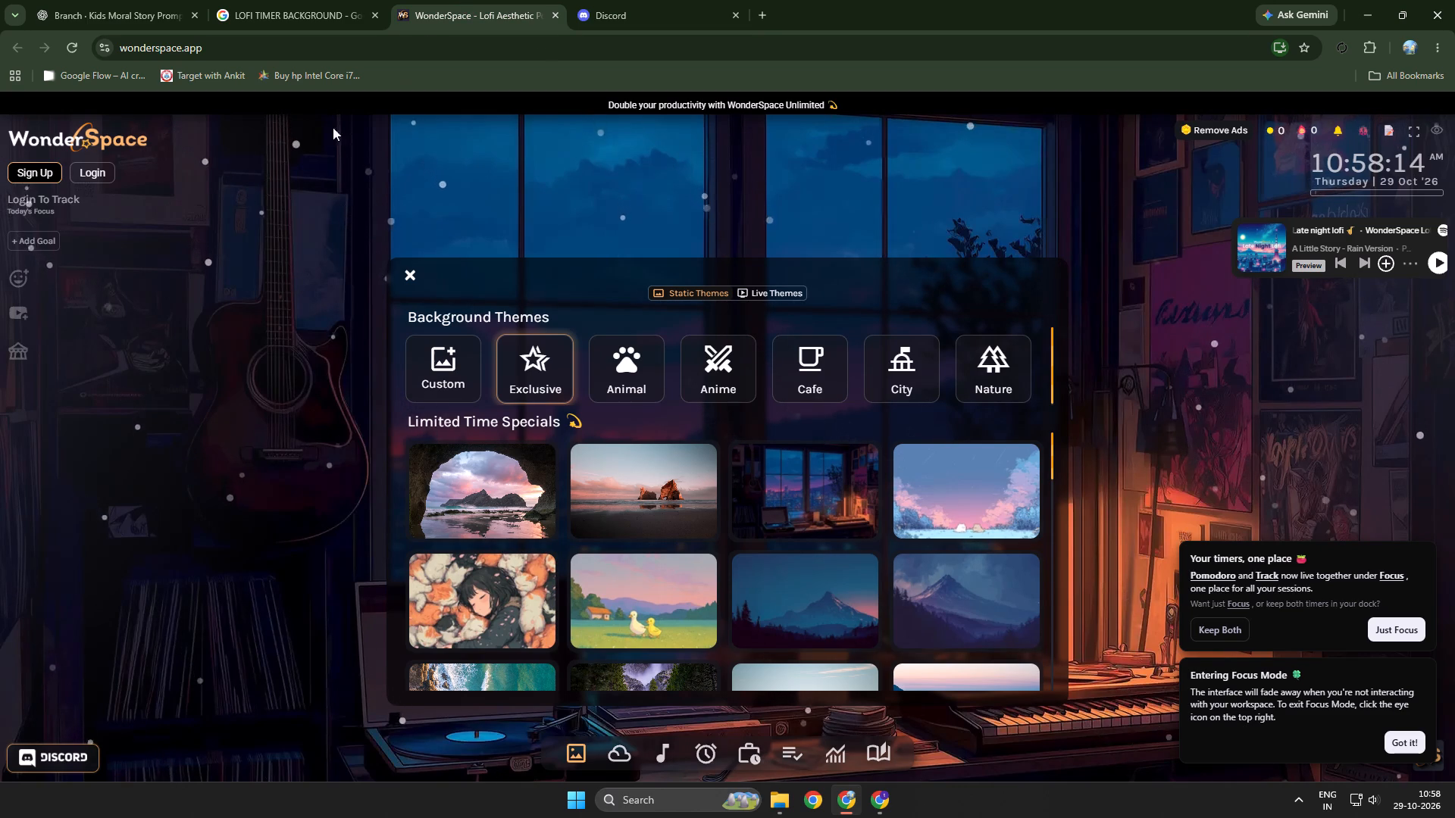
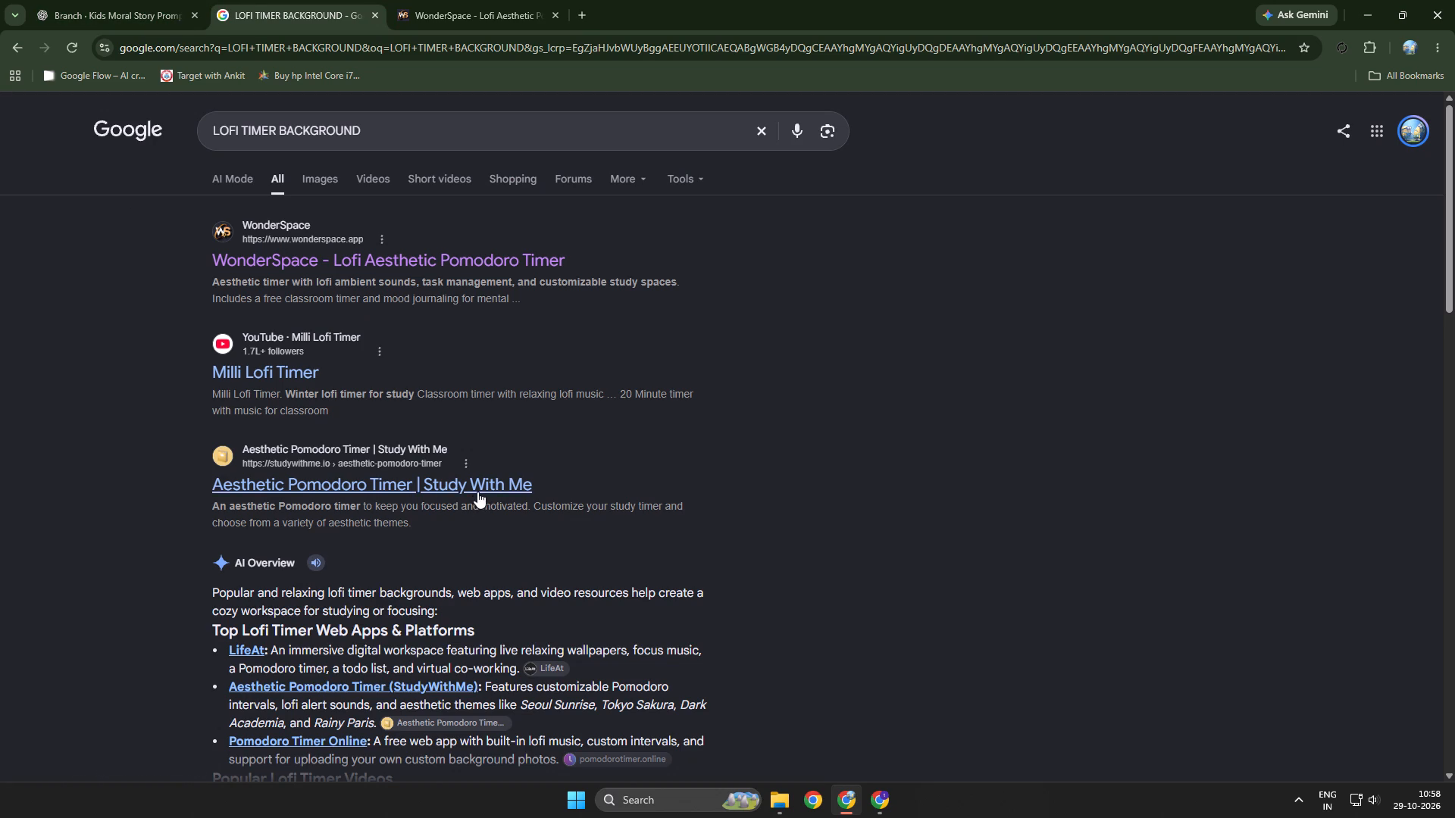
pyautogui.scroll(-5, 399, 489)
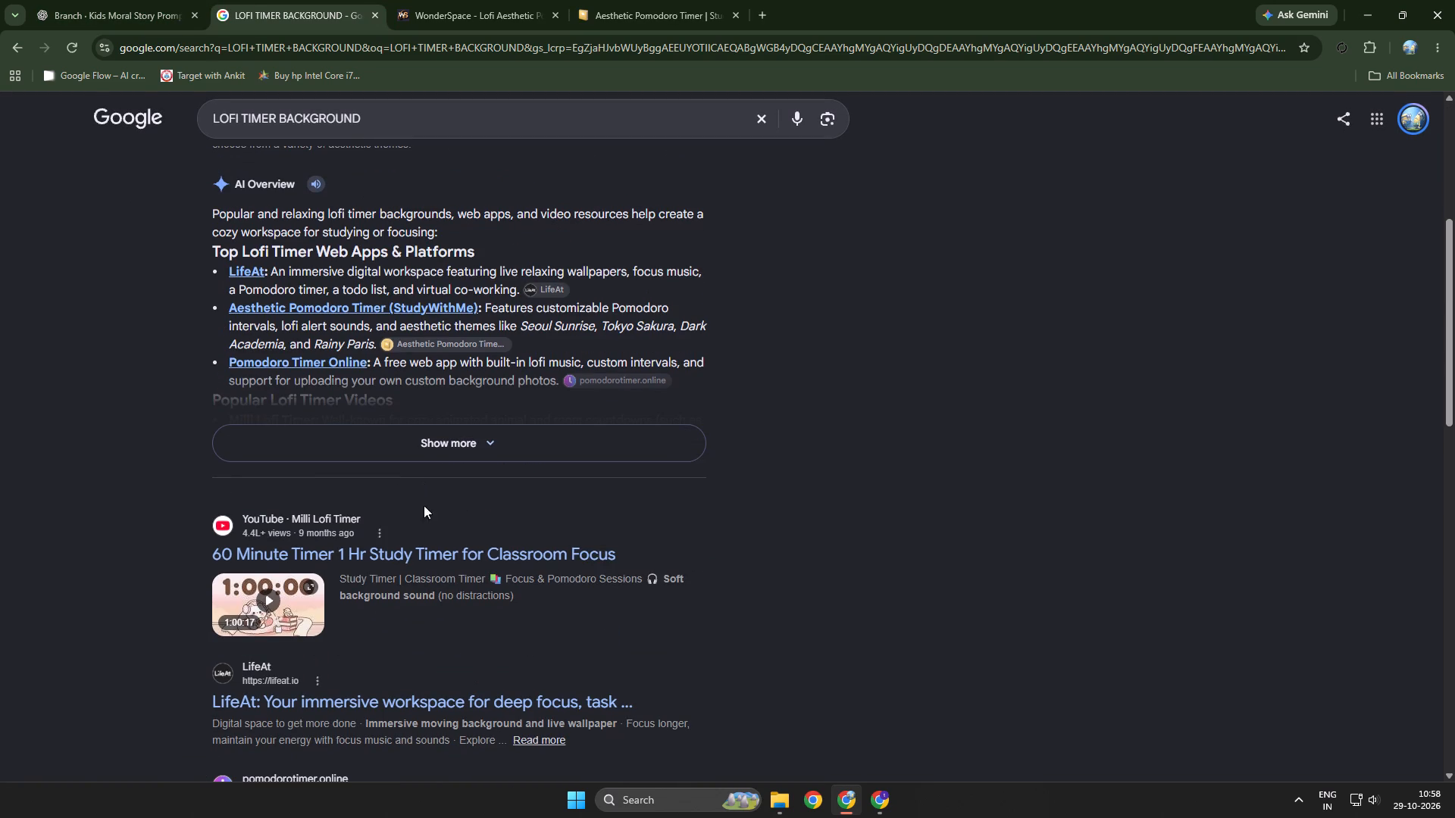
pyautogui.click(376, 117)
pyautogui.press('space')
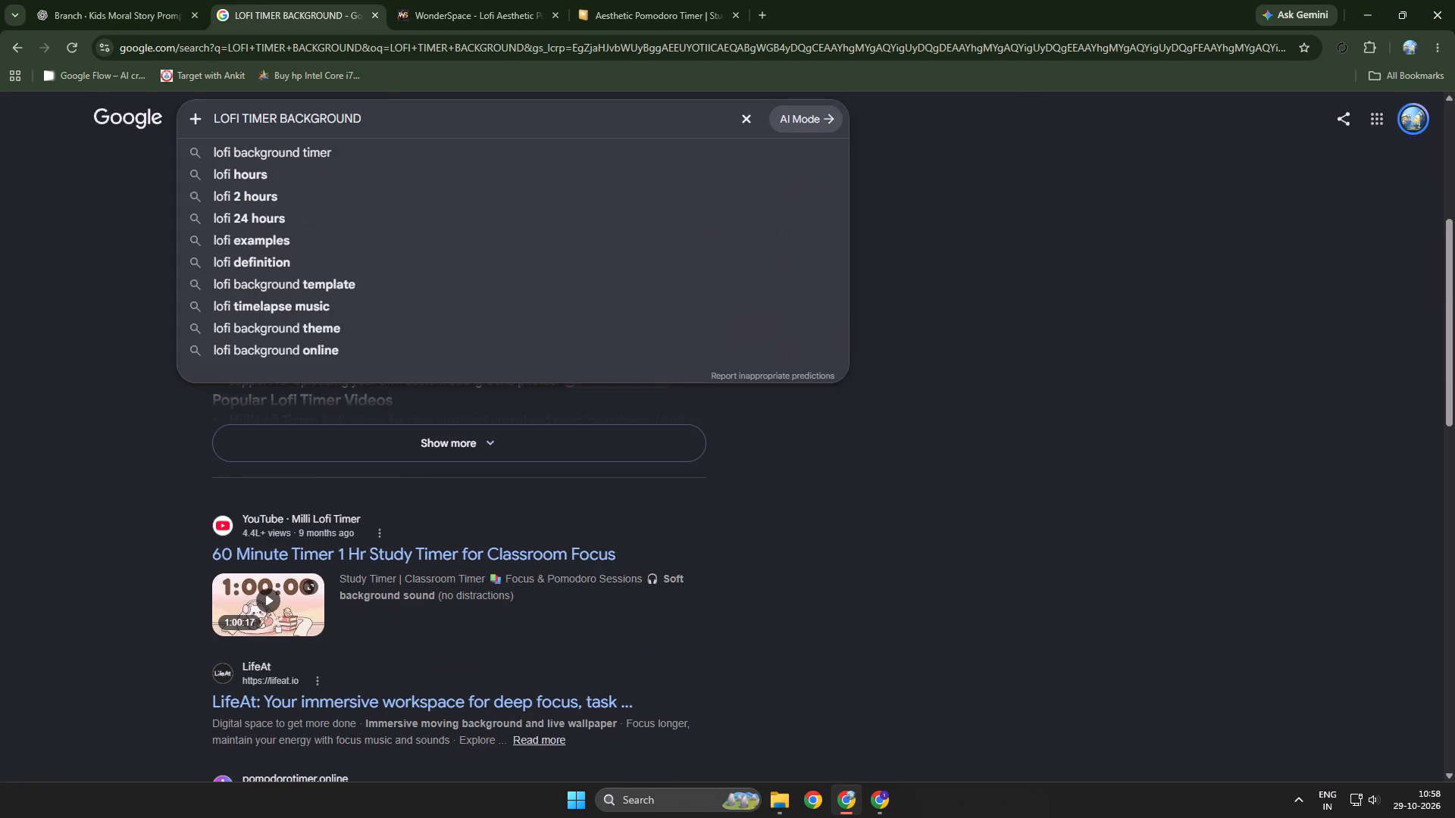
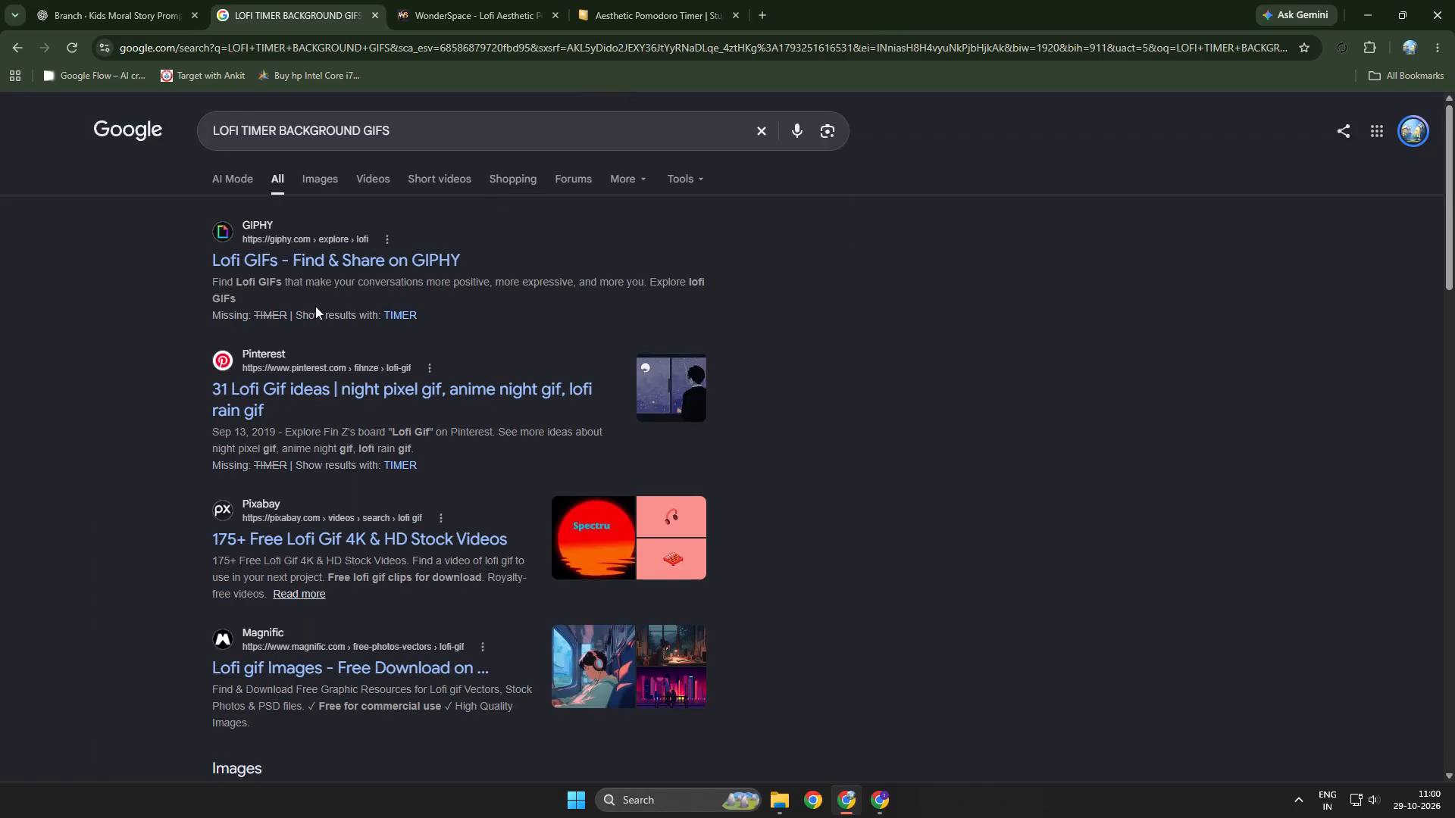
# Open Magnific's Lofi gif Images search result in a new tab.
pyautogui.keyDown('ctrl'); pyautogui.click(361, 666); pyautogui.keyUp('ctrl')
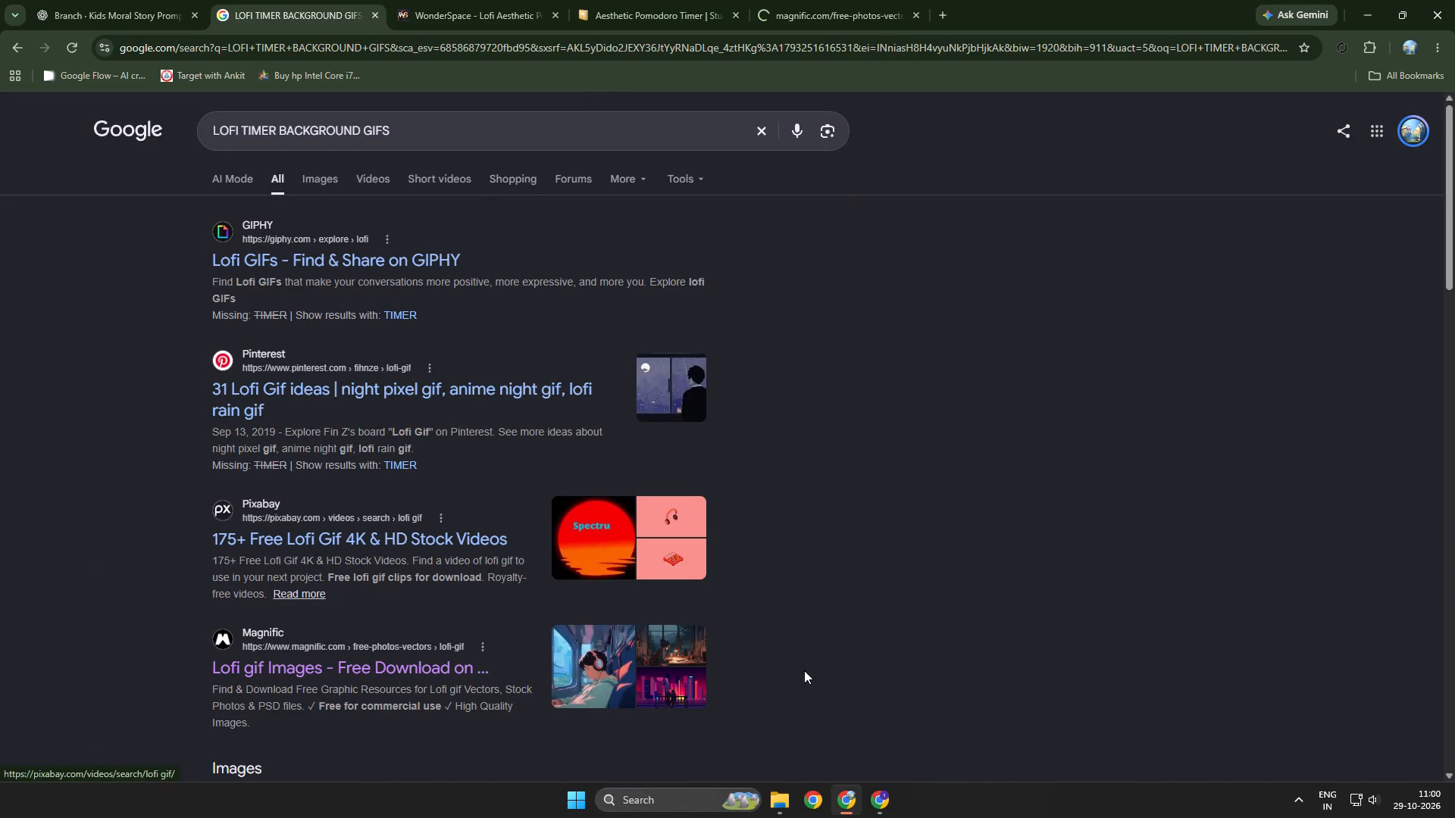
# Switch to the Sweet Seconds browser window and check the 90-minute timer upload in YouTube Studio and on the reloaded channel page.
pyautogui.click(879, 804)
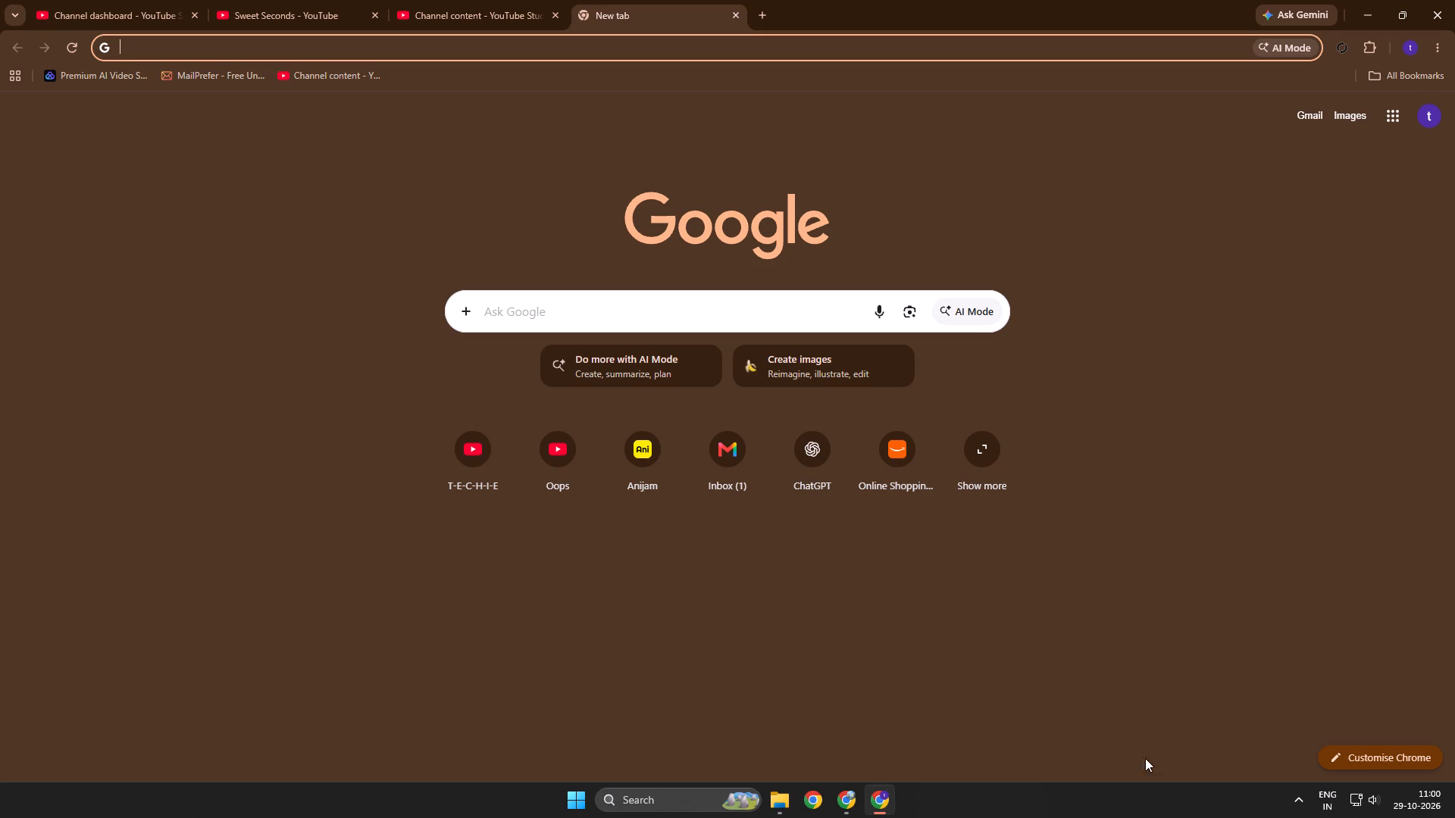
pyautogui.click(440, 0)
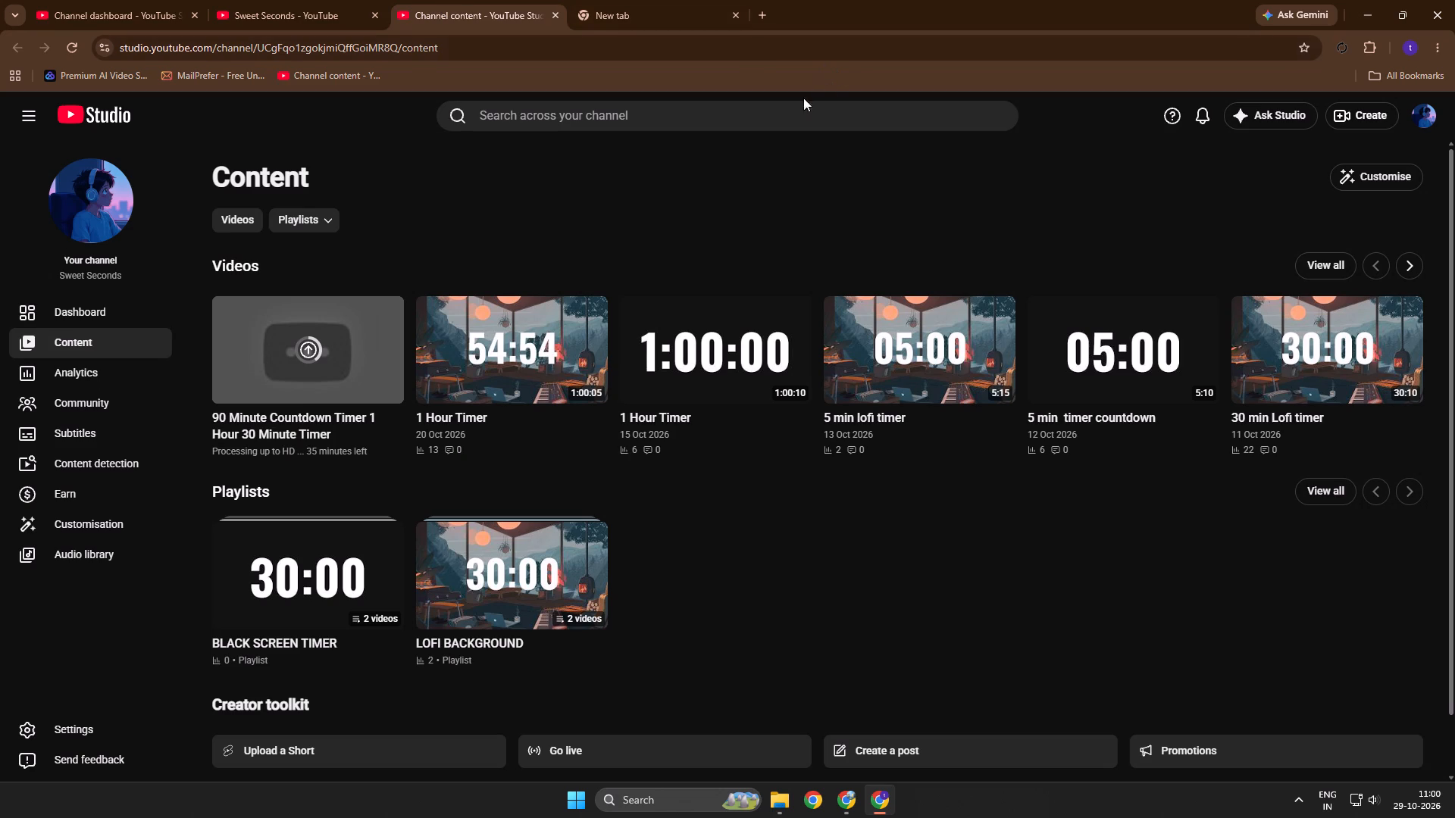
pyautogui.click(293, 0)
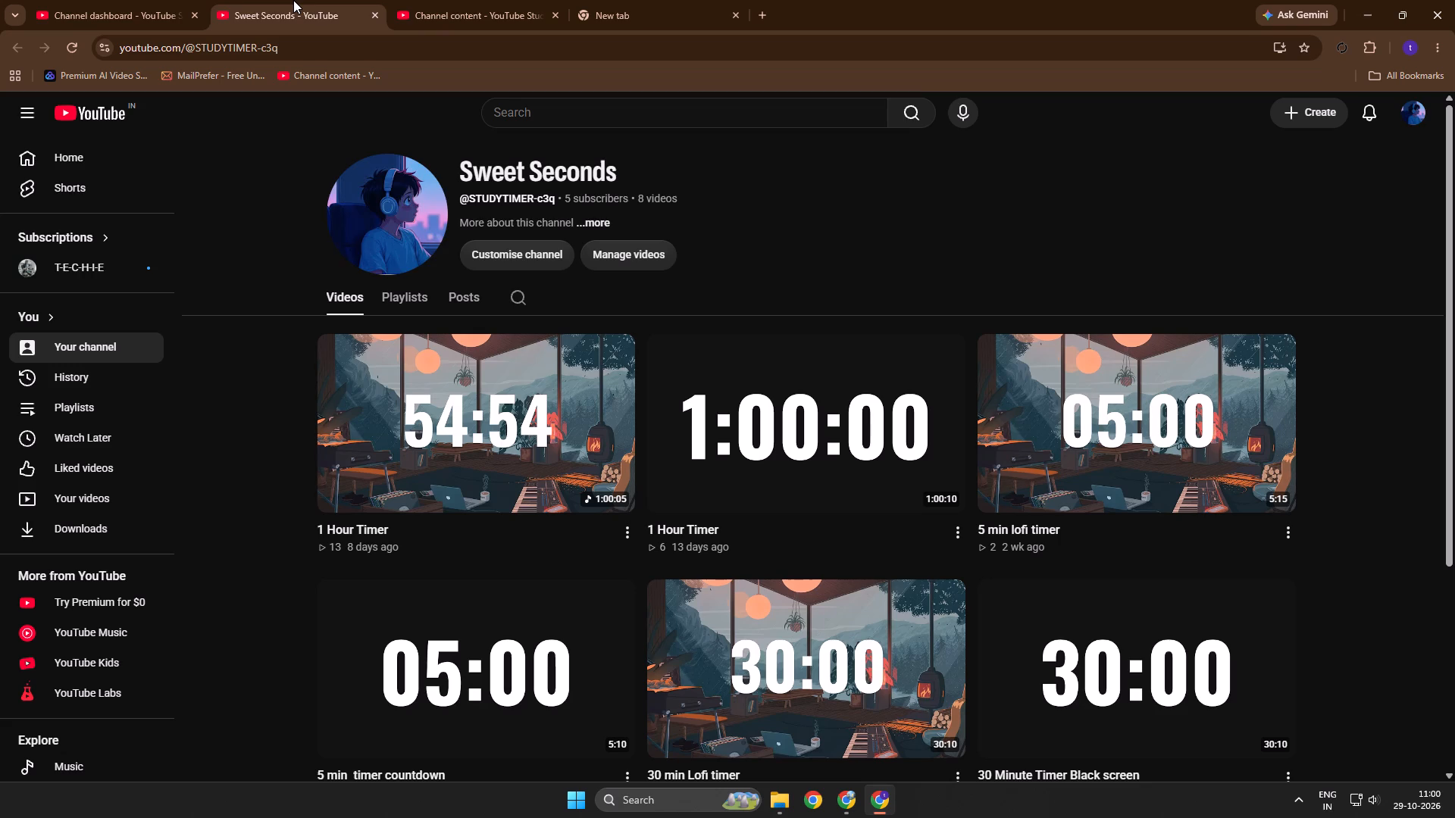
pyautogui.click(72, 43)
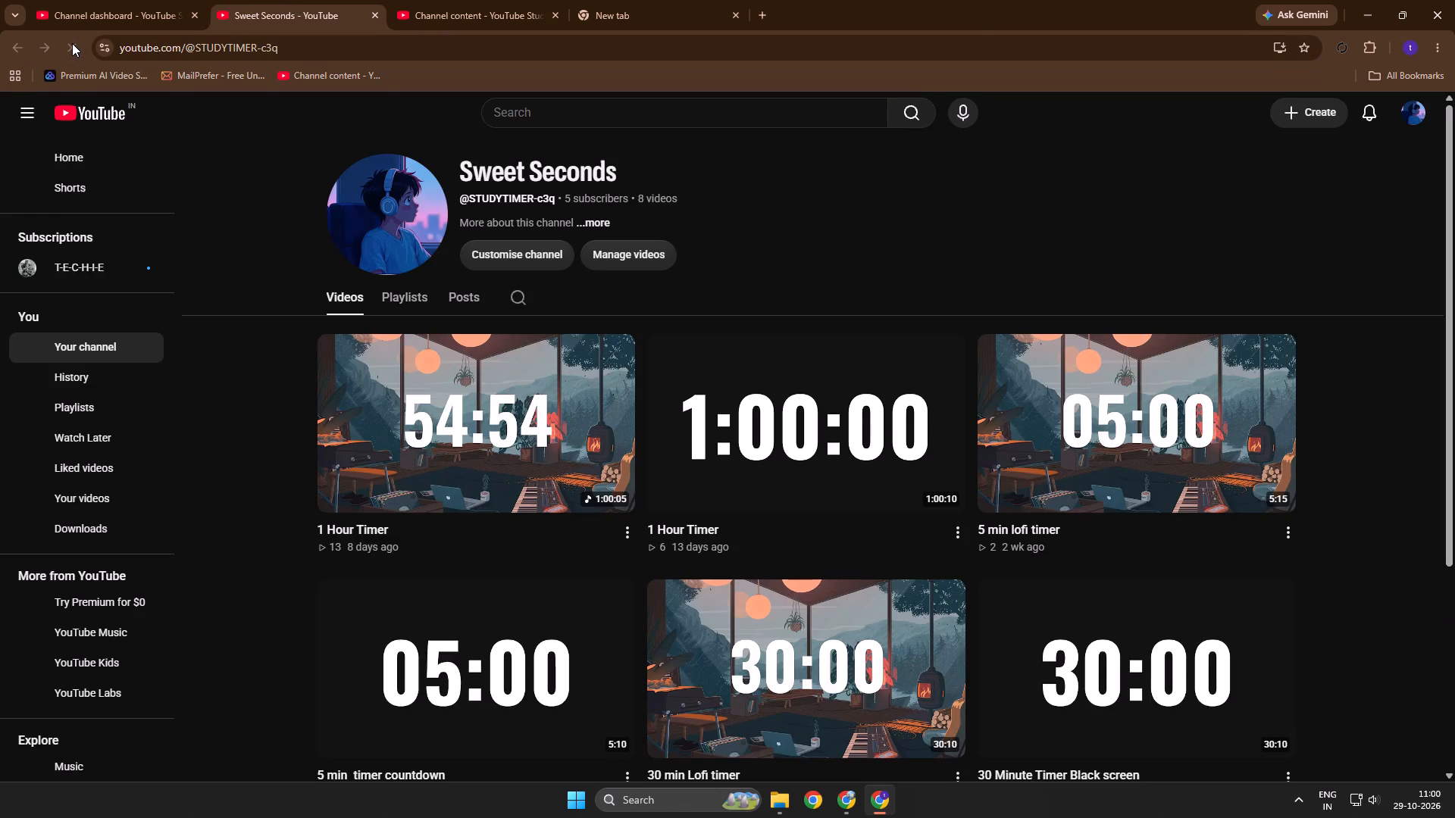
pyautogui.click(467, 0)
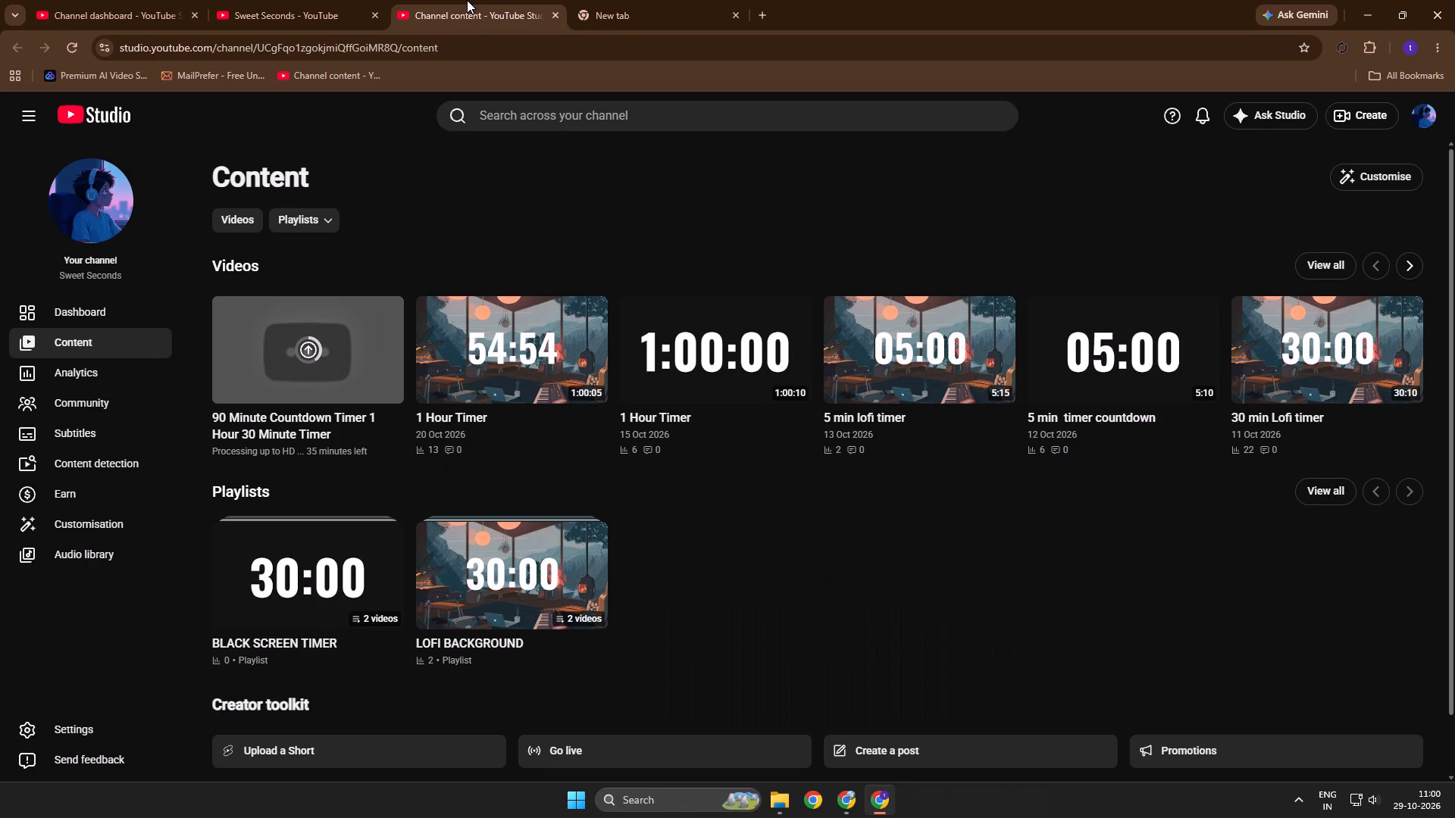
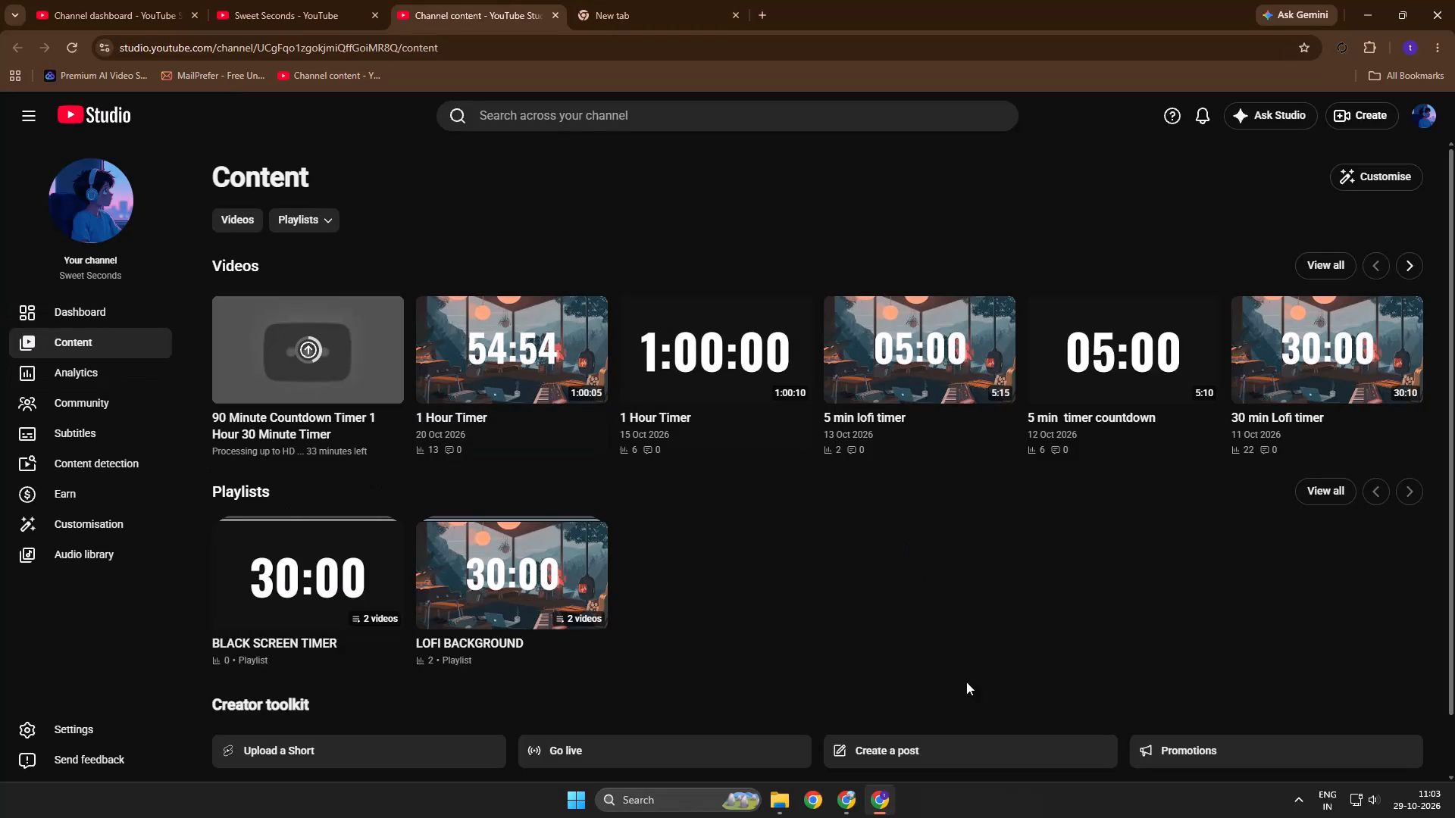
pyautogui.click(842, 807)
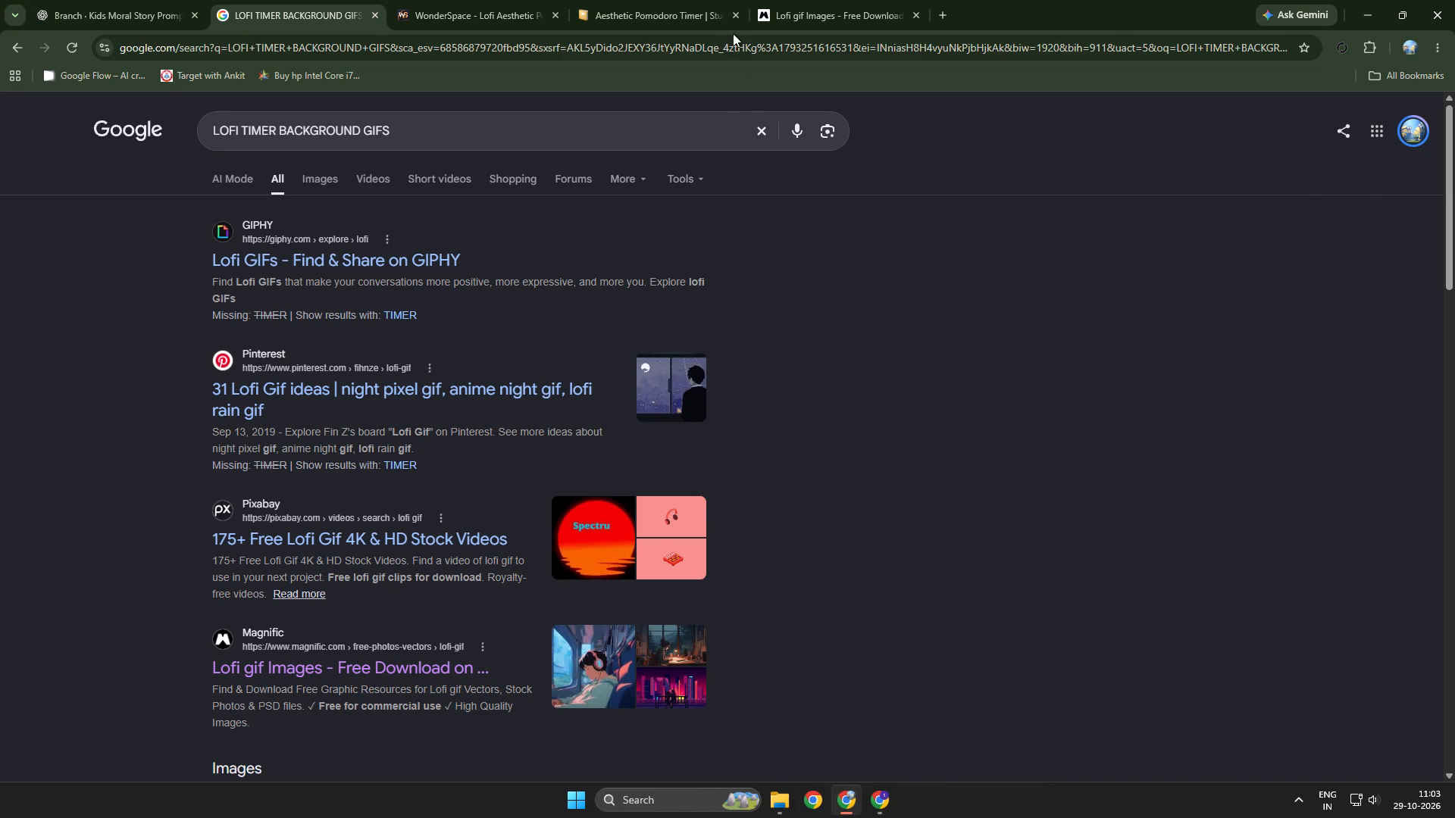
pyautogui.click(449, 0)
pyautogui.click(549, 14)
pyautogui.click(555, 14)
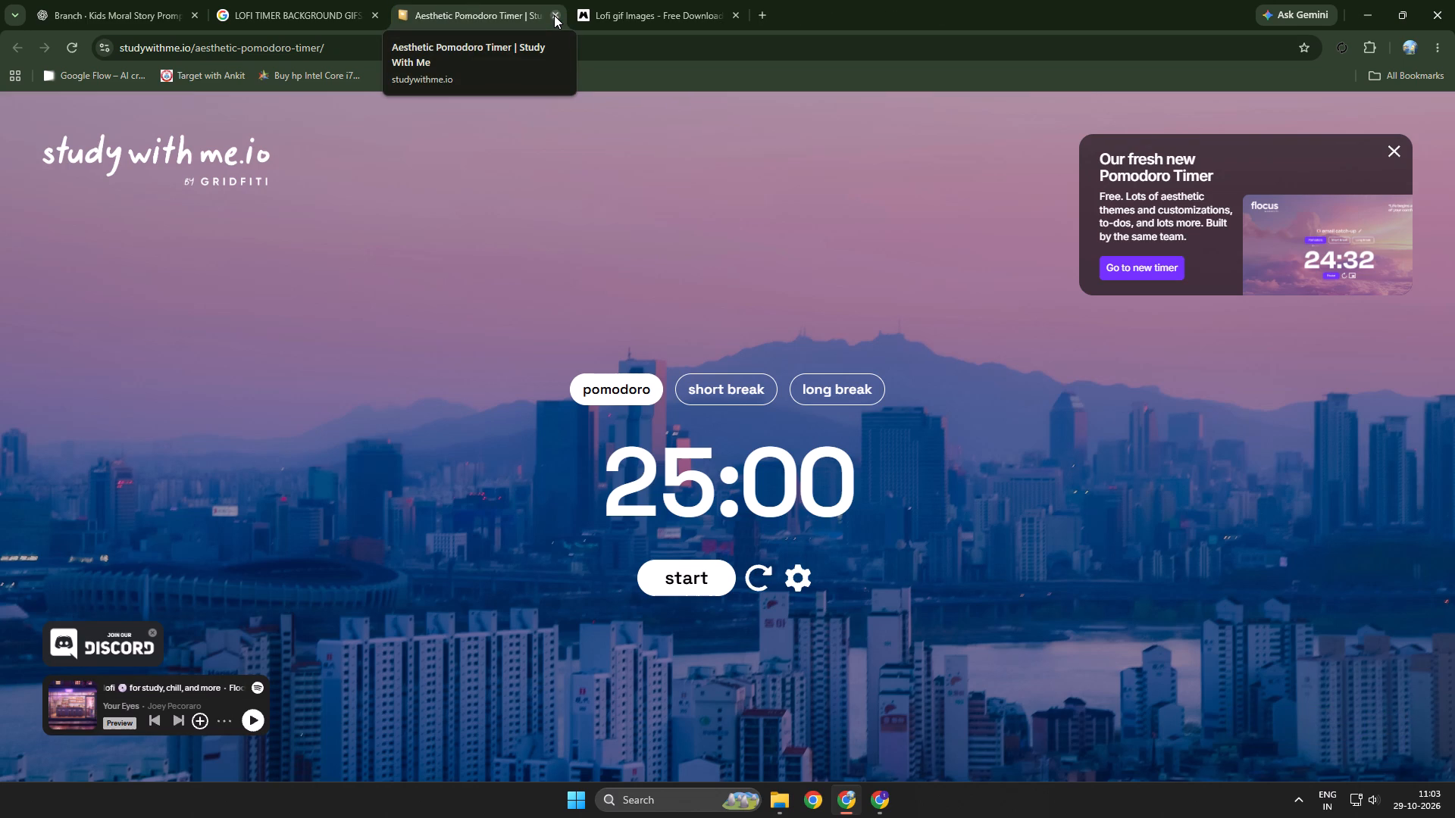
pyautogui.click(798, 589)
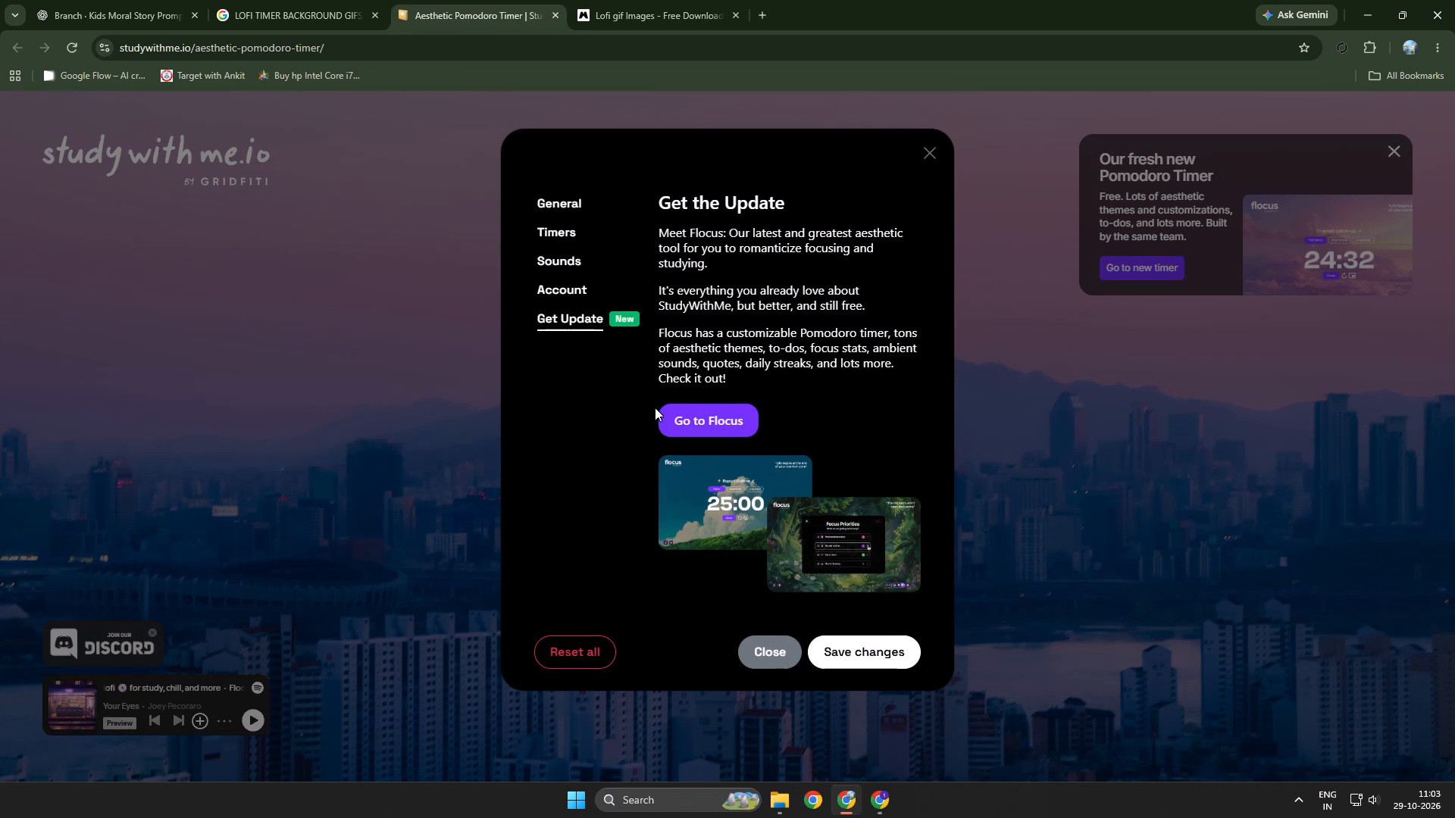
pyautogui.click(928, 153)
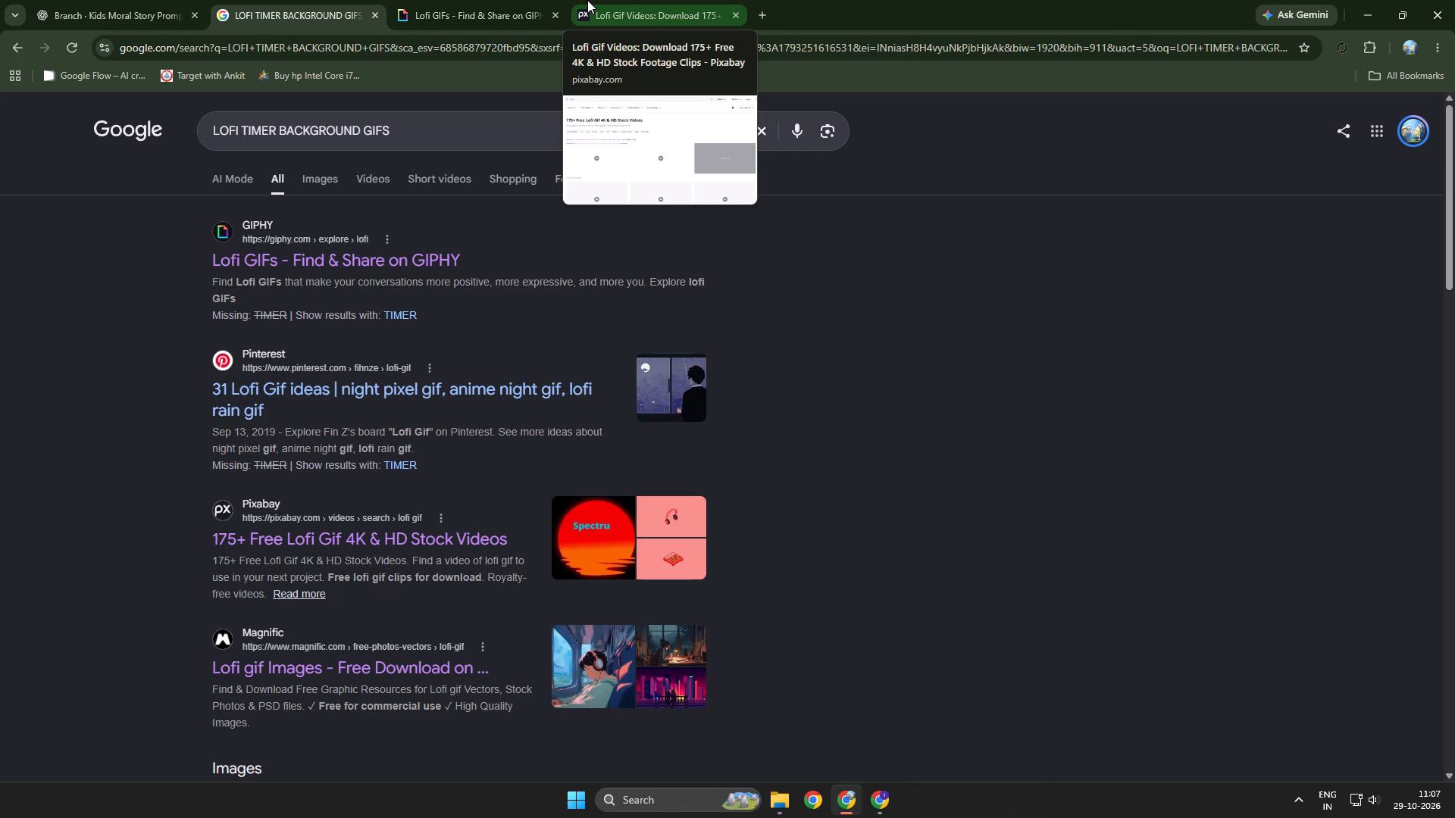
# Browse Pixabay's royalty-free lofi gif videos, download the cat-on-a-fence sunrise video by Earth_to_Infinity, and dismiss the thank-you dialog.
pyautogui.click(587, 0)
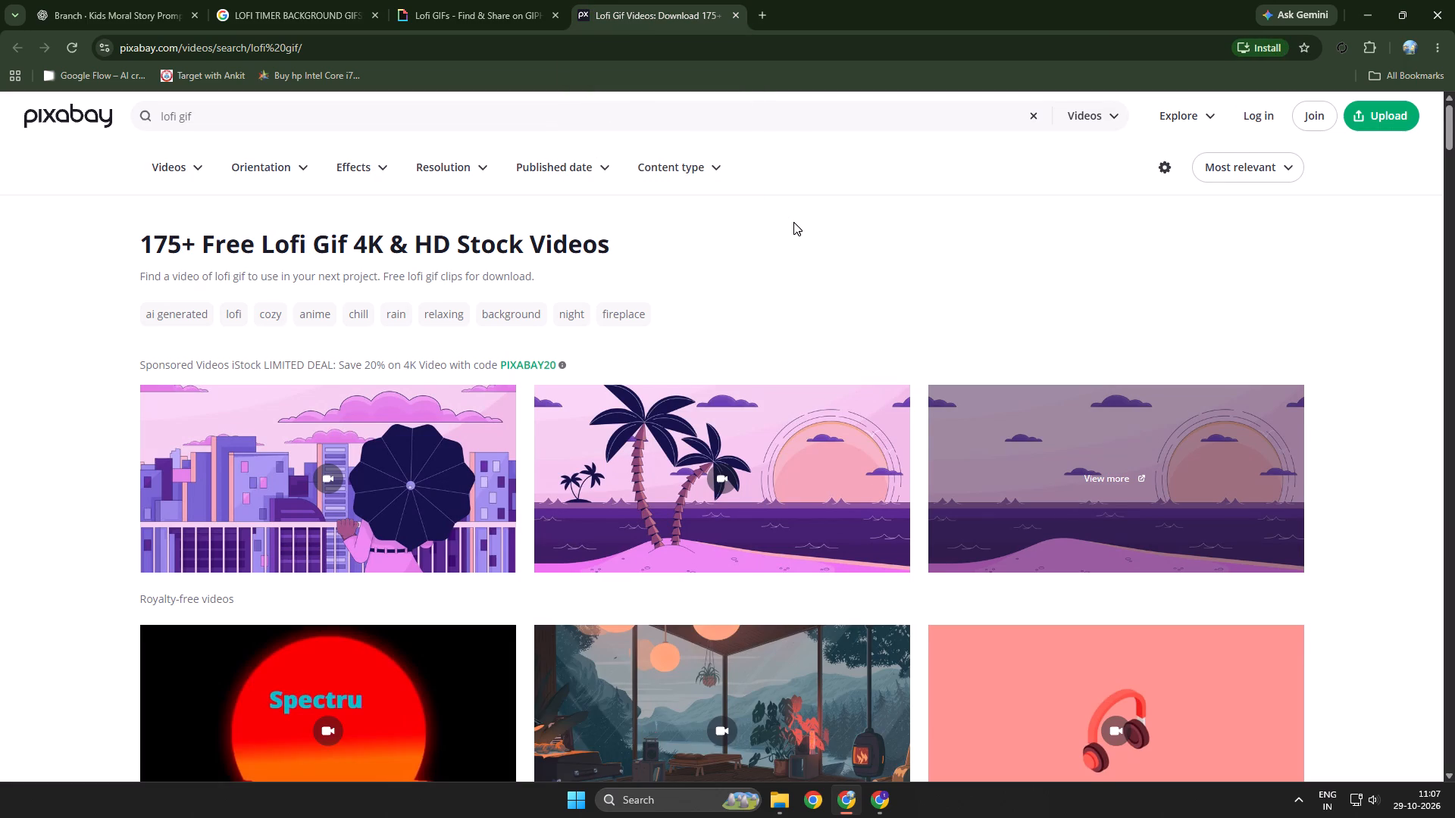
pyautogui.scroll(-1, 793, 222)
pyautogui.scroll(-3, 781, 284)
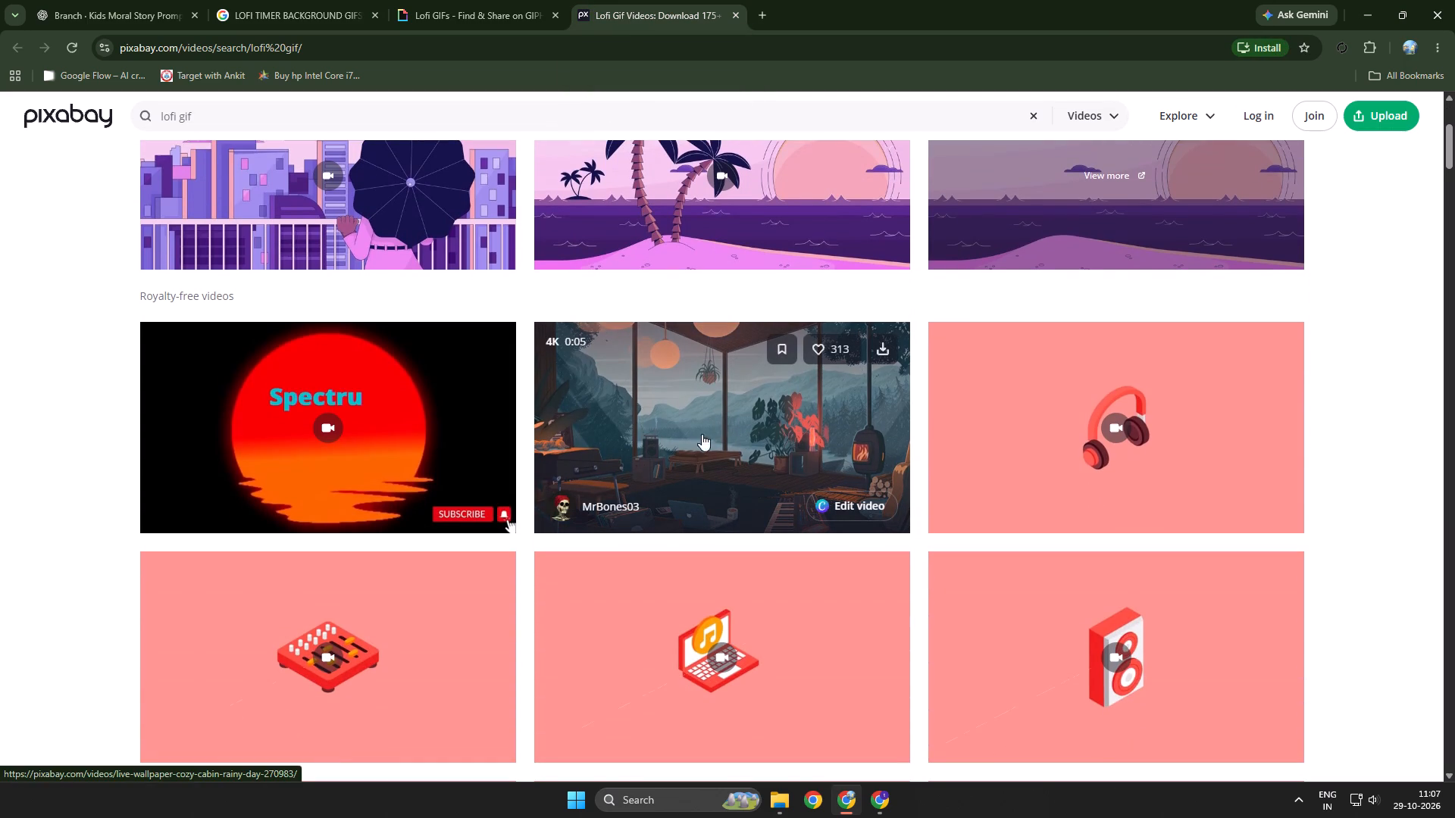
pyautogui.scroll(-11, 674, 436)
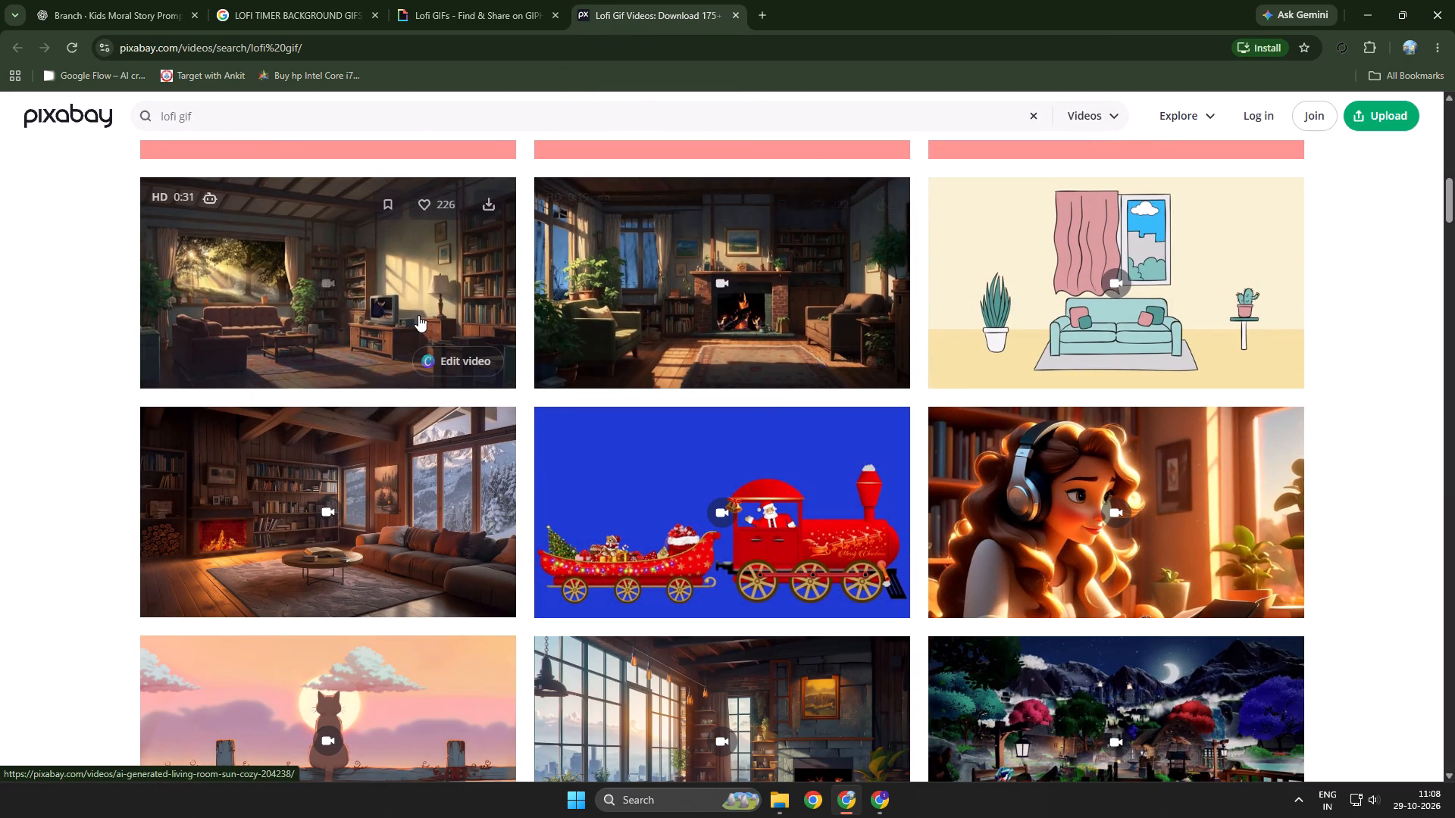
pyautogui.scroll(-3, 431, 567)
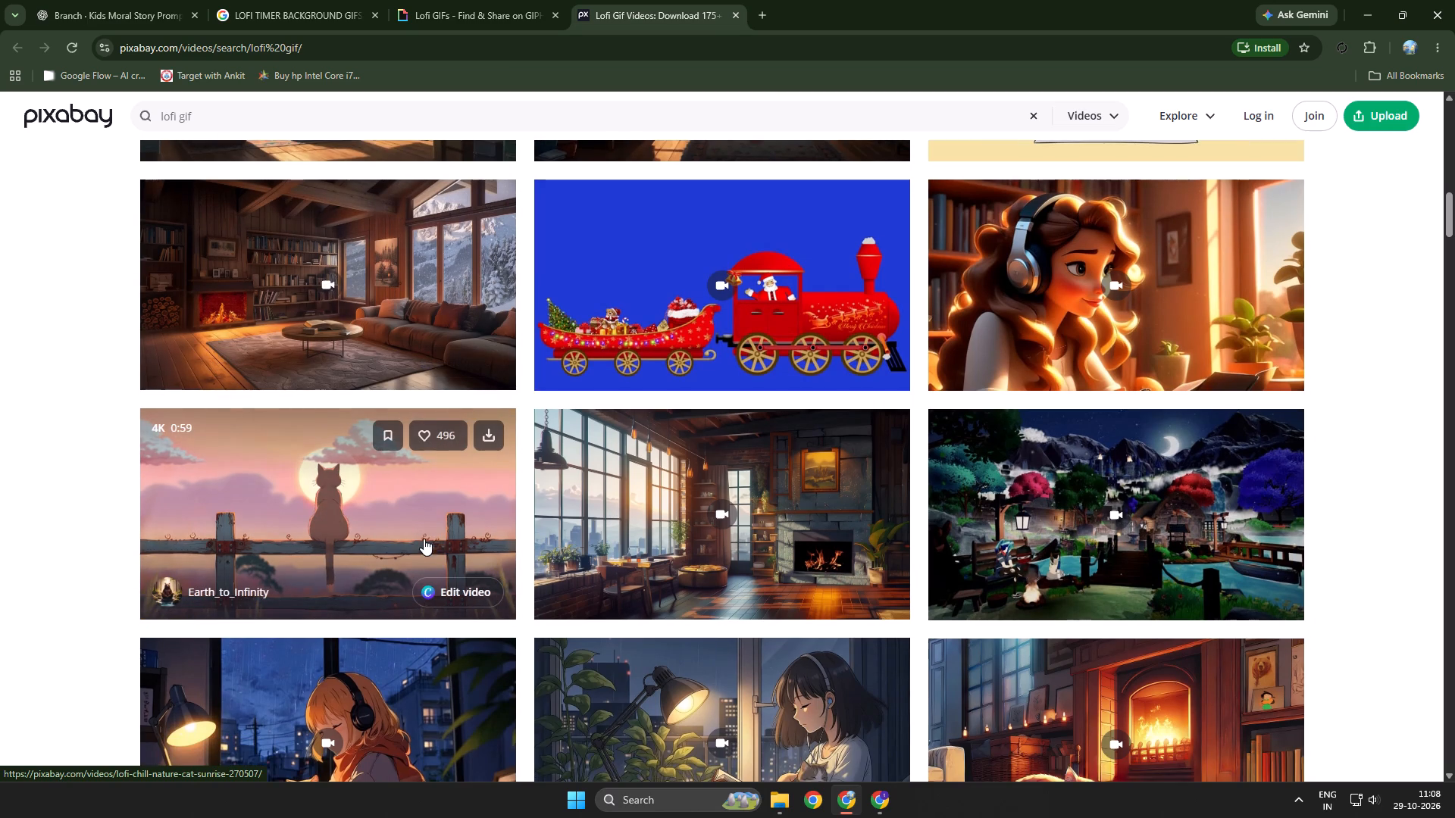
pyautogui.click(483, 437)
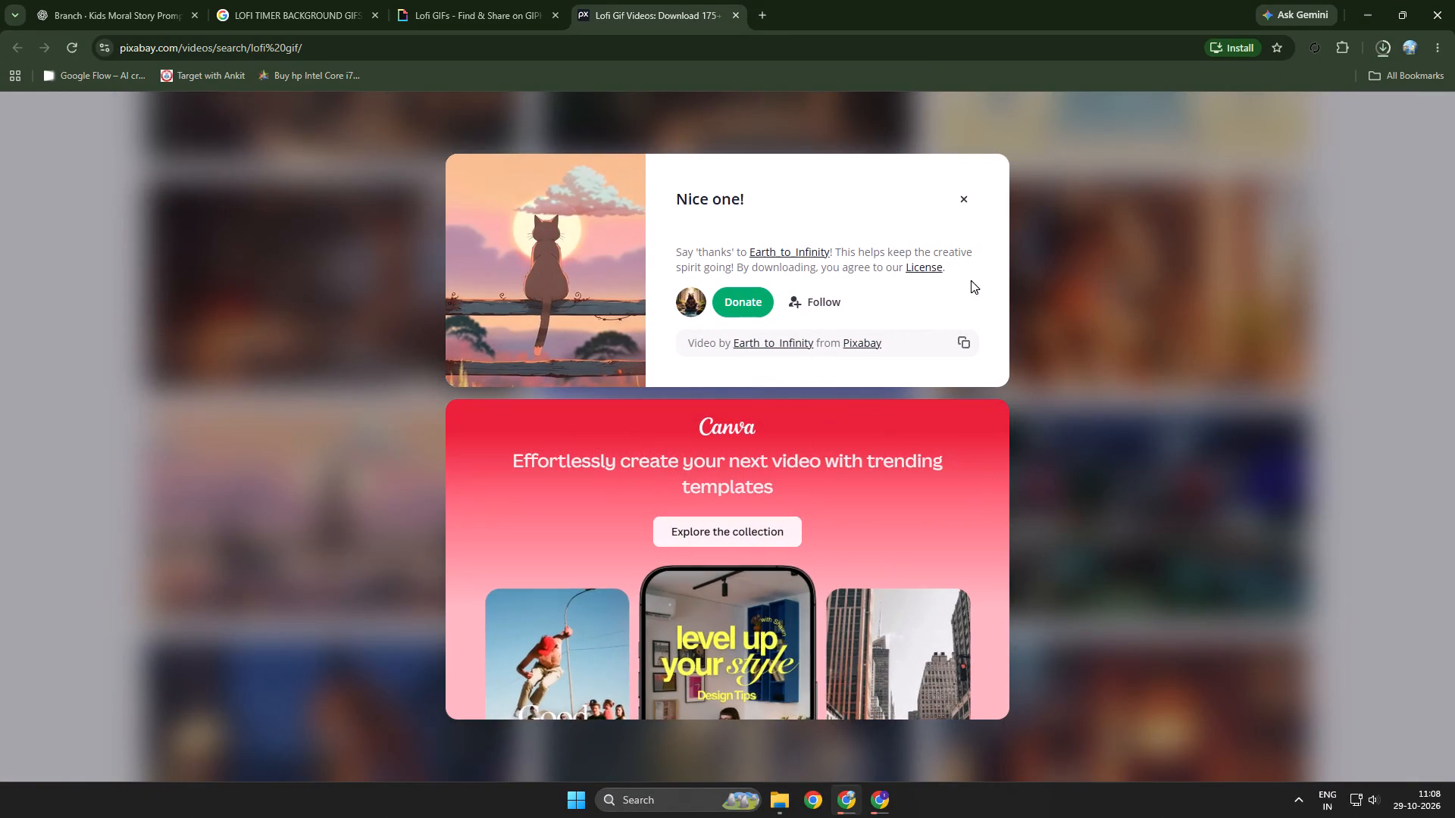
pyautogui.click(962, 195)
# Bookmark the Pixabay lofi gif video results page in the bookmarks bar.
pyautogui.click(1279, 43)
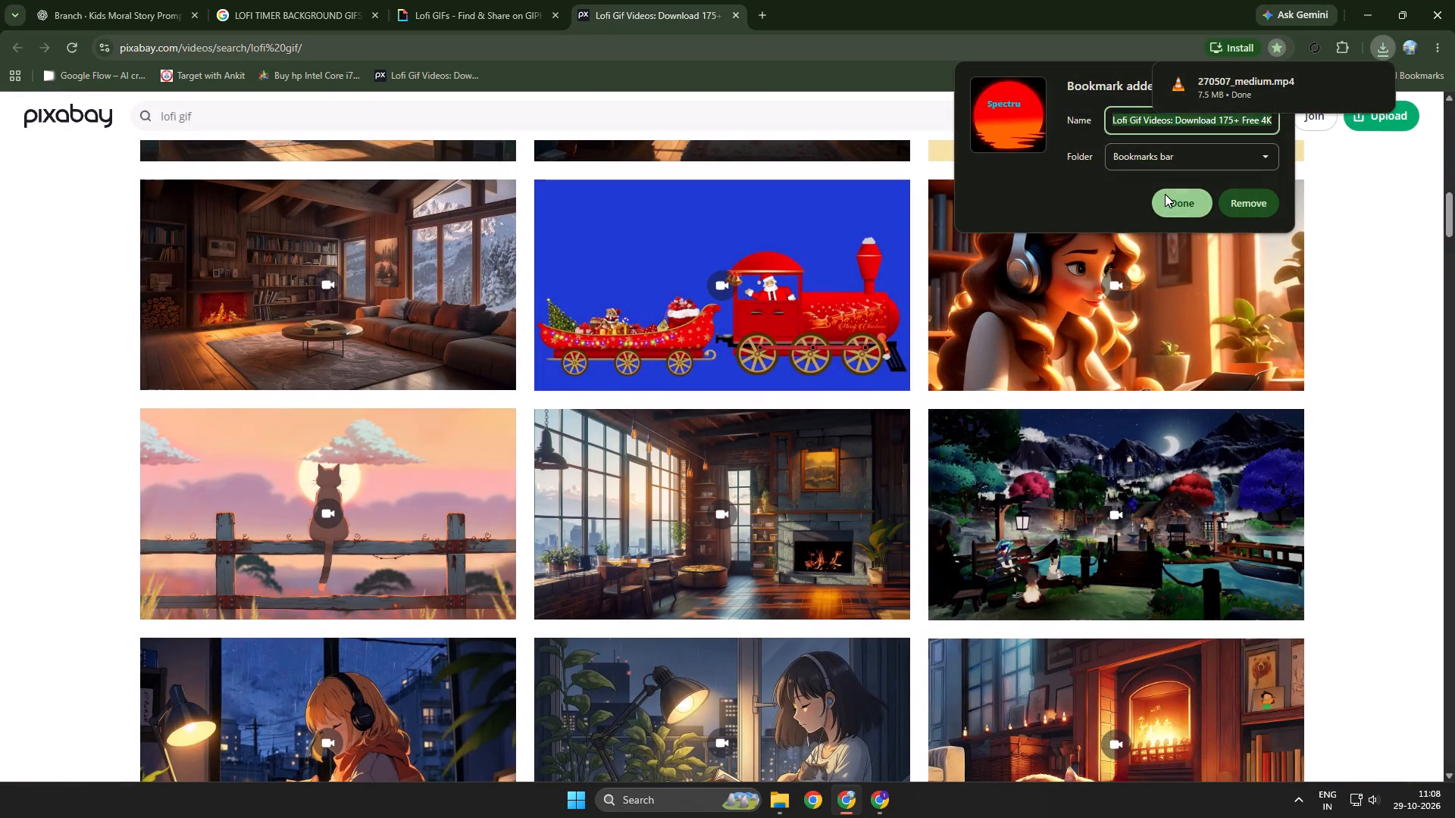
pyautogui.click(1165, 194)
# Go to the desktop and launch CapCut.
pyautogui.click(1454, 817)
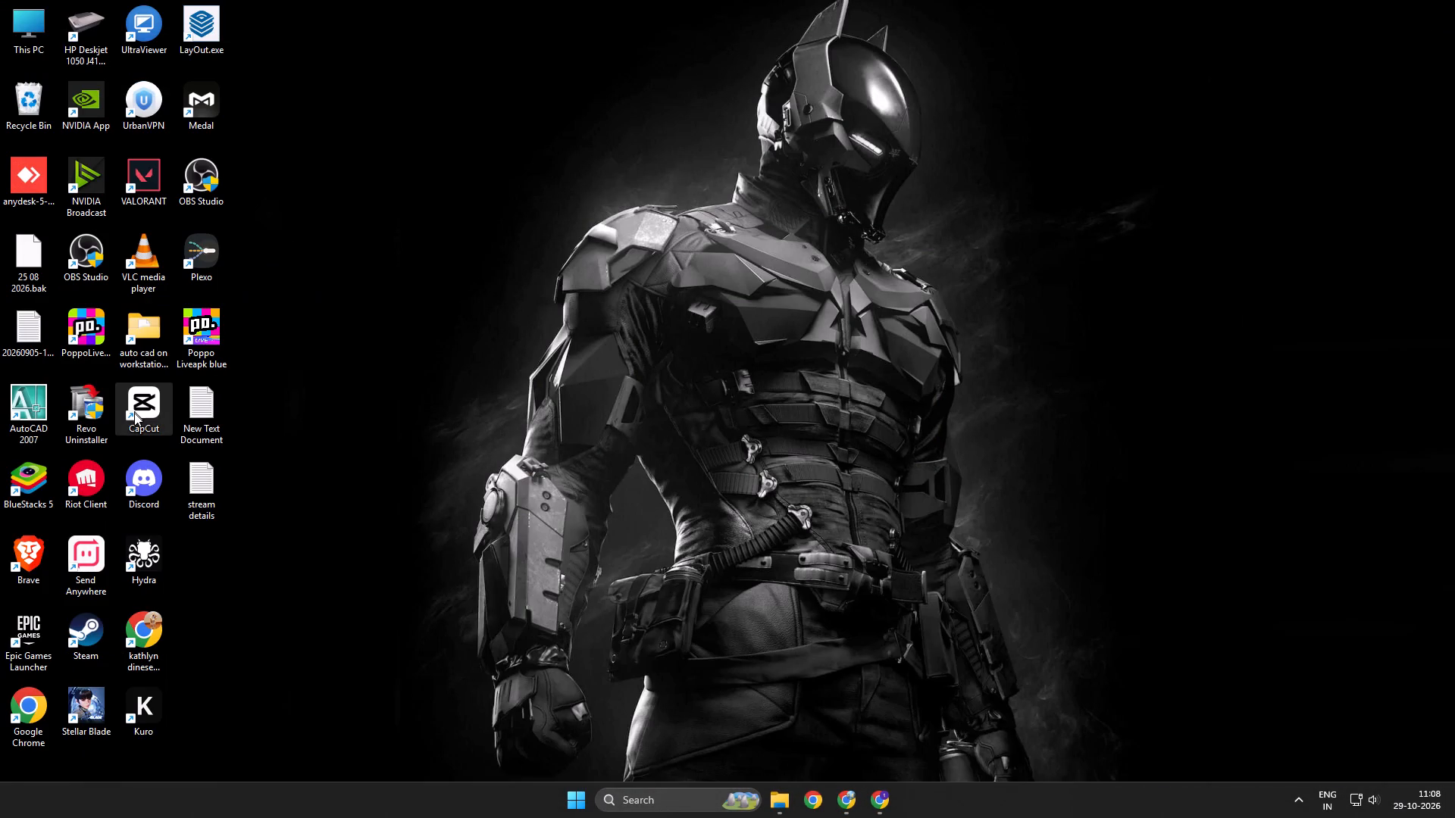
pyautogui.doubleClick(135, 414)
# Switch to the Chrome window with YouTube Studio and refresh the Sweet Seconds content page.
pyautogui.click(846, 795)
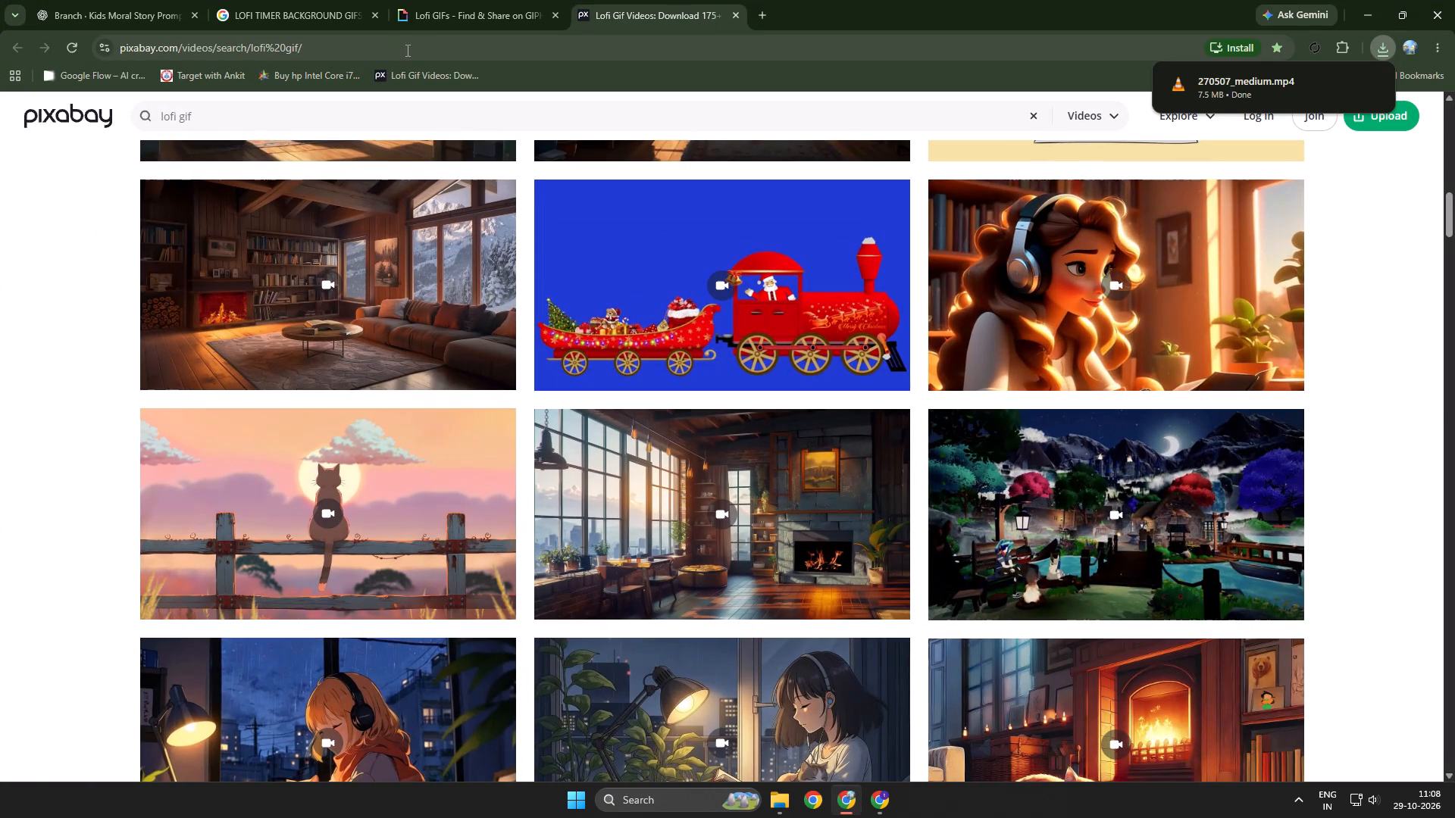
pyautogui.click(872, 789)
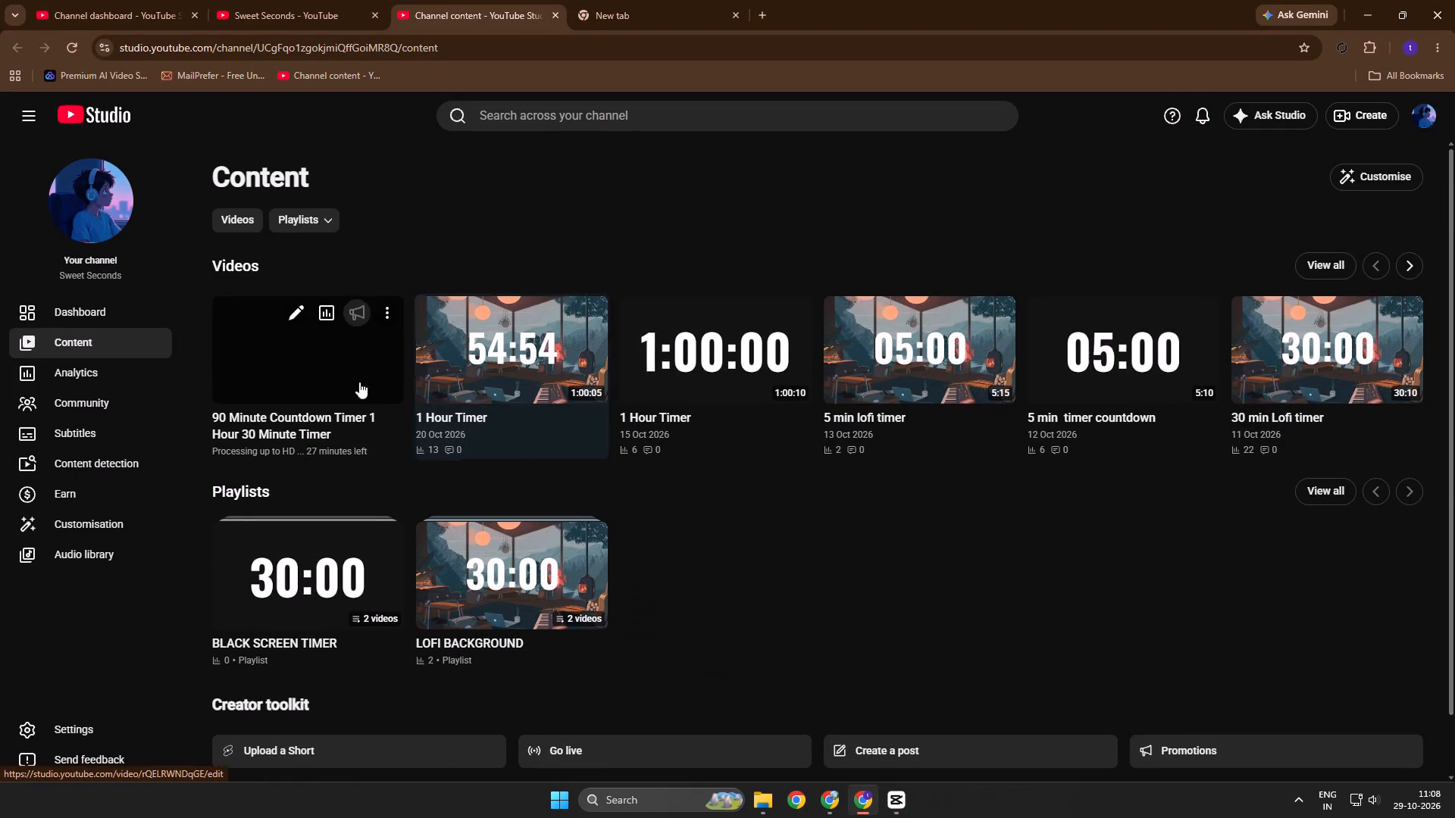
pyautogui.click(67, 43)
# Close the channel dashboard tab and refresh the public Sweet Seconds channel page.
pyautogui.click(128, 0)
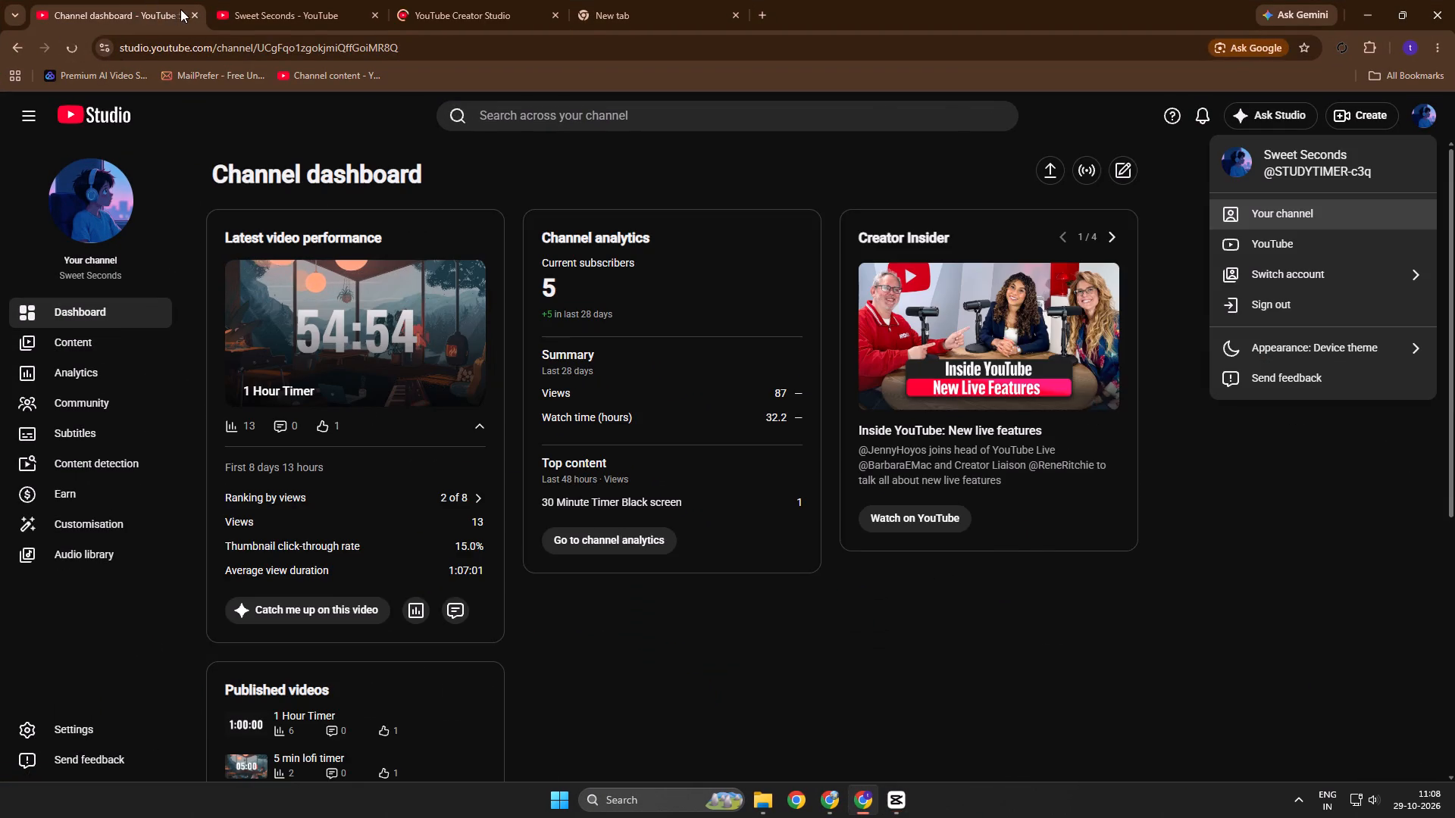
pyautogui.click(196, 14)
pyautogui.click(73, 39)
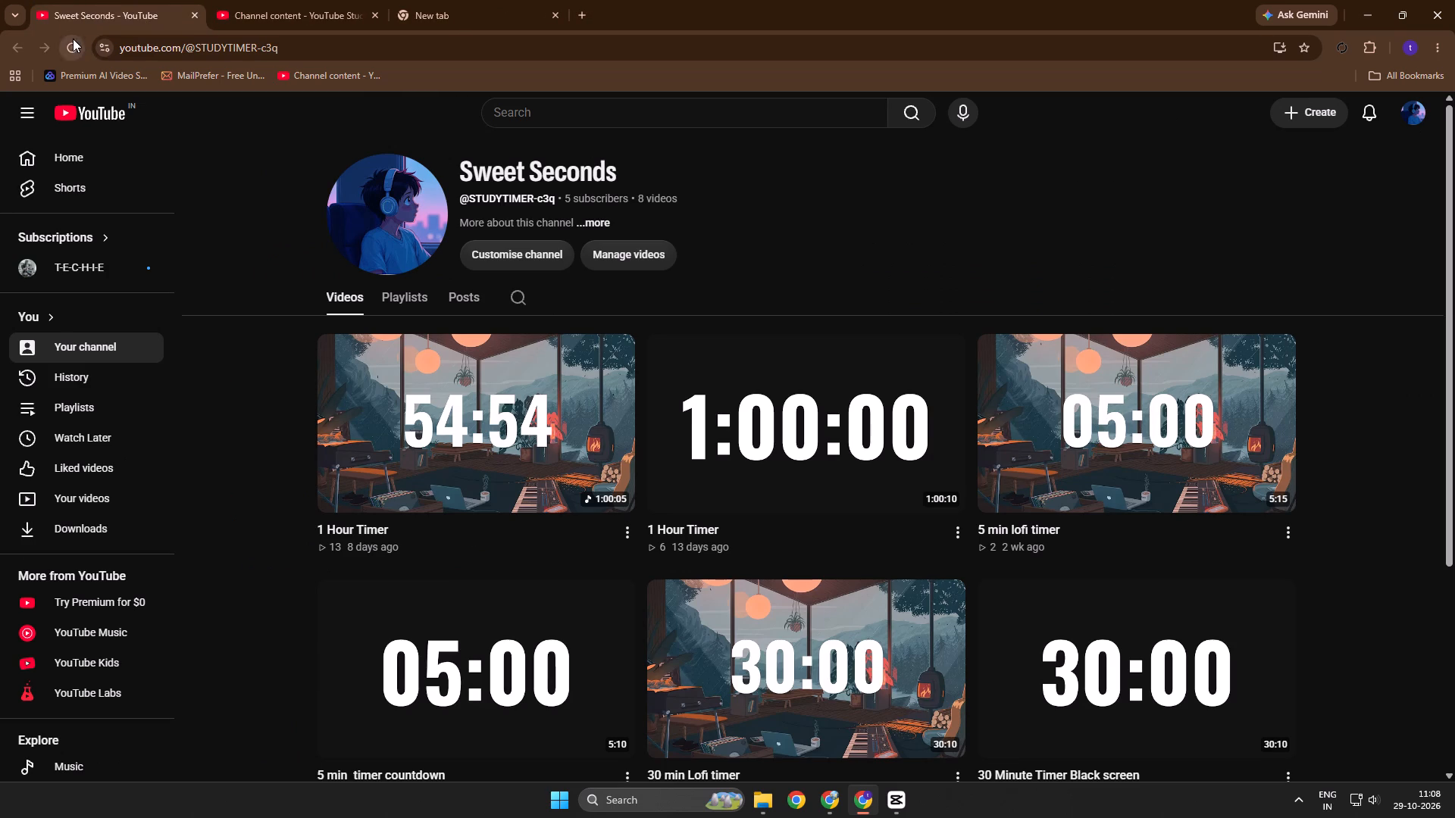
# Open the Videos list in the YouTube Studio channel content and check the 90-minute timer's entry.
pyautogui.click(224, 0)
pyautogui.click(289, 221)
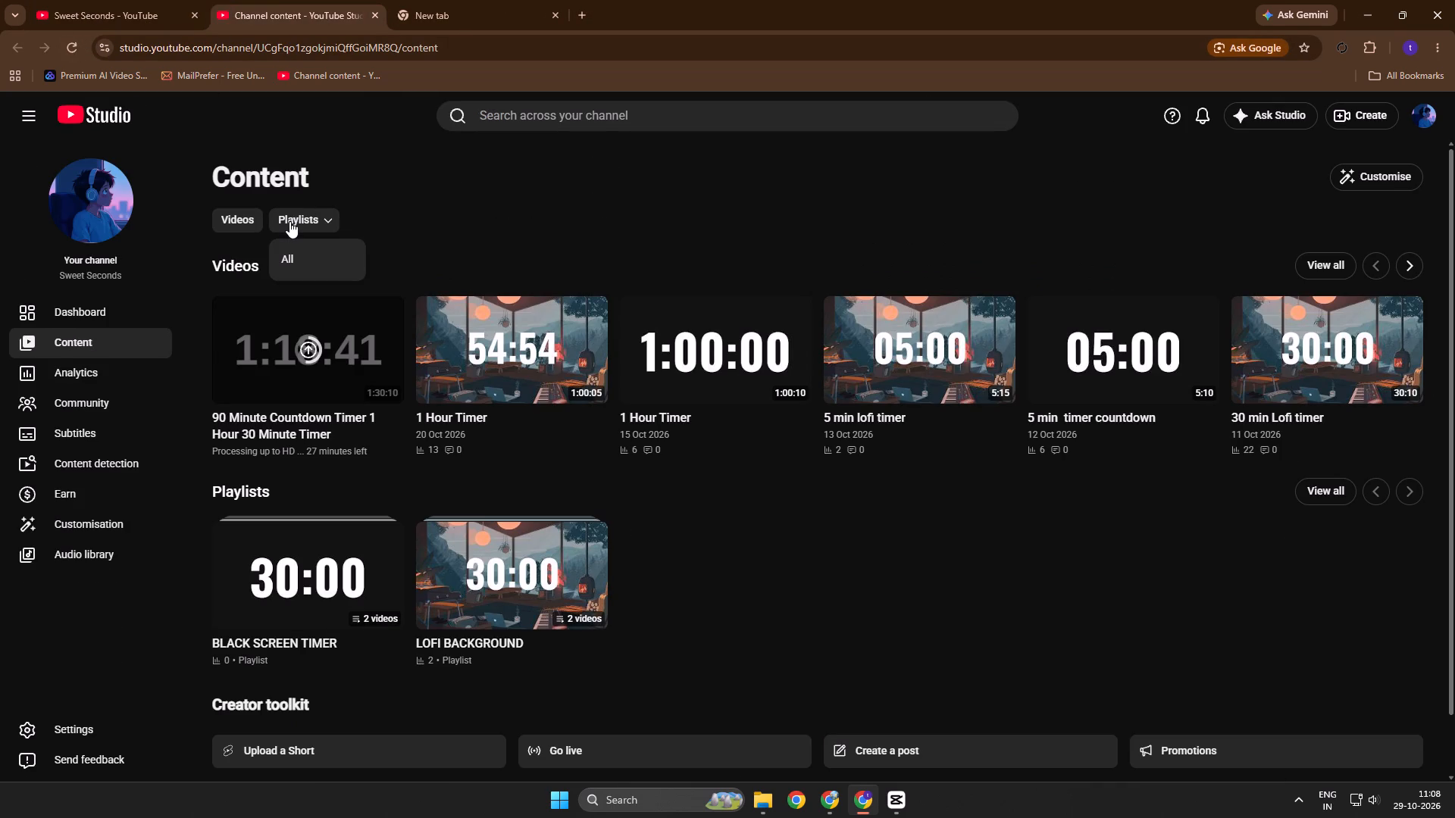
pyautogui.click(289, 221)
pyautogui.click(196, 220)
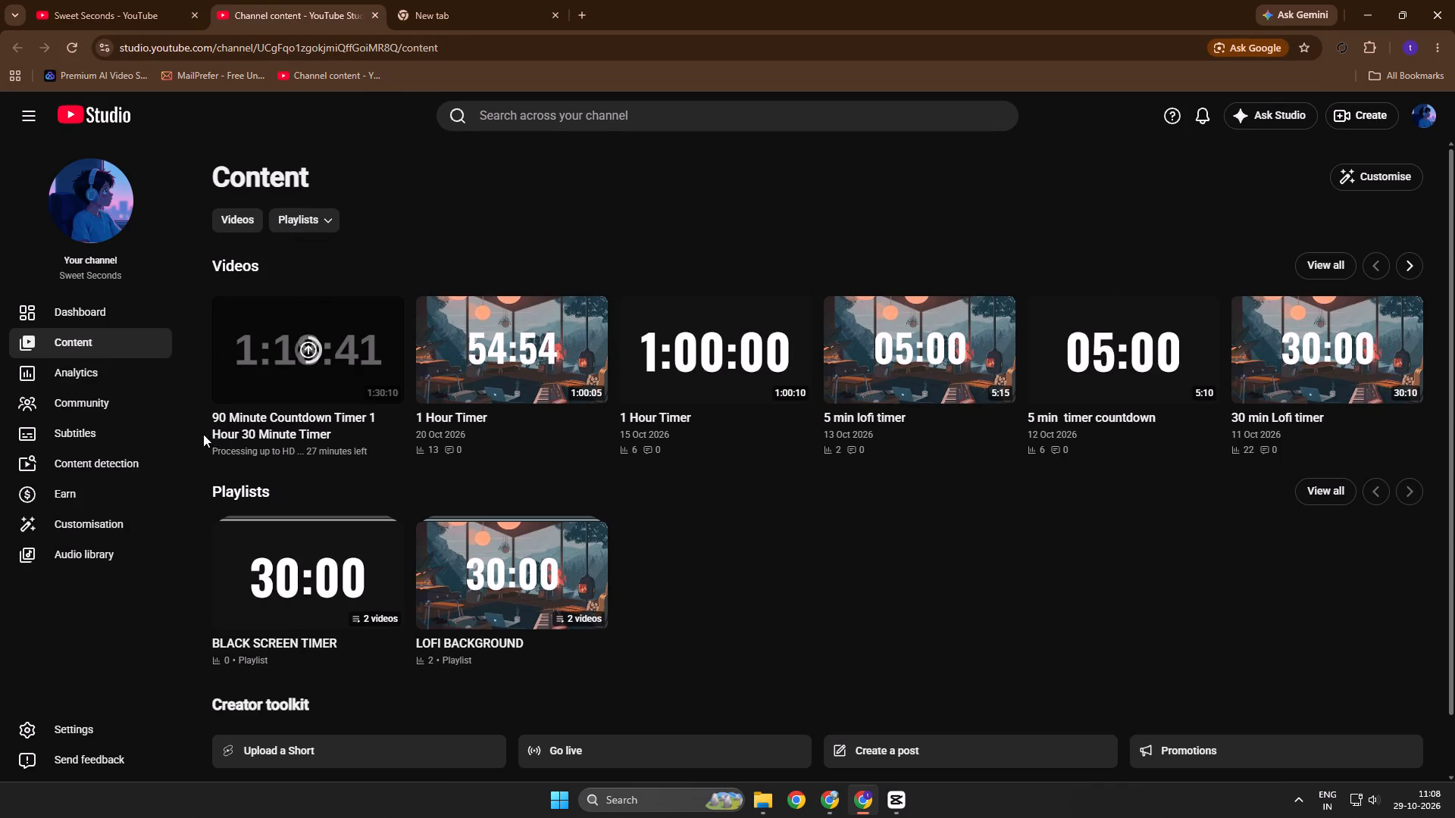
pyautogui.click(233, 208)
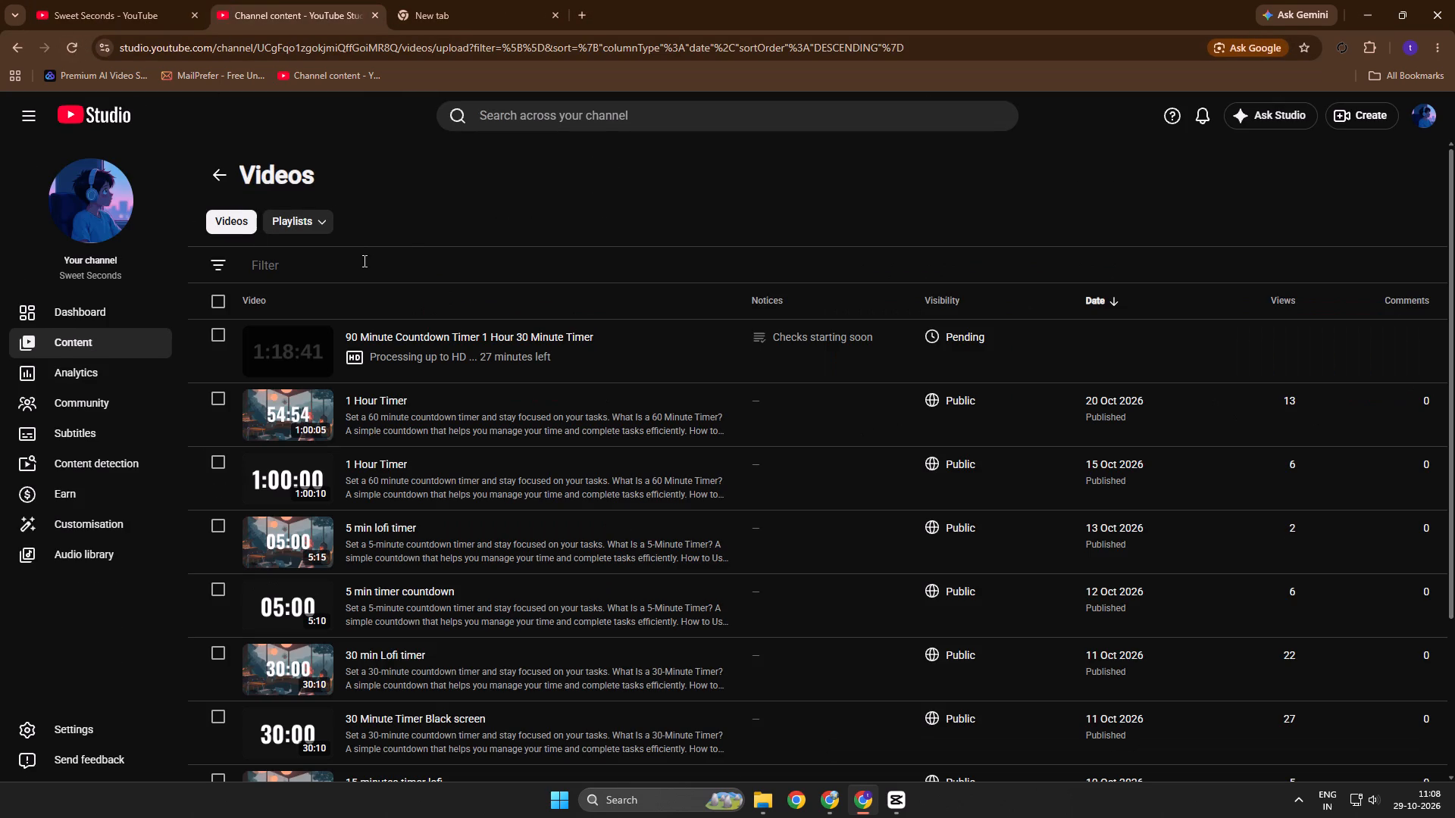
pyautogui.click(129, 0)
pyautogui.click(269, 0)
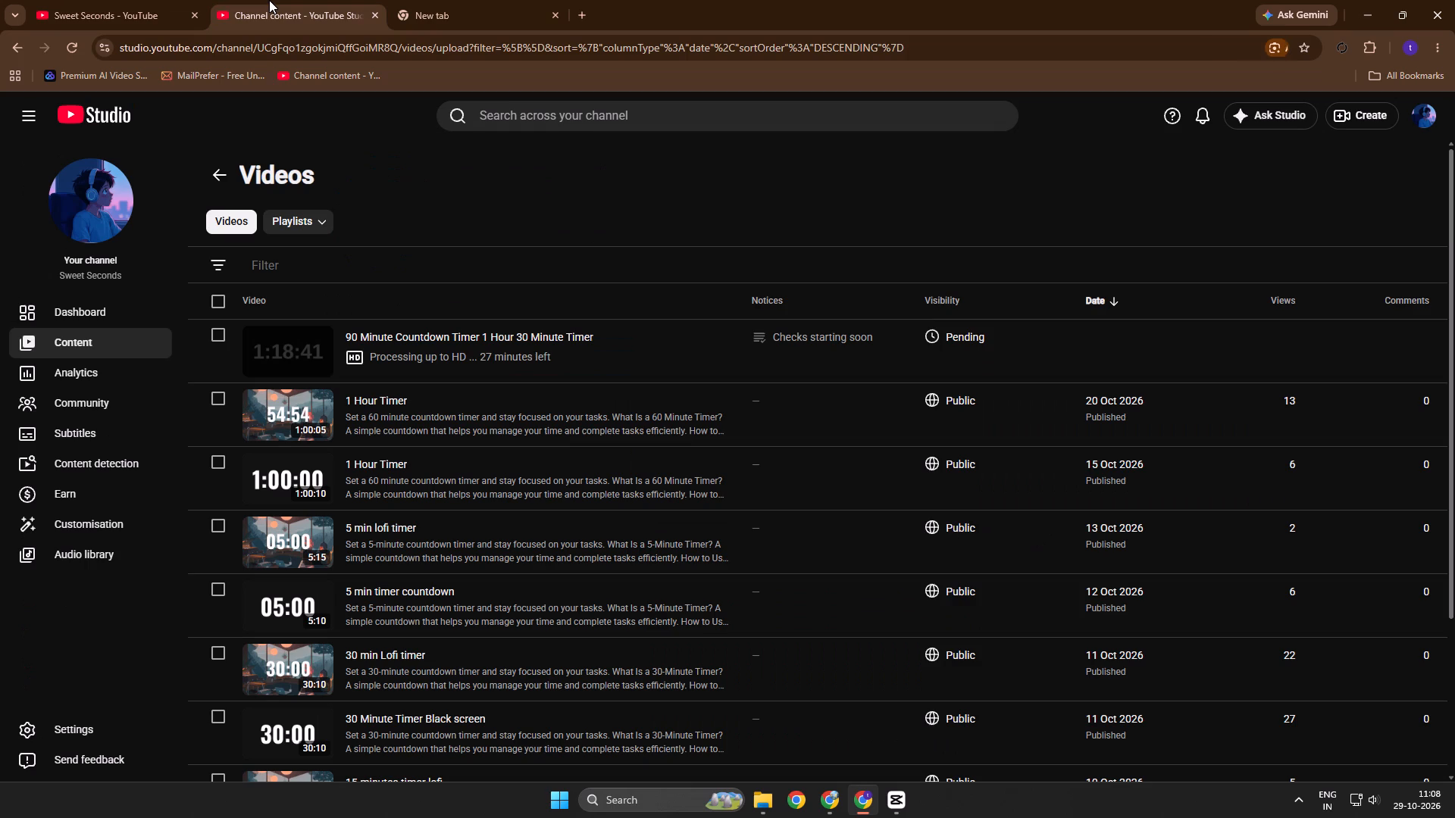
# Open the Mixilab Video Frame Extractor page in the empty browser tab.
pyautogui.click(514, 3)
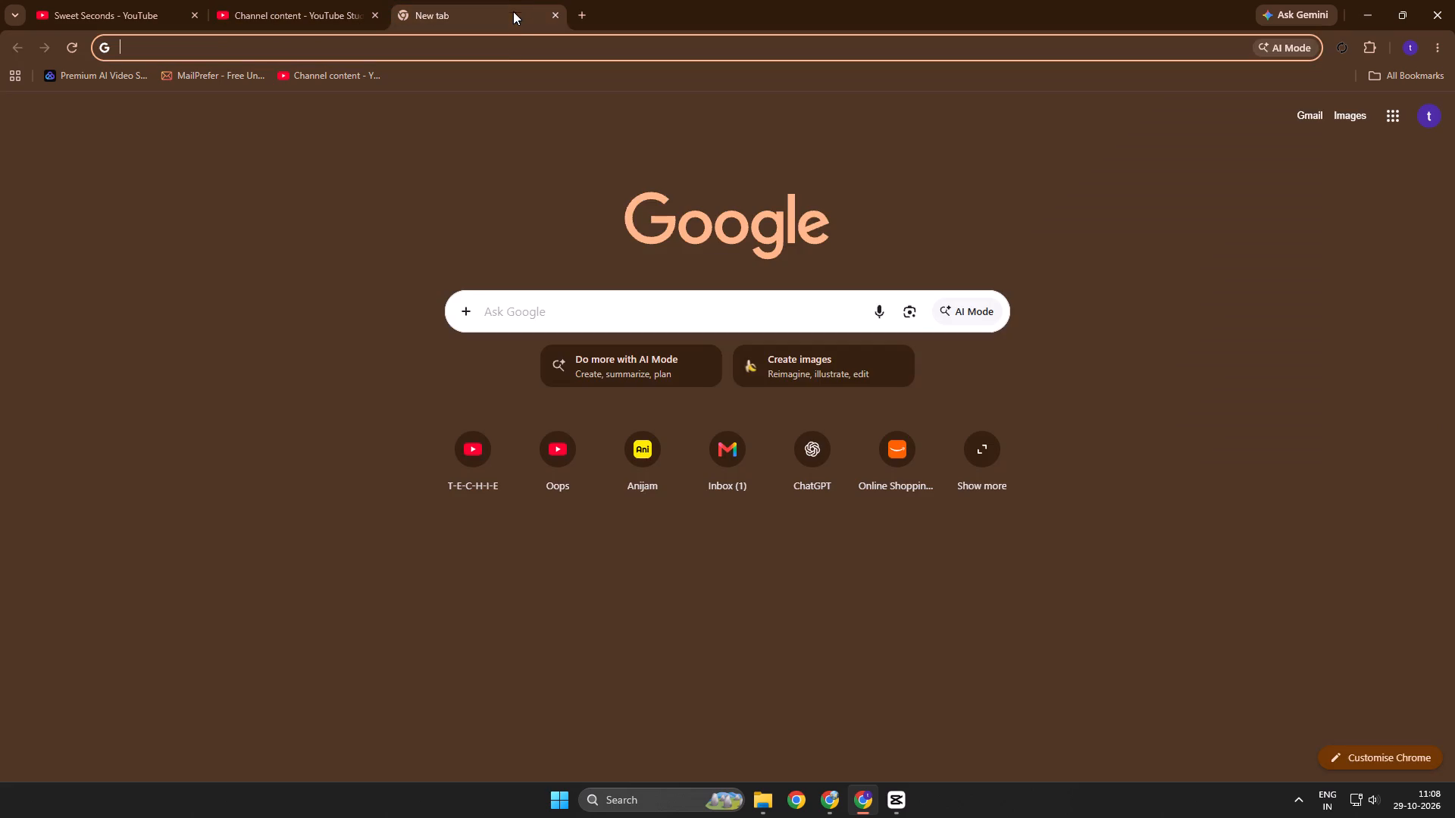
pyautogui.write('EDAX')
pyautogui.press('BackSpace')
pyautogui.press('BackSpace')
pyautogui.press('BackSpace')
pyautogui.write('XT')
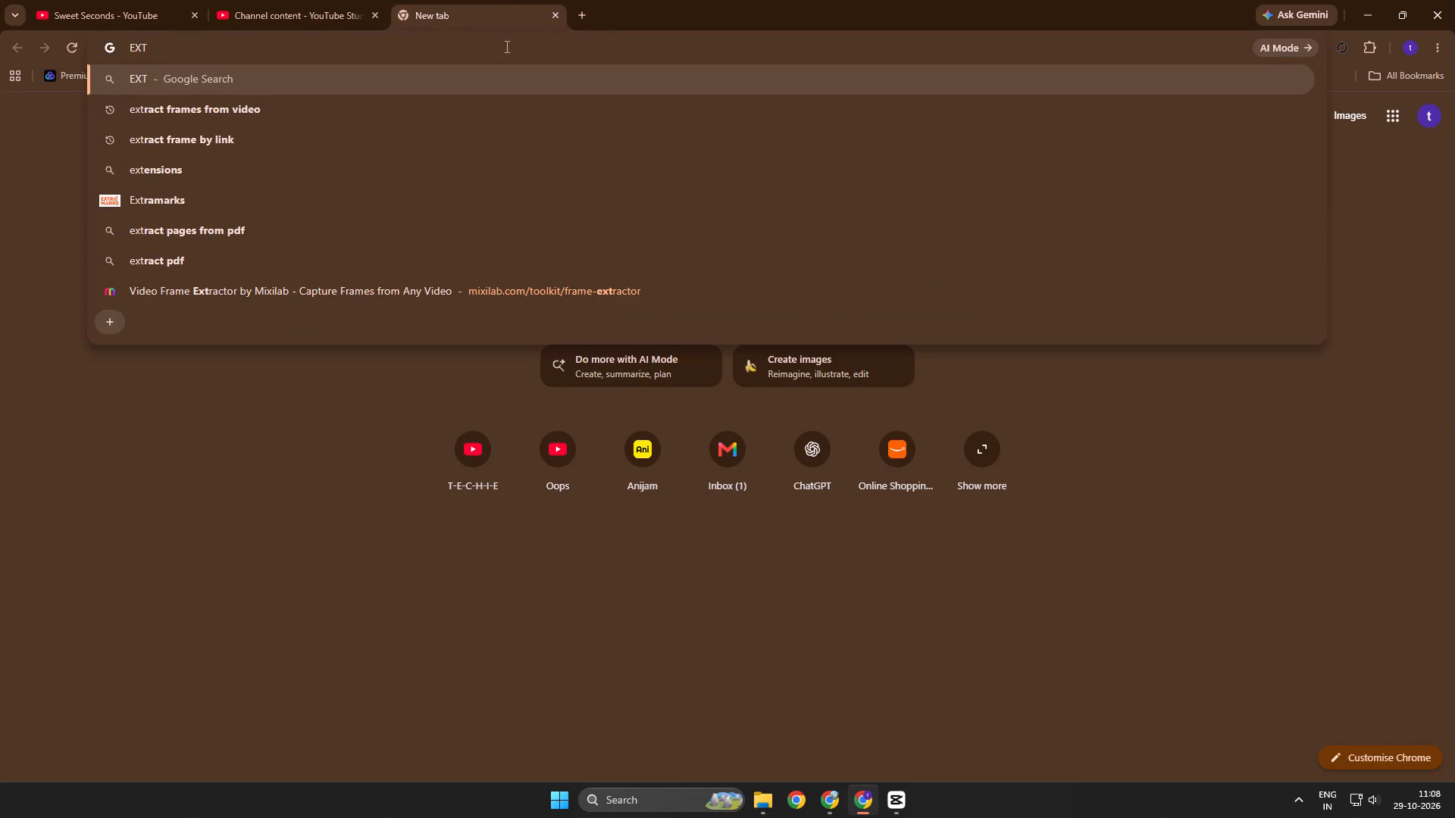
pyautogui.click(568, 290)
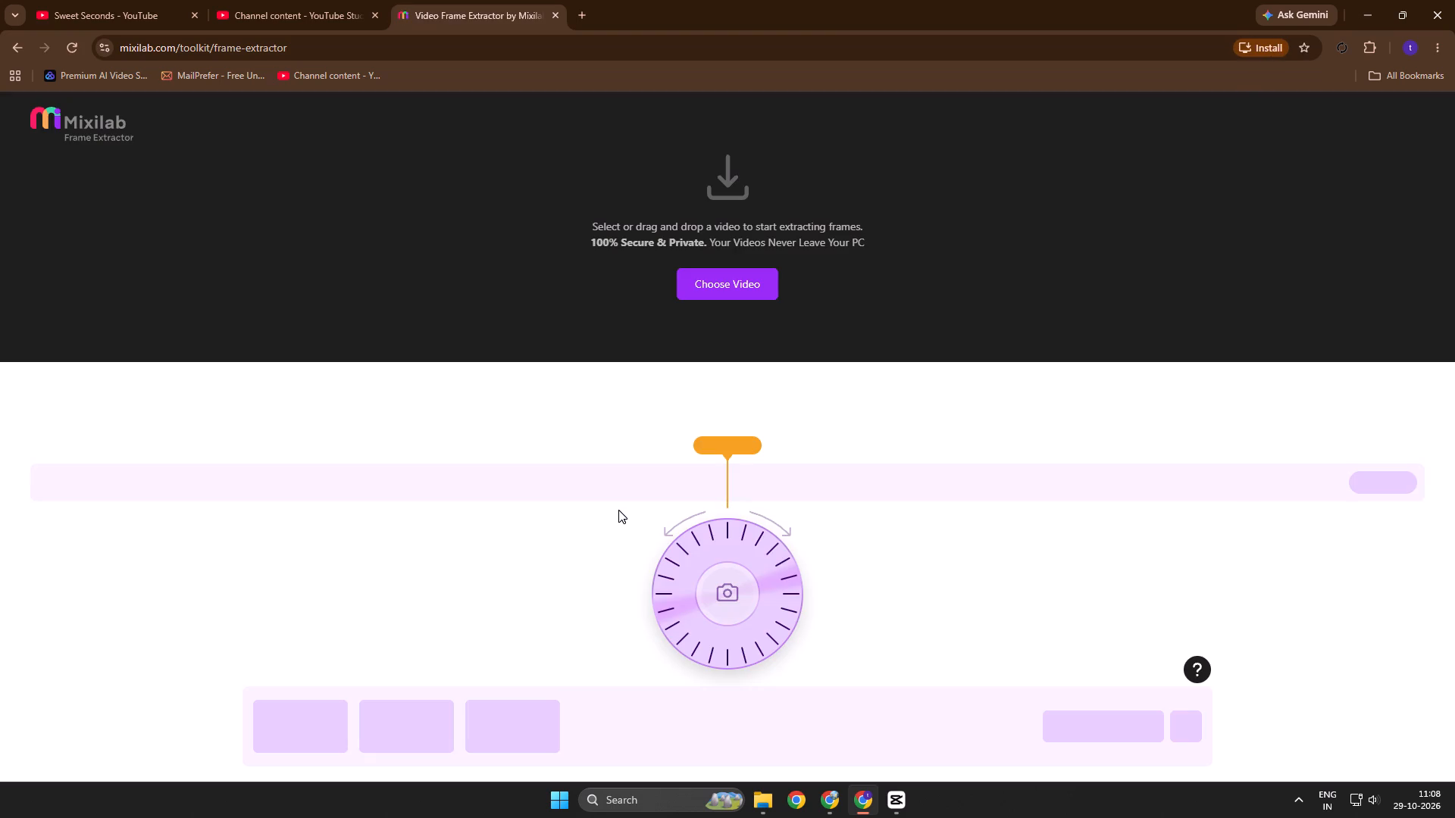
# Extract the opening 1:30:00 frame from the "1 Hour 30 Minute Timer - 90 Minute Countdown Timer" video and save it in Pictures.
pyautogui.click(756, 285)
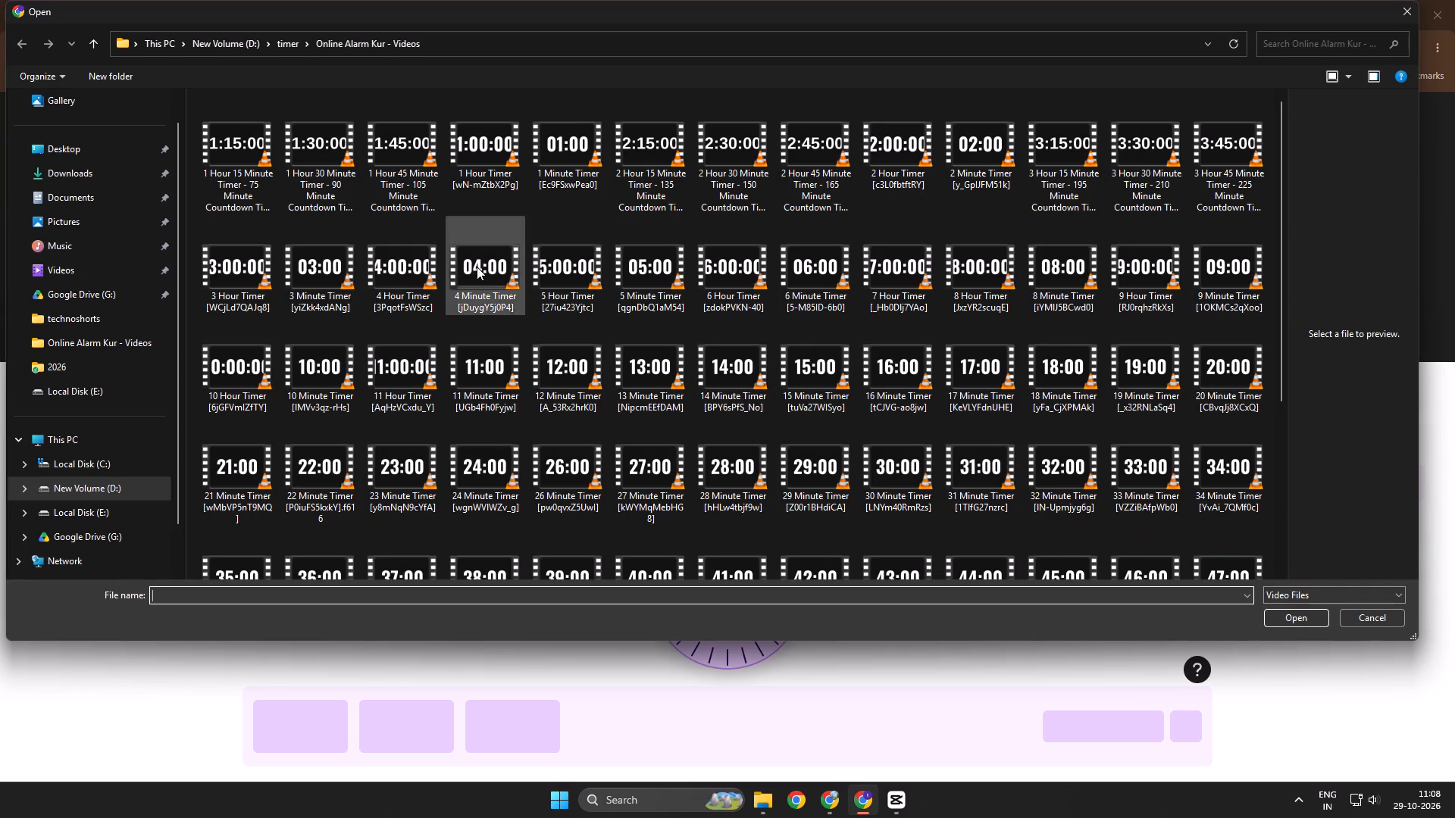
pyautogui.click(298, 164)
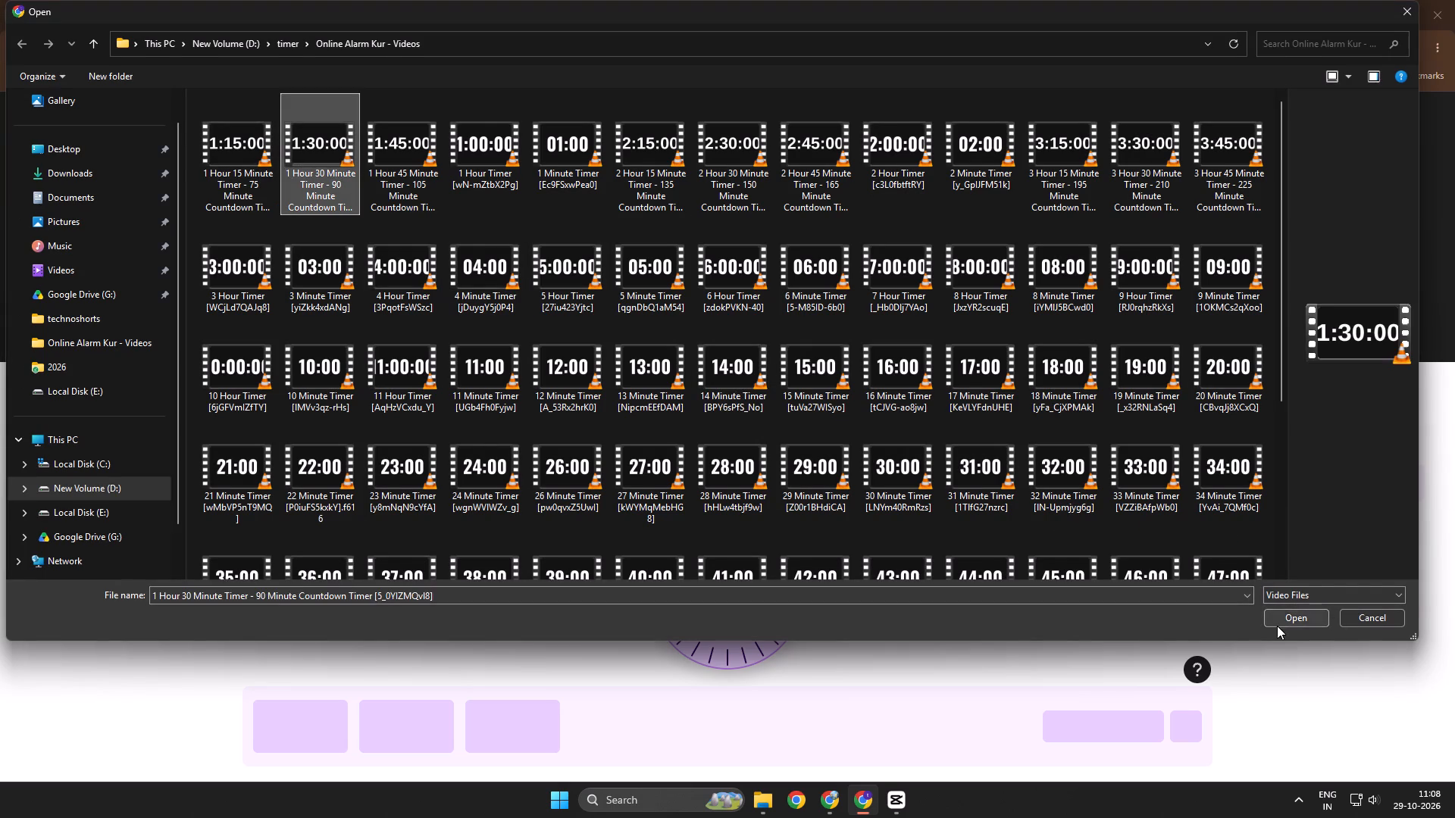
pyautogui.click(1284, 610)
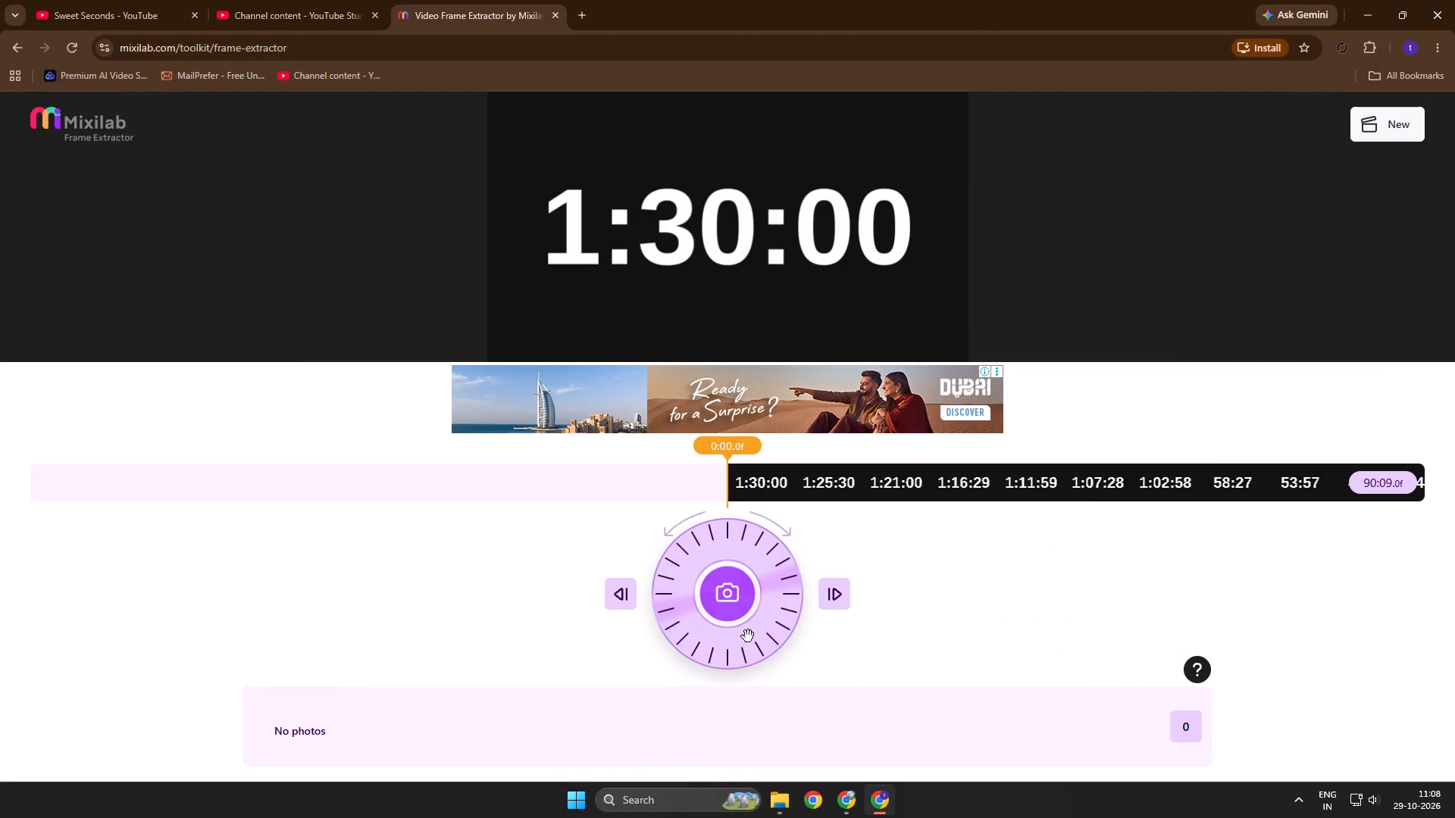
pyautogui.click(731, 611)
pyautogui.click(1148, 728)
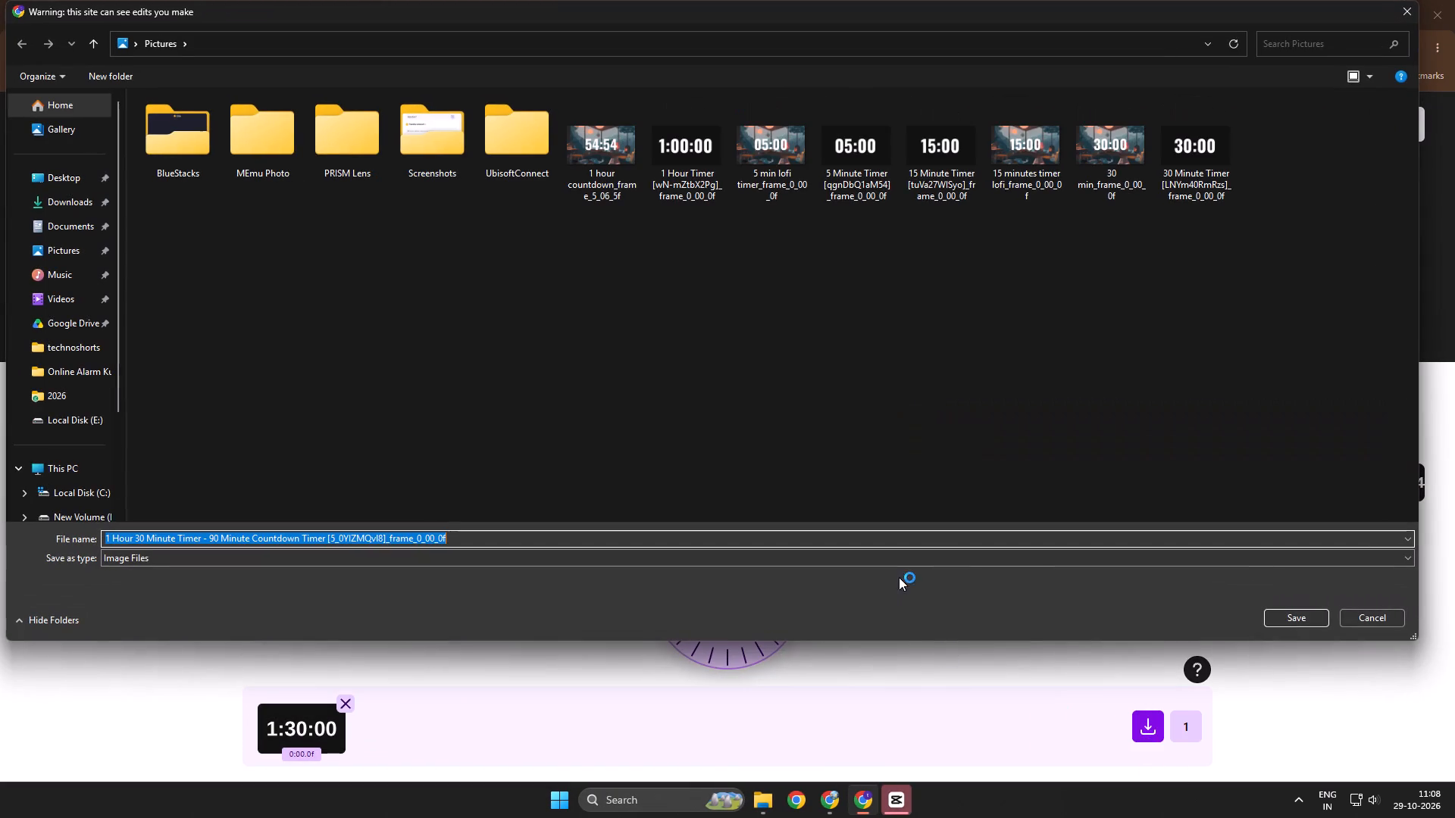
pyautogui.click(1303, 626)
# Return to YouTube Studio and open the details of the "90 Minute Countdown Timer 1 Hour 30 Minute Timer" video for editing.
pyautogui.click(859, 806)
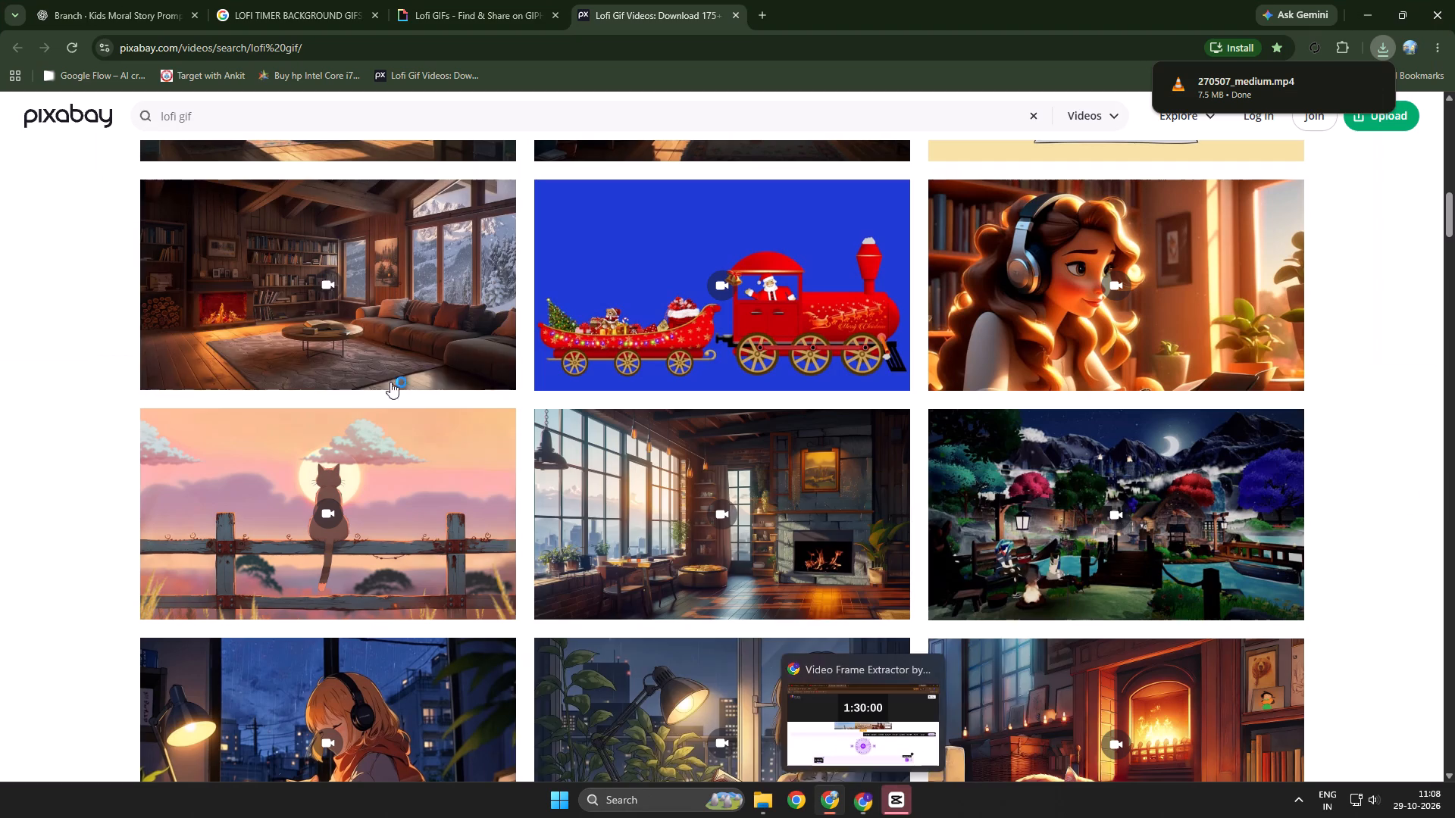
pyautogui.click(444, 0)
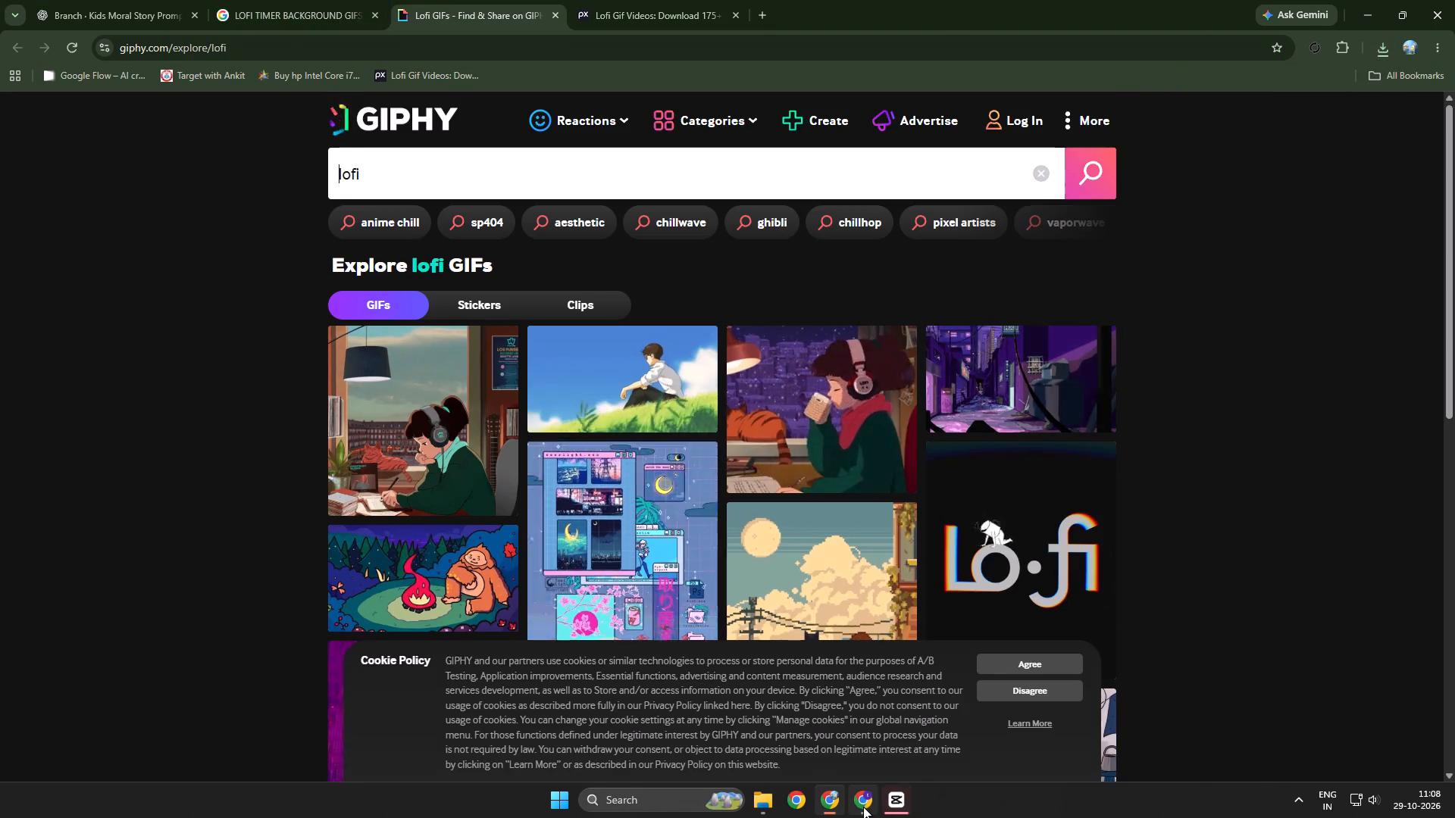
pyautogui.click(863, 806)
pyautogui.click(225, 0)
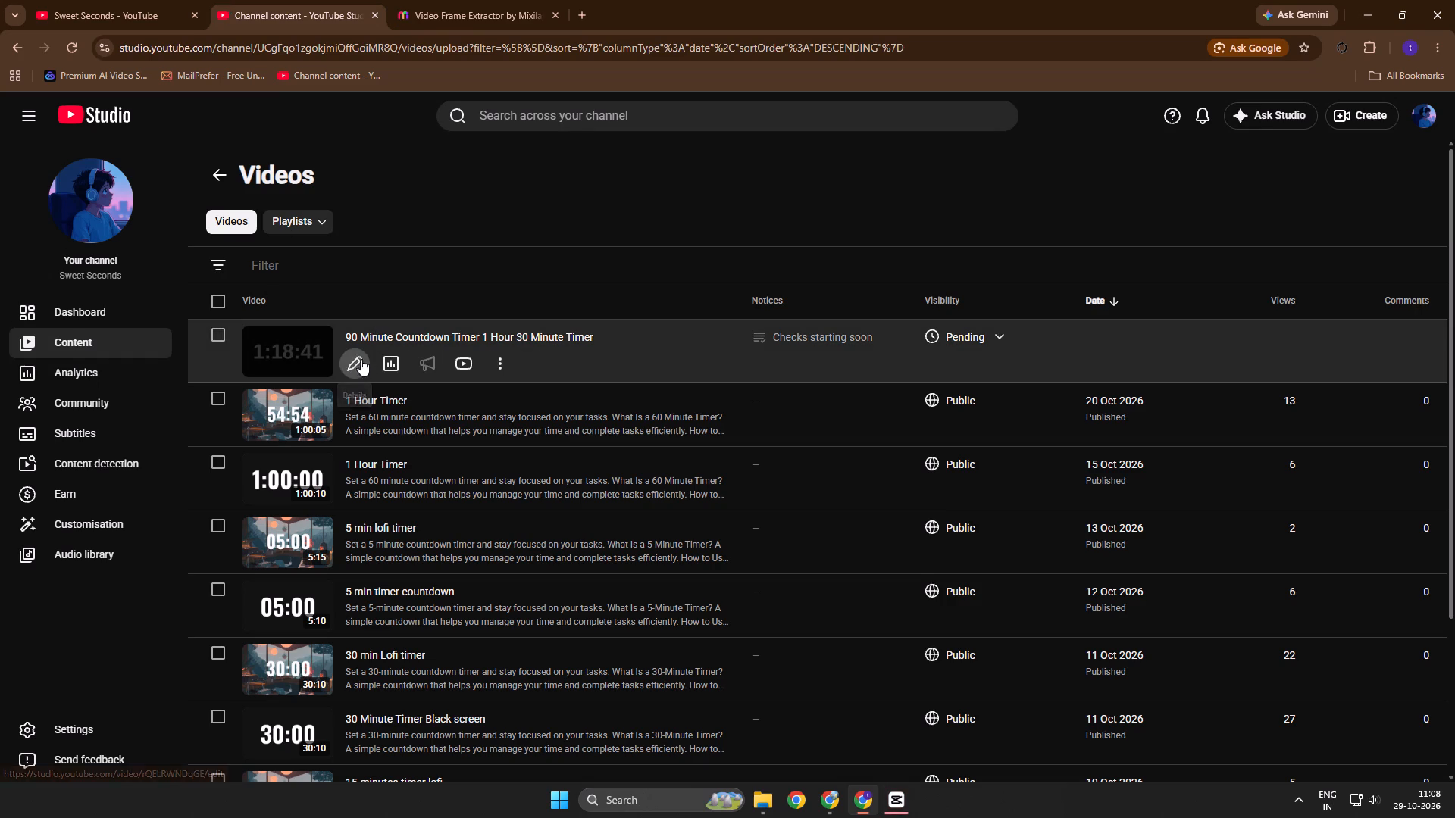
pyautogui.click(356, 364)
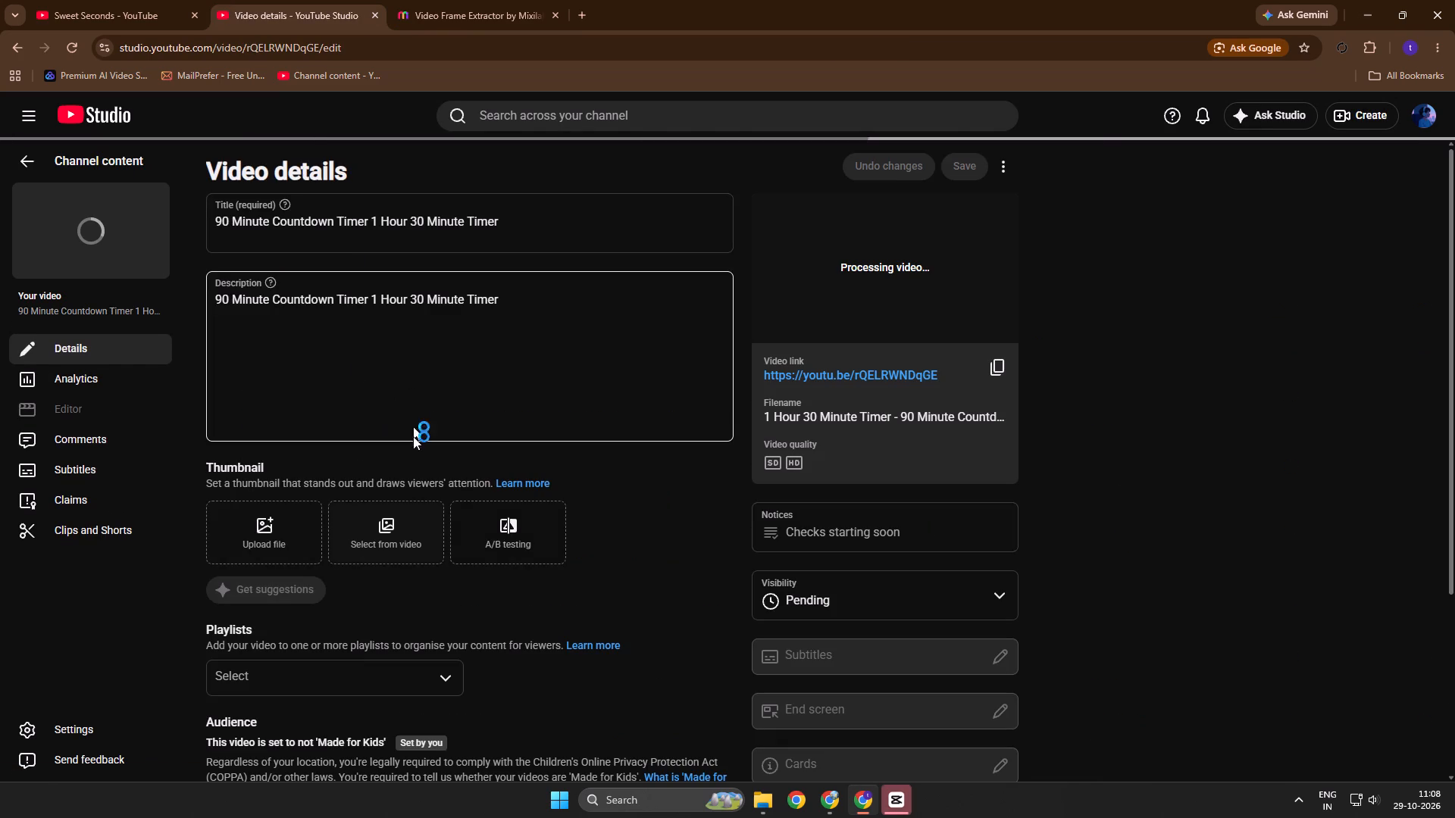
# Upload the extracted 1:30:00 frame from Pictures as the video's thumbnail and save the video details.
pyautogui.click(272, 529)
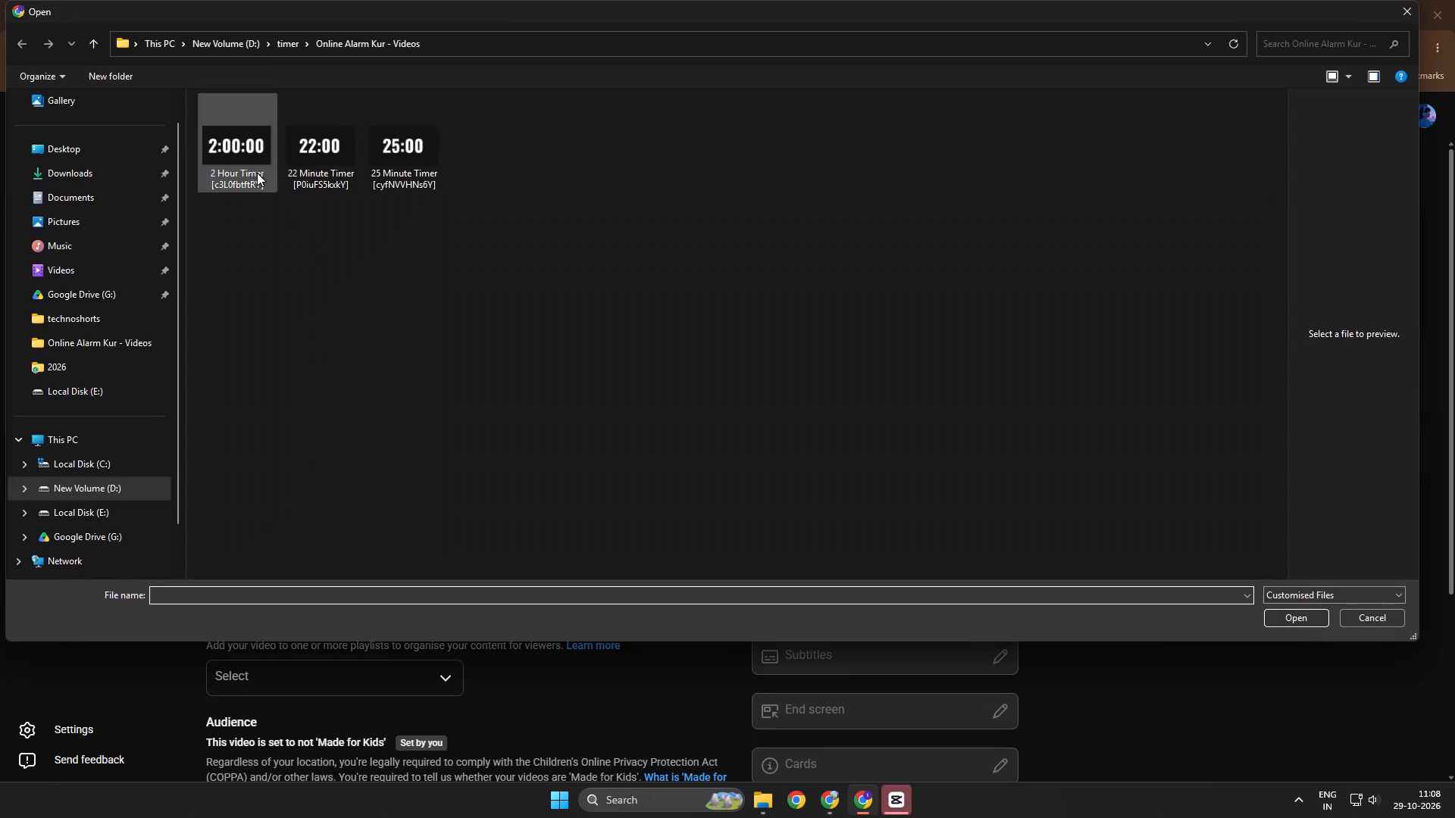
pyautogui.click(87, 221)
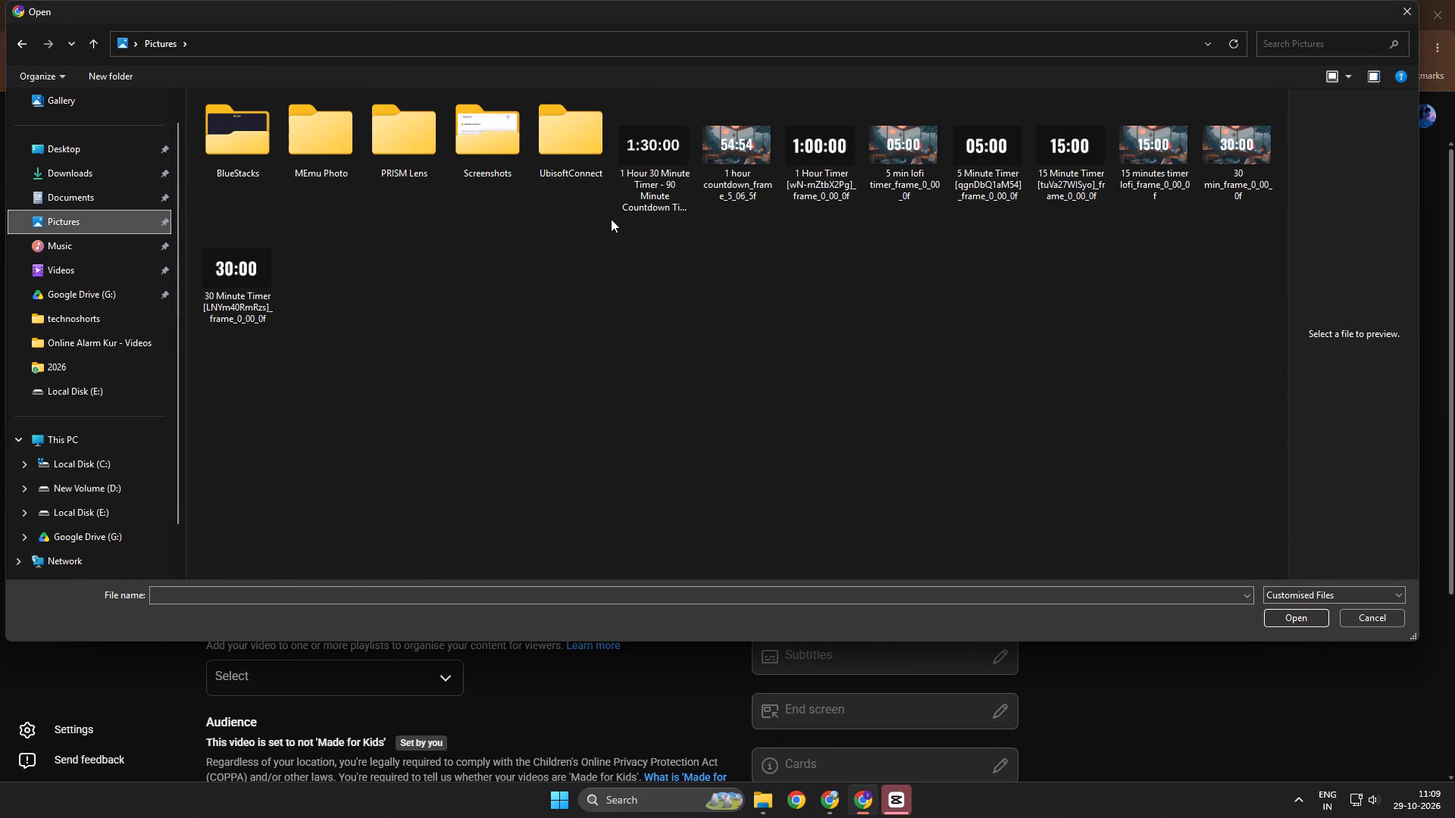
pyautogui.click(618, 172)
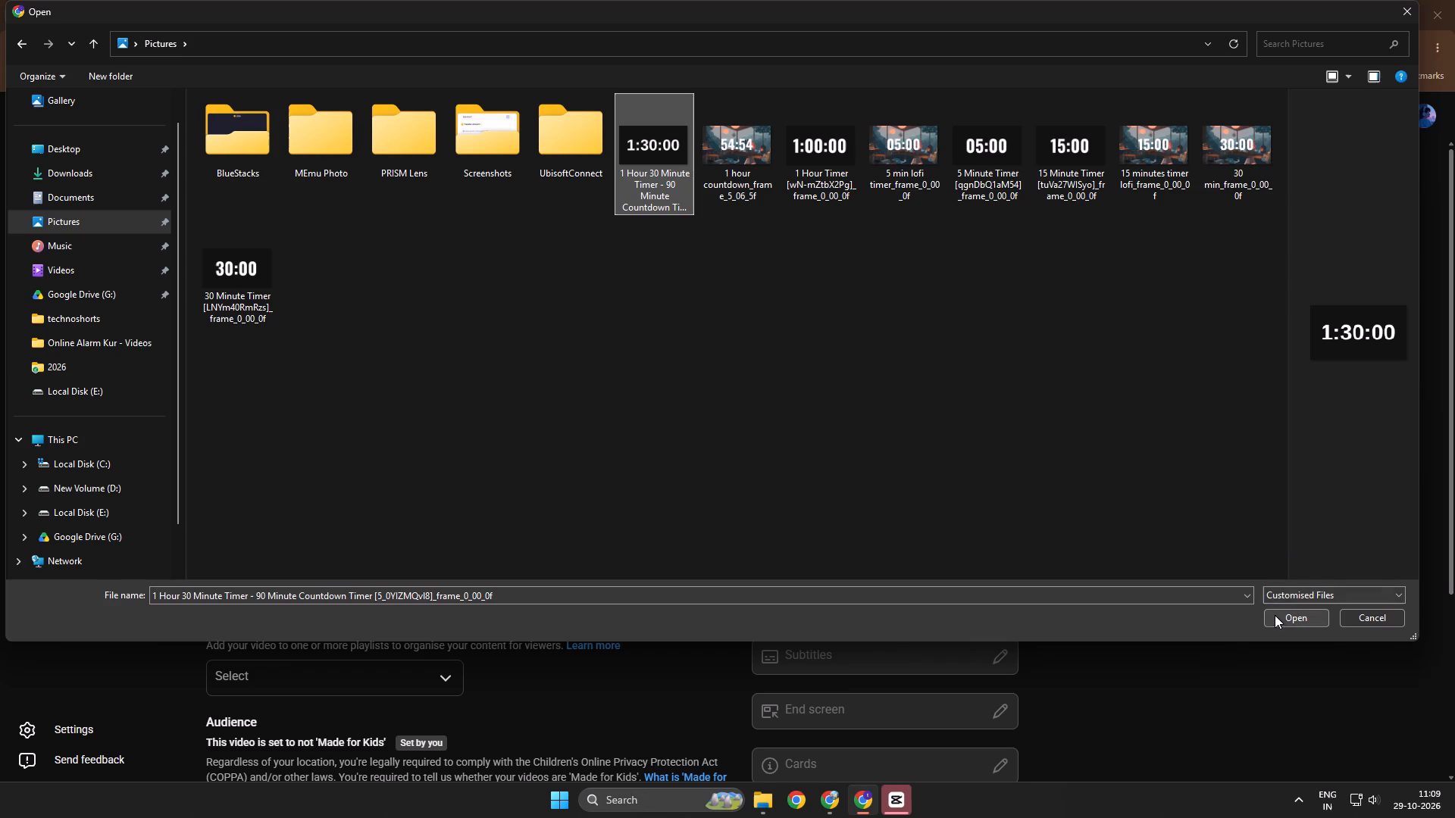
pyautogui.click(1275, 615)
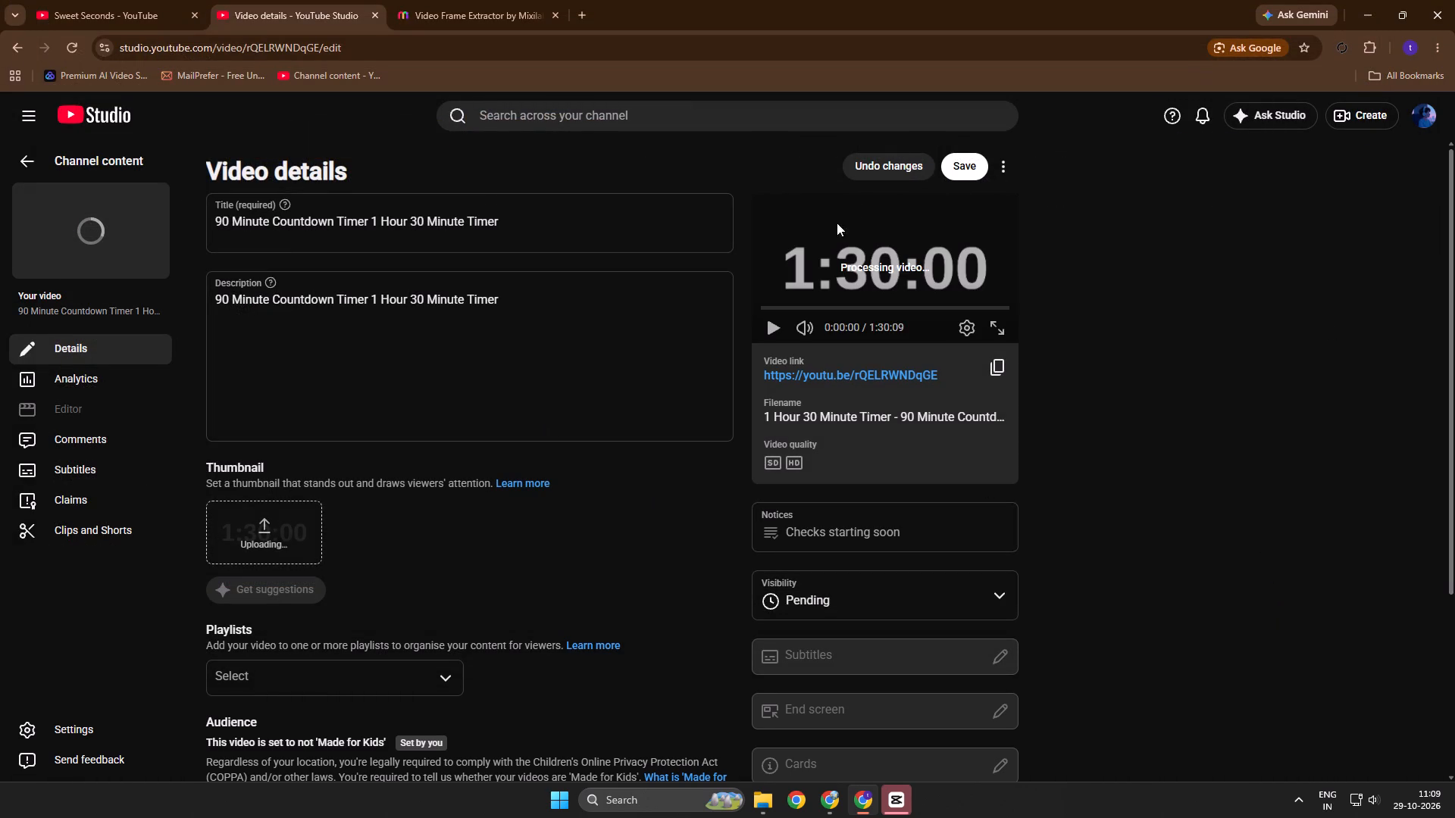
pyautogui.click(953, 165)
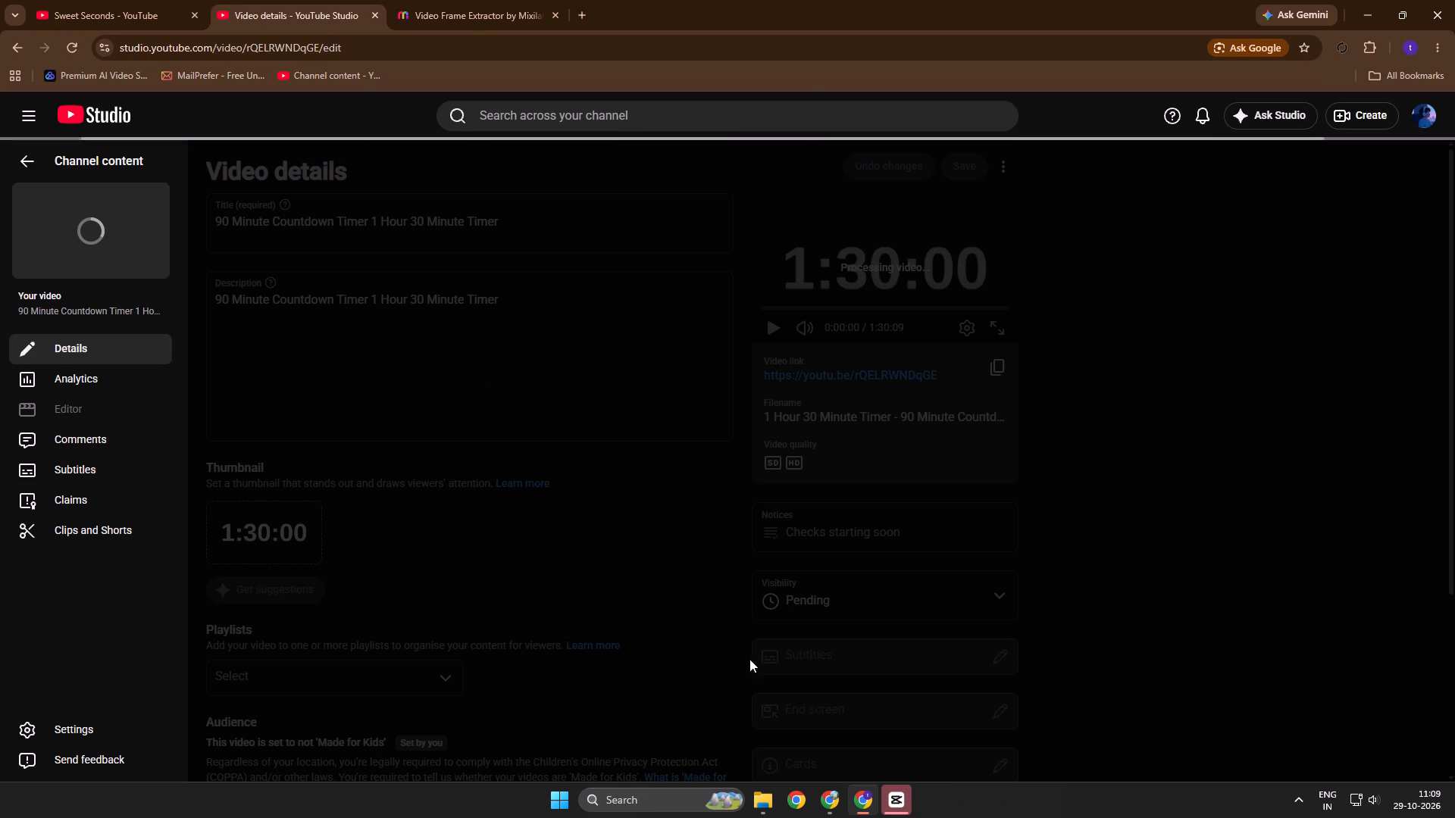
# Switch to CapCut and create a new project.
pyautogui.click(892, 795)
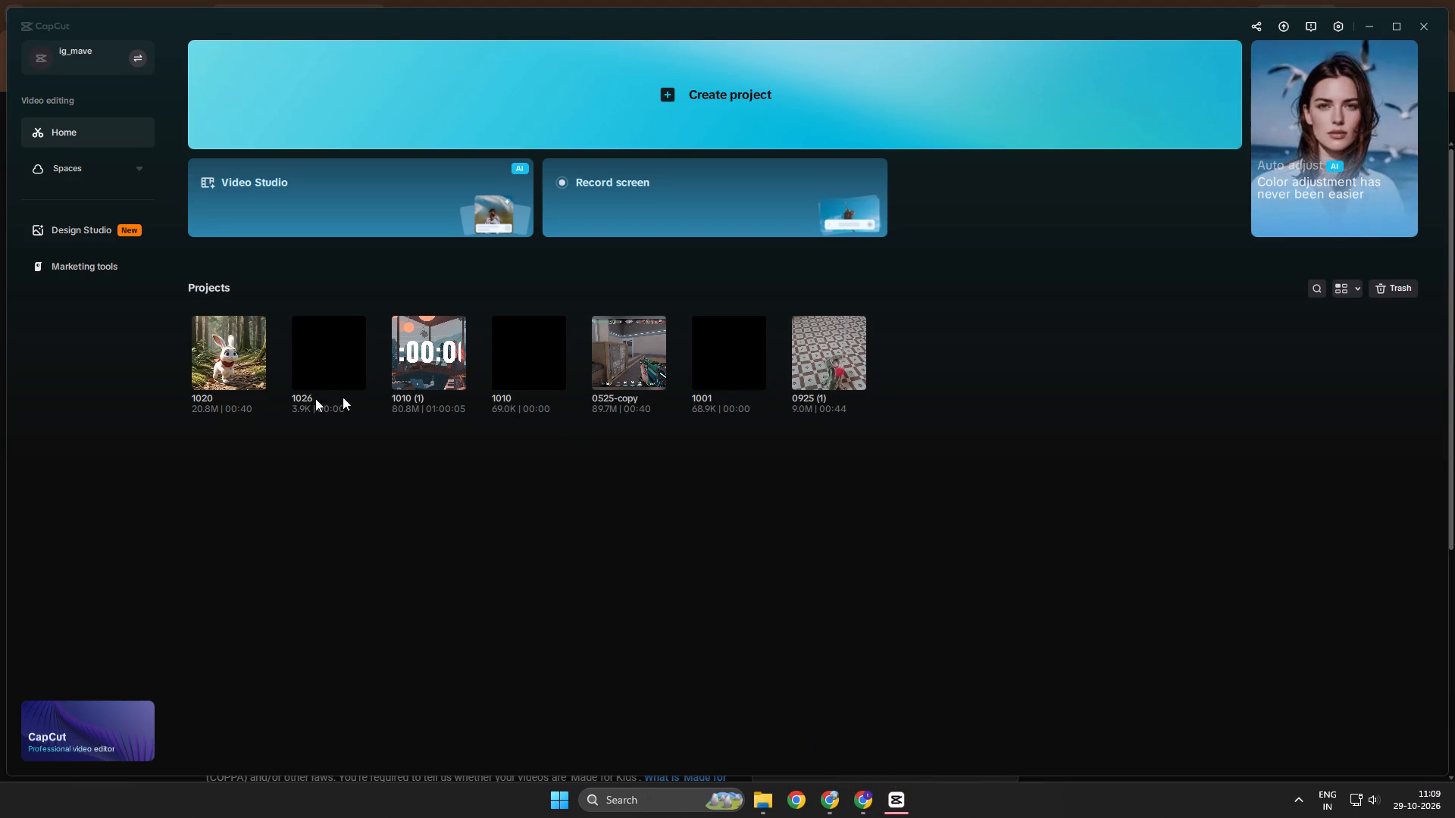
pyautogui.click(558, 114)
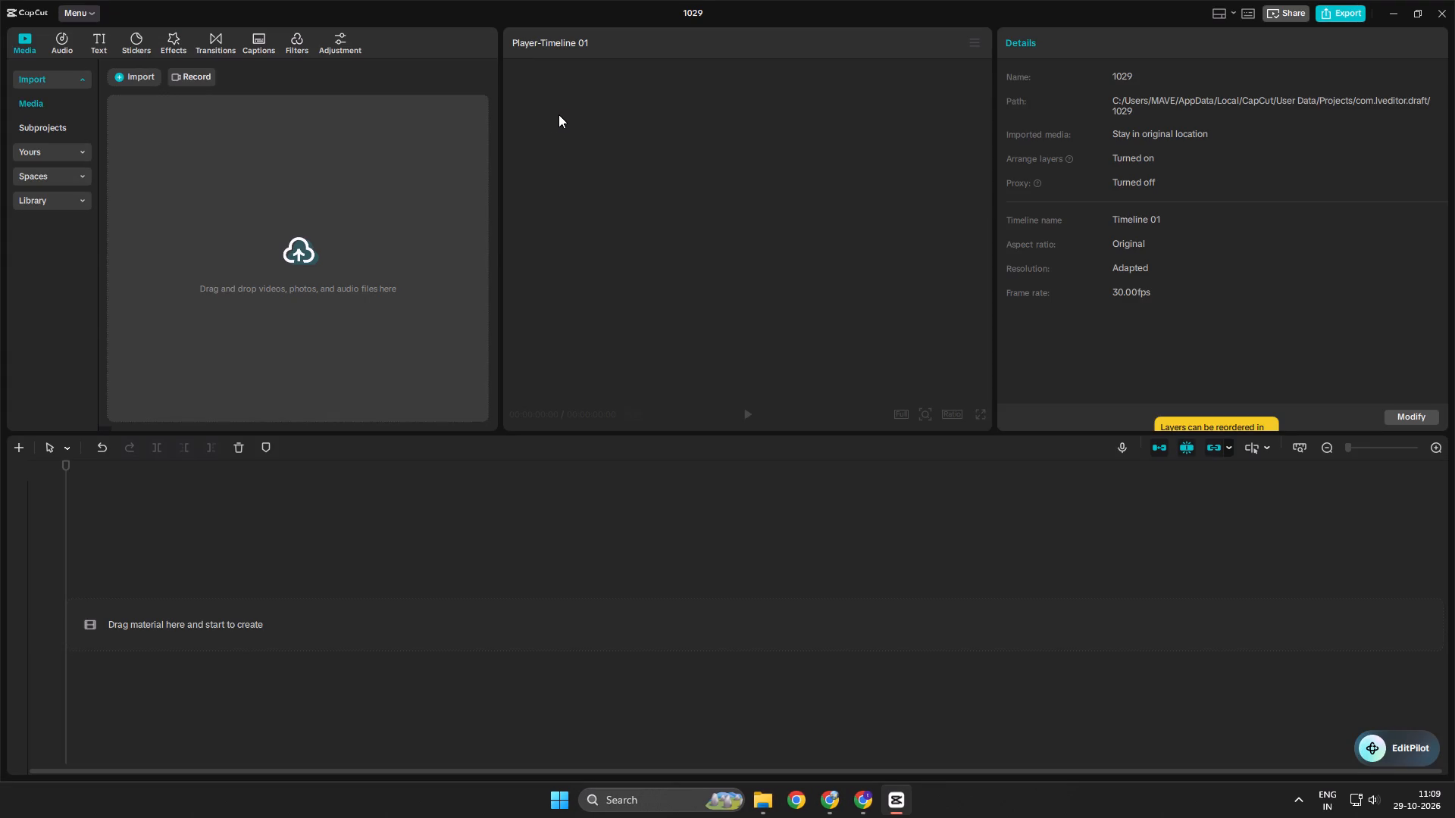
# Import the "1 Hour 30 Minute Timer - 90 Minute Countdown Timer" video from D:\timer\Online Alarm Kur - Videos into the project media.
pyautogui.click(319, 292)
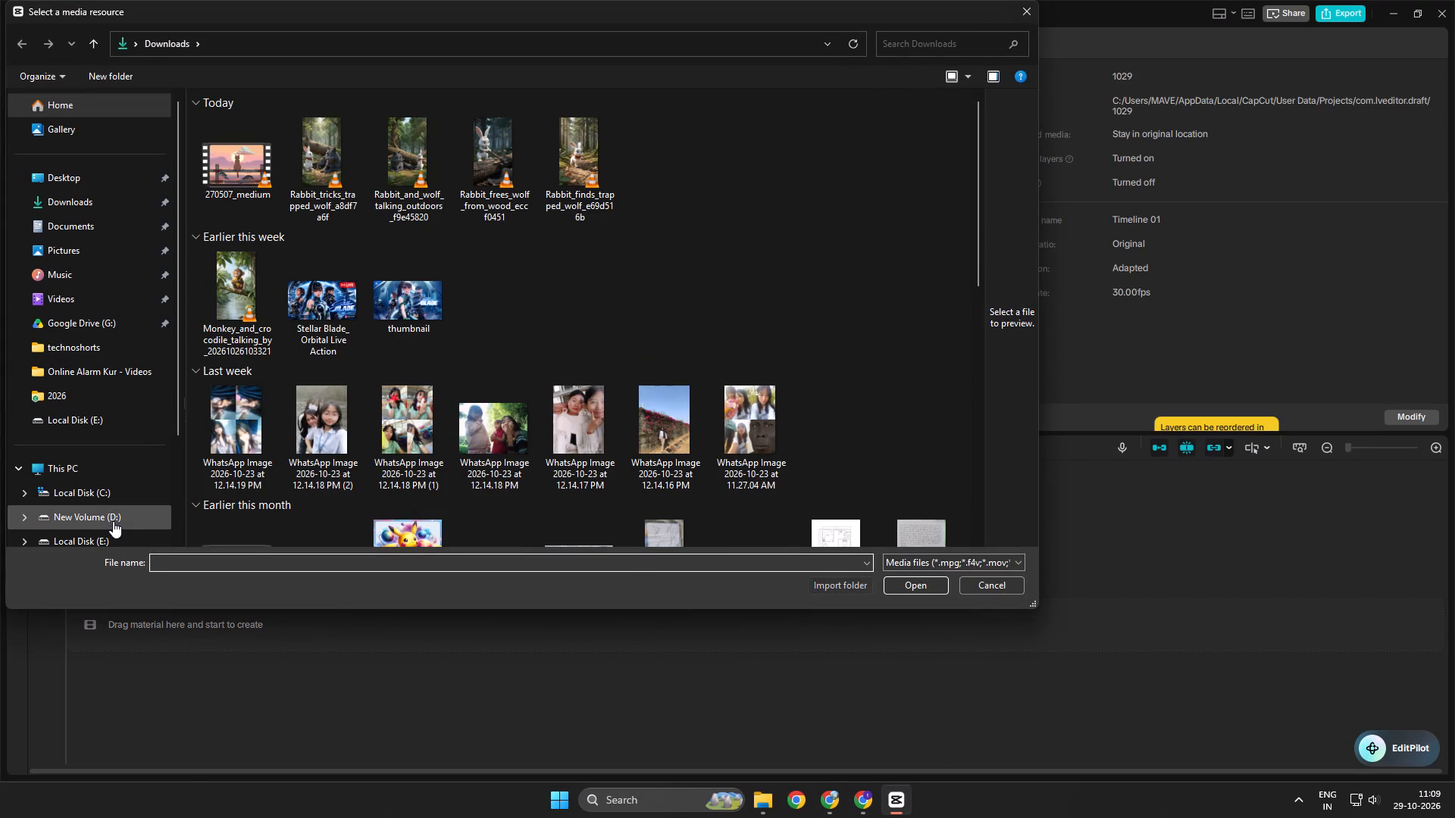
pyautogui.click(109, 544)
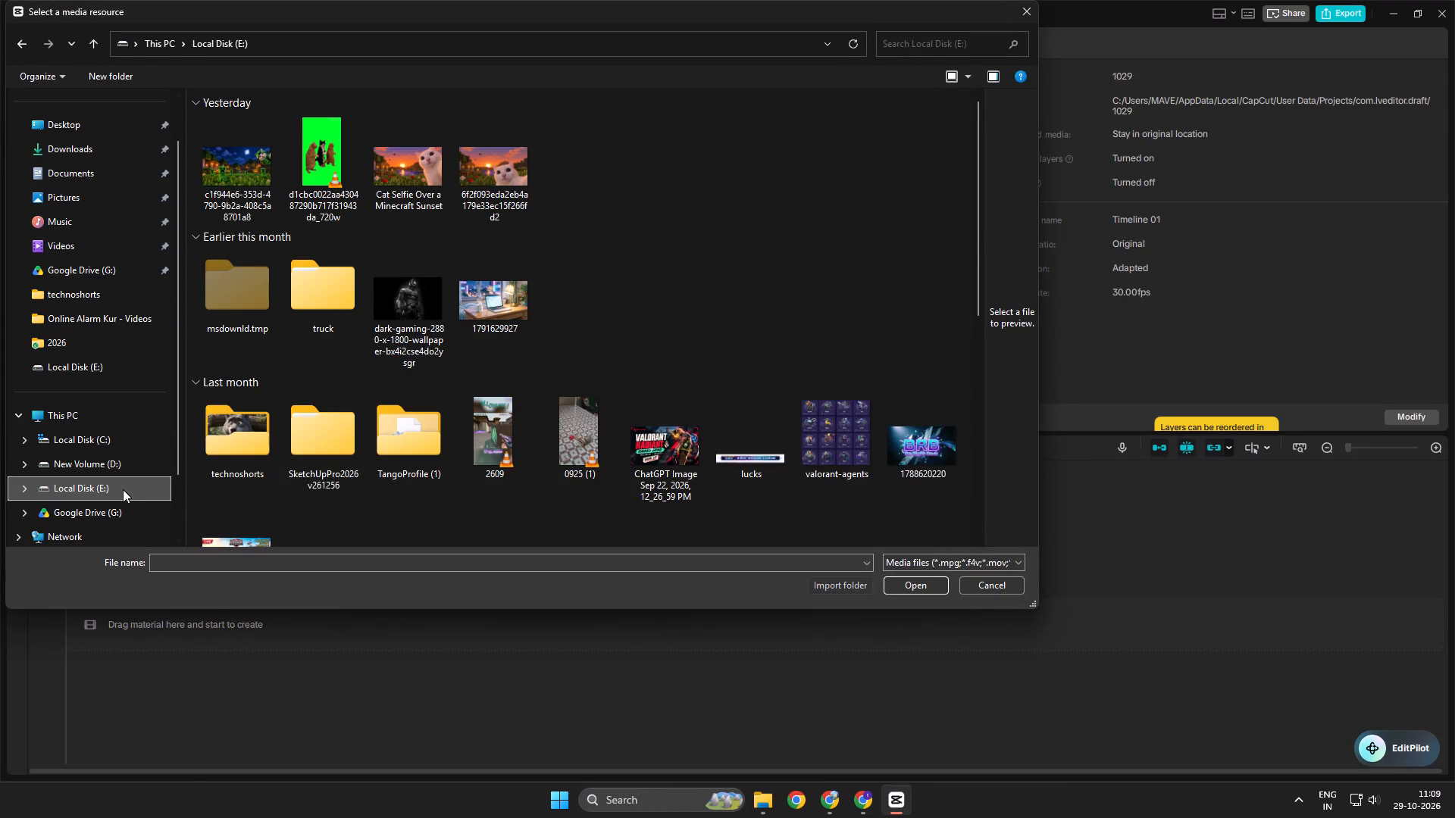
pyautogui.click(116, 465)
pyautogui.doubleClick(302, 233)
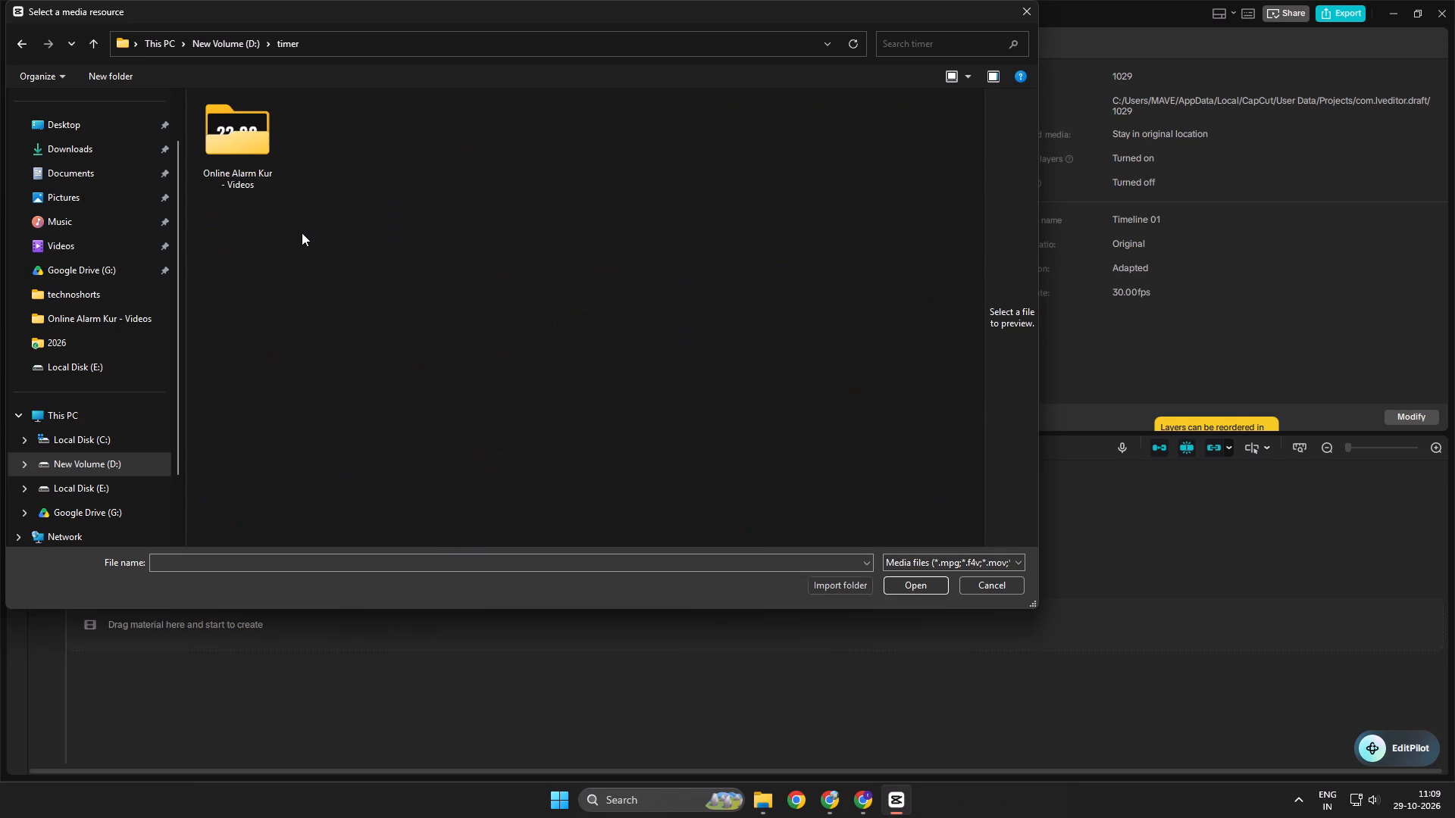
pyautogui.doubleClick(210, 149)
pyautogui.click(329, 152)
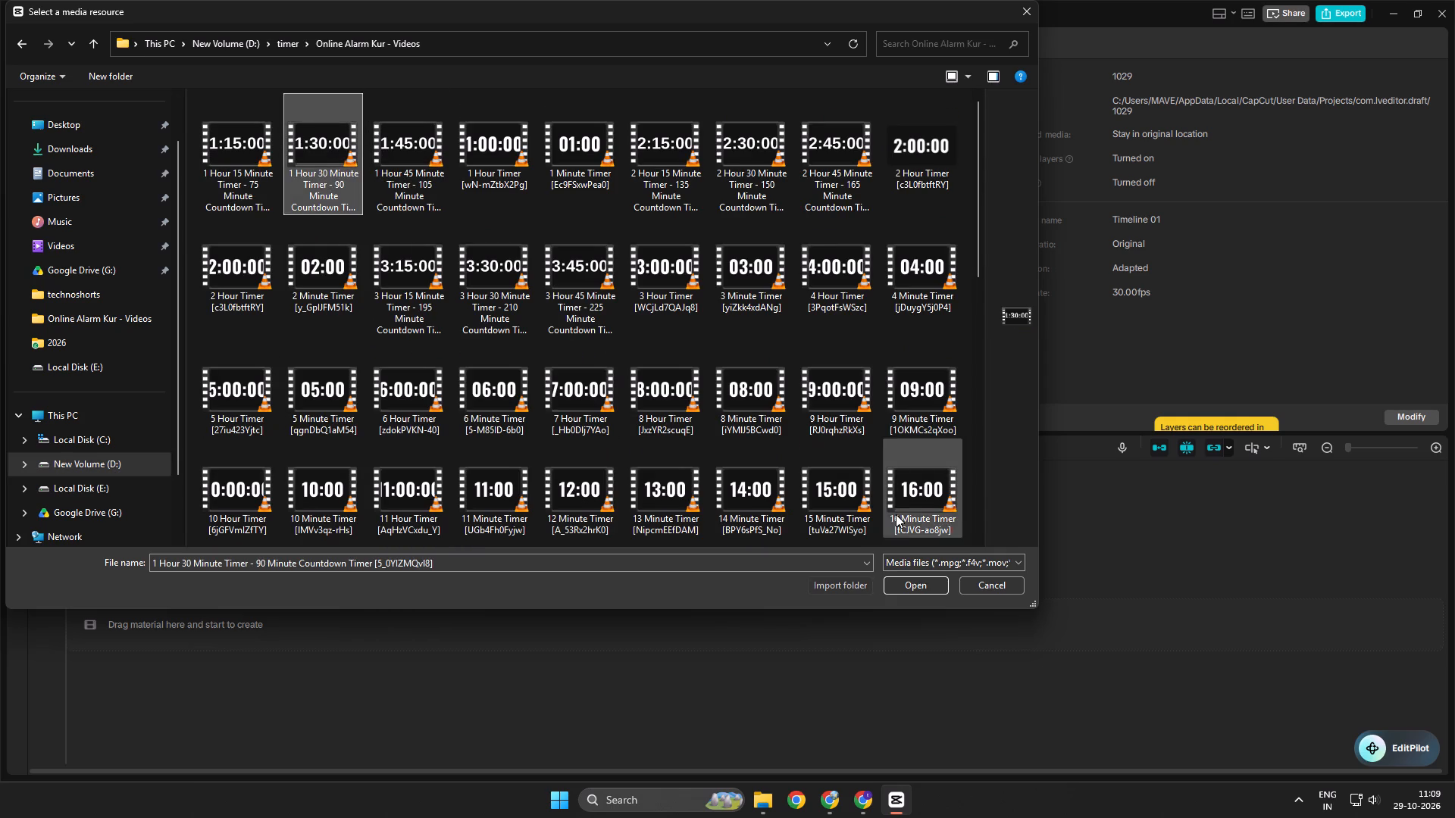
pyautogui.click(906, 589)
# Place the imported 90-minute timer clip at the start of the timeline's main track.
pyautogui.click(671, 317)
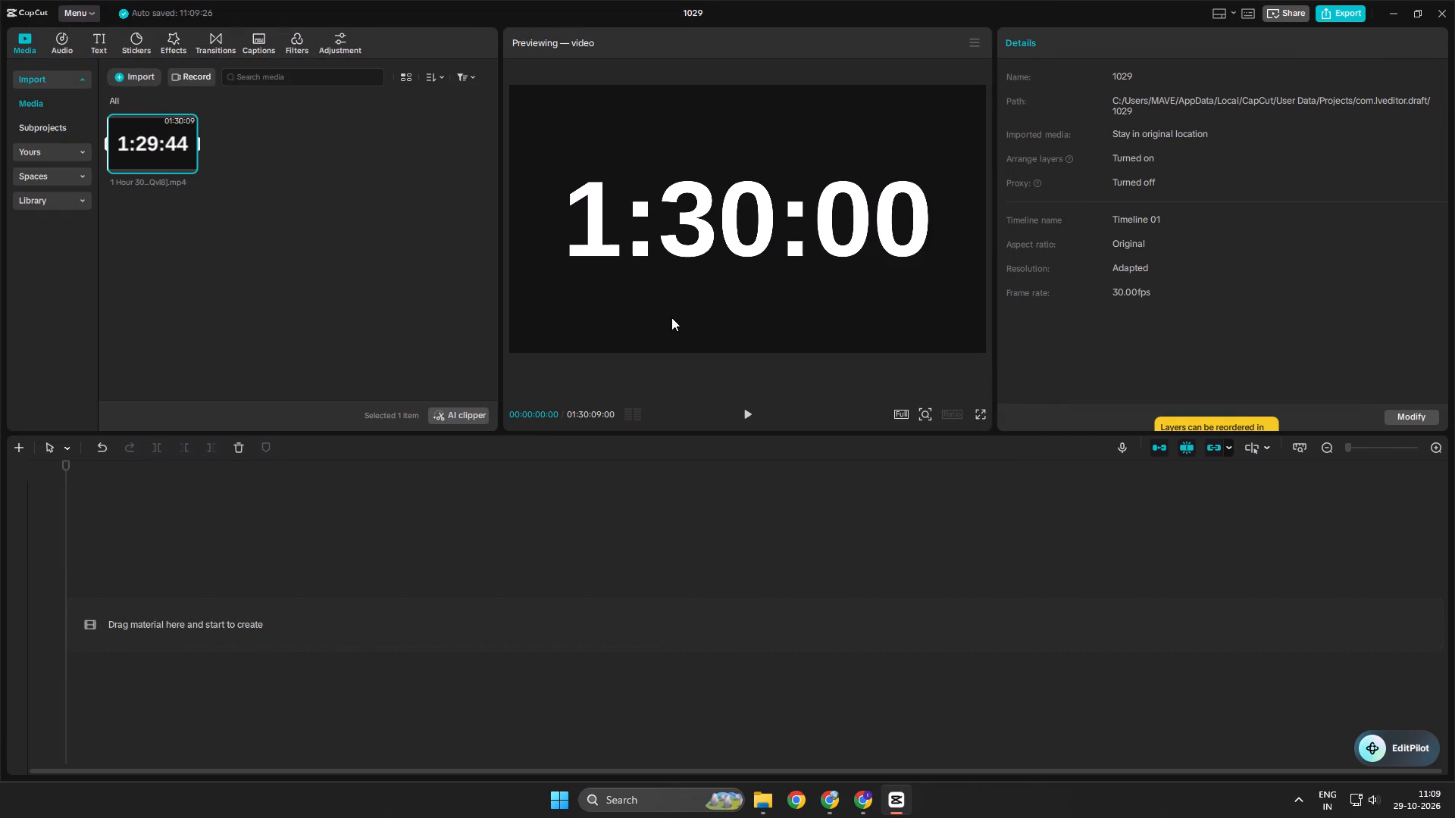
pyautogui.click(718, 295)
pyautogui.moveTo(164, 147); pyautogui.dragTo(142, 618)
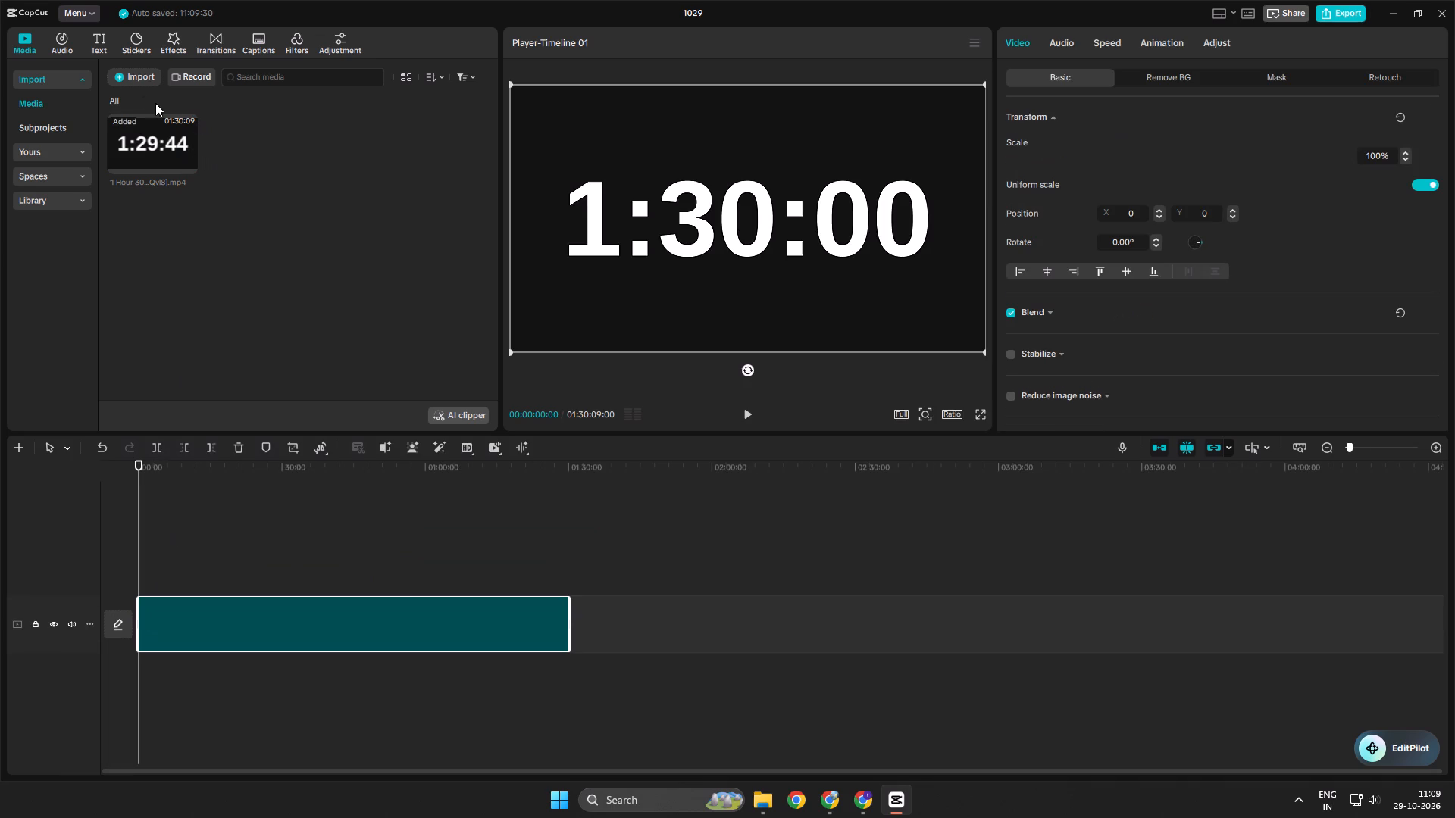
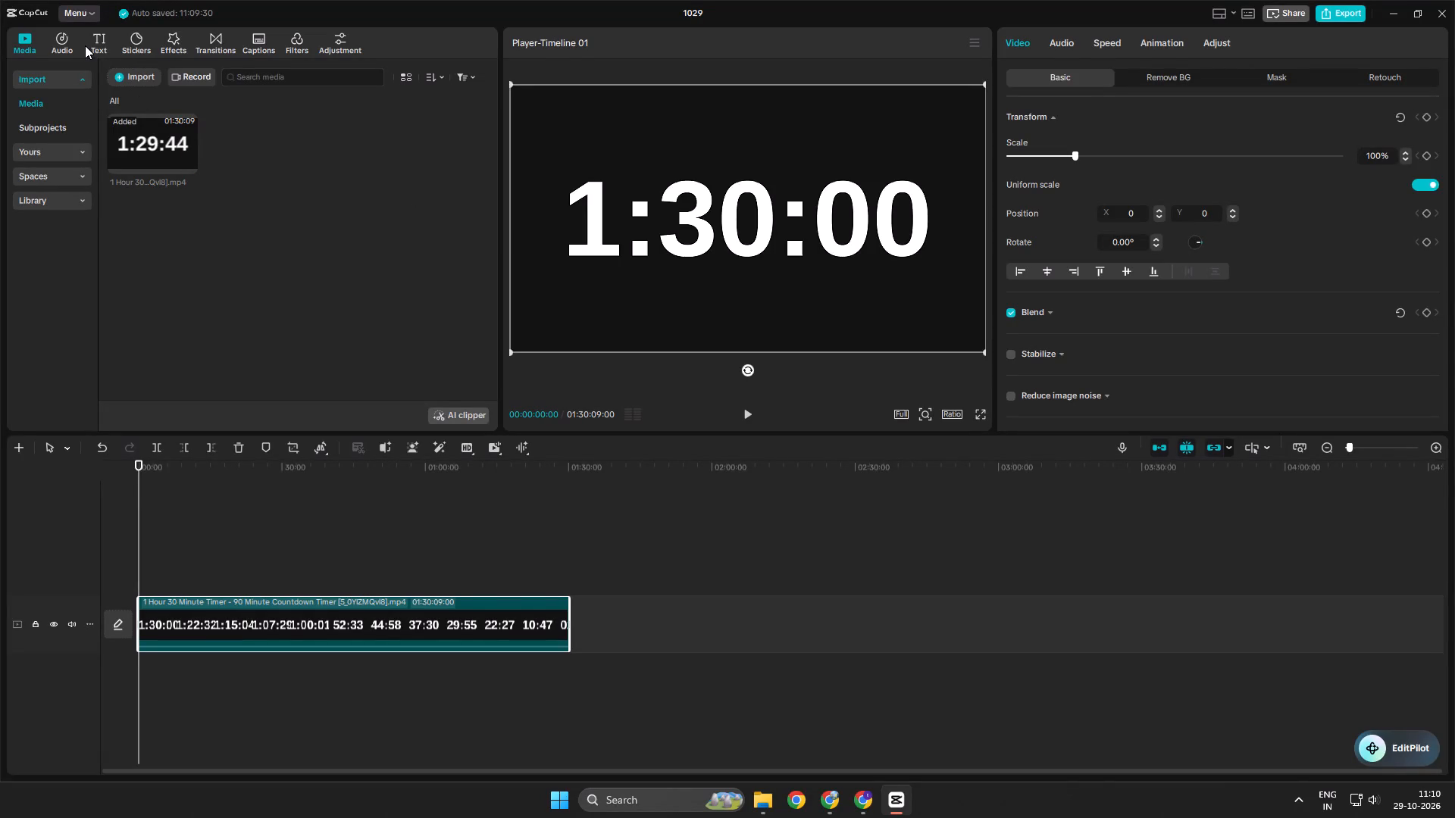
# Import the 270507_medium cat sunrise video from the Downloads folder into the project media.
pyautogui.click(238, 145)
pyautogui.click(142, 80)
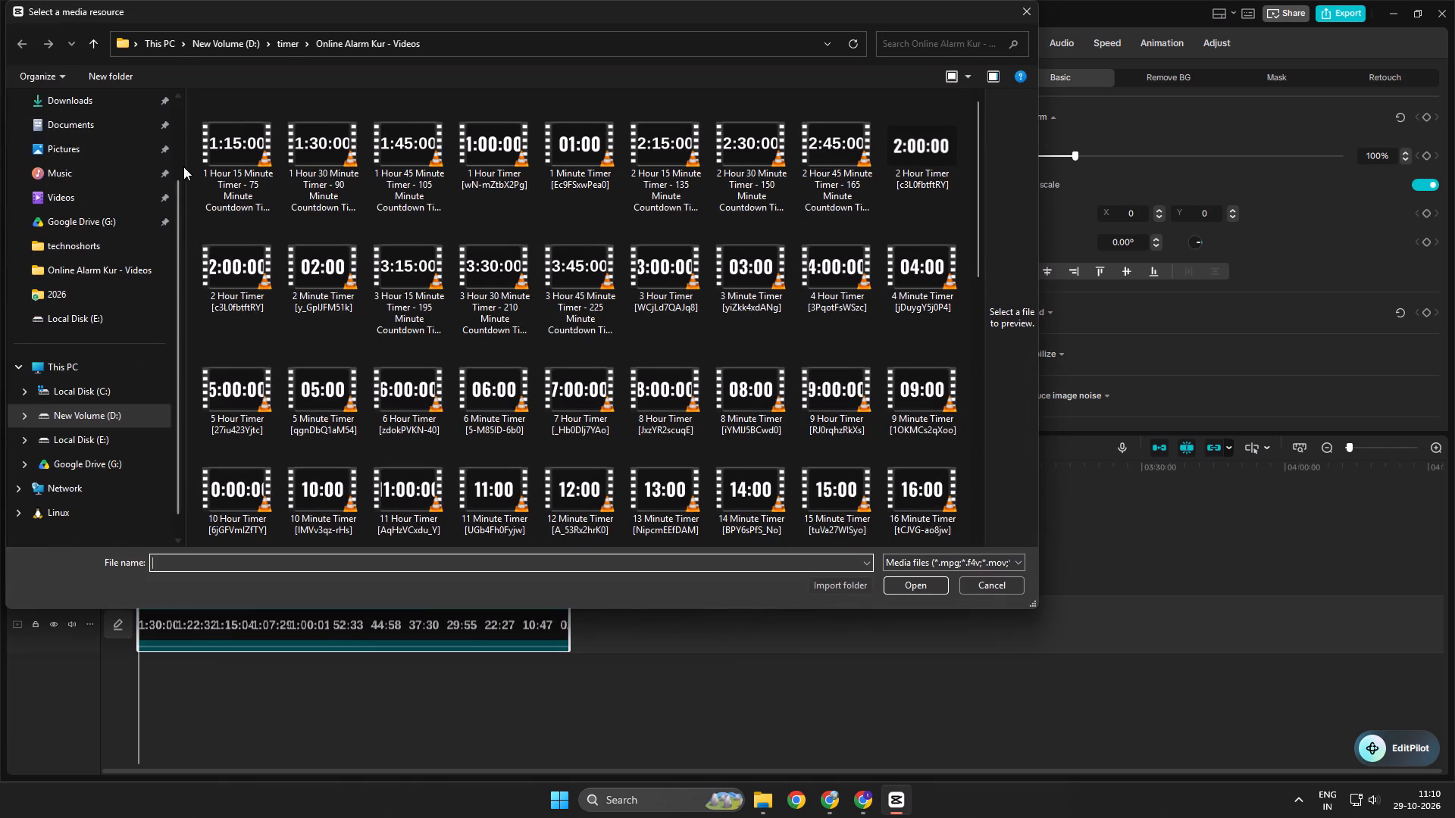
pyautogui.click(89, 99)
pyautogui.click(238, 158)
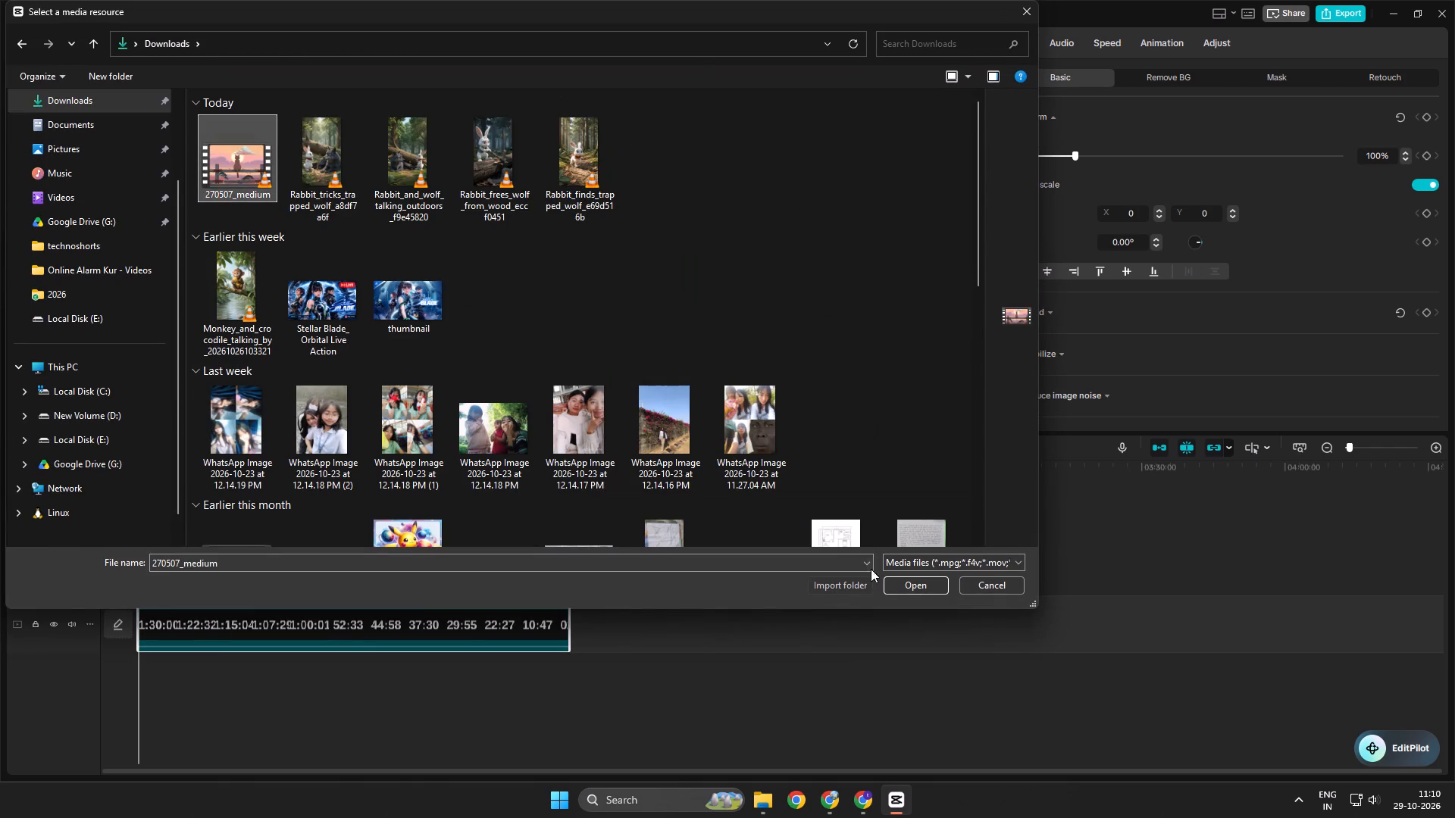
pyautogui.click(908, 585)
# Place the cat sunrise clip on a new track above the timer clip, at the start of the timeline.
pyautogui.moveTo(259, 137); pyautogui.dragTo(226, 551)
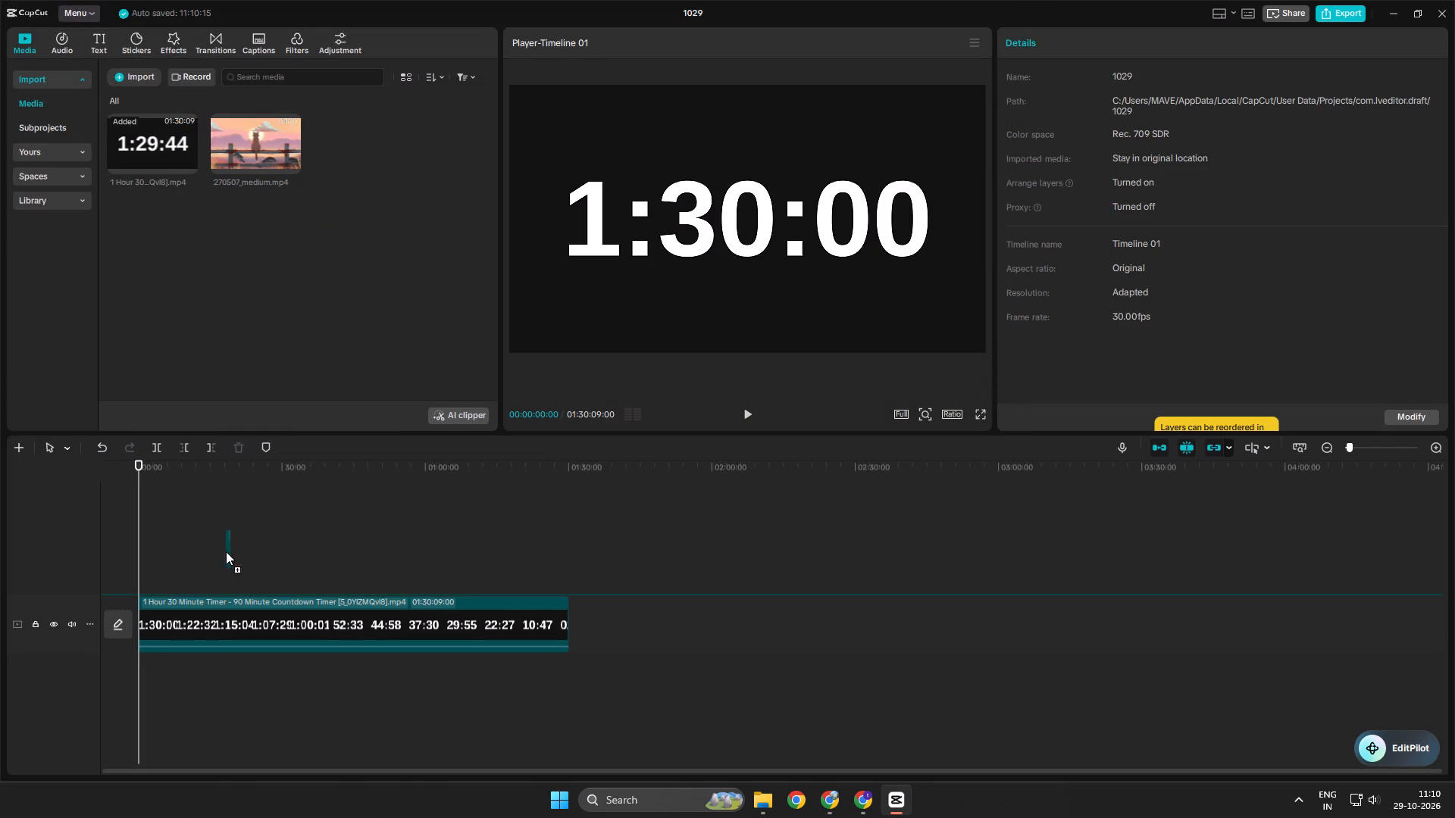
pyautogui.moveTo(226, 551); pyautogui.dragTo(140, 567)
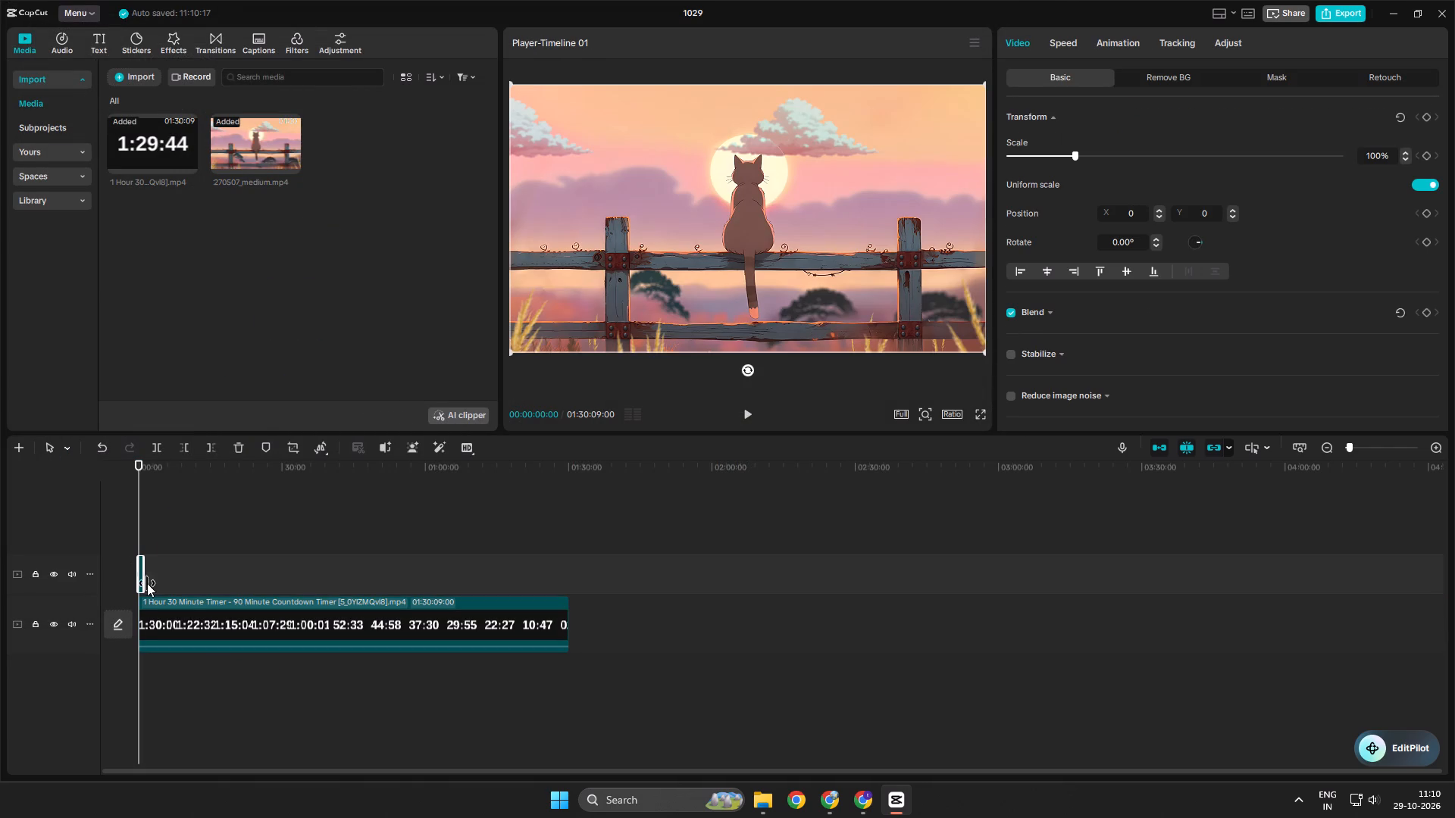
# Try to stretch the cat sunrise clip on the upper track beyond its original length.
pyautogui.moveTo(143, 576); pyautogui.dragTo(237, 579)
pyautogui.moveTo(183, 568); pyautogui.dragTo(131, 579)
# Delete both the cat sunrise clip and the 90-minute timer clip from the timeline.
pyautogui.press('Delete')
pyautogui.press('/')
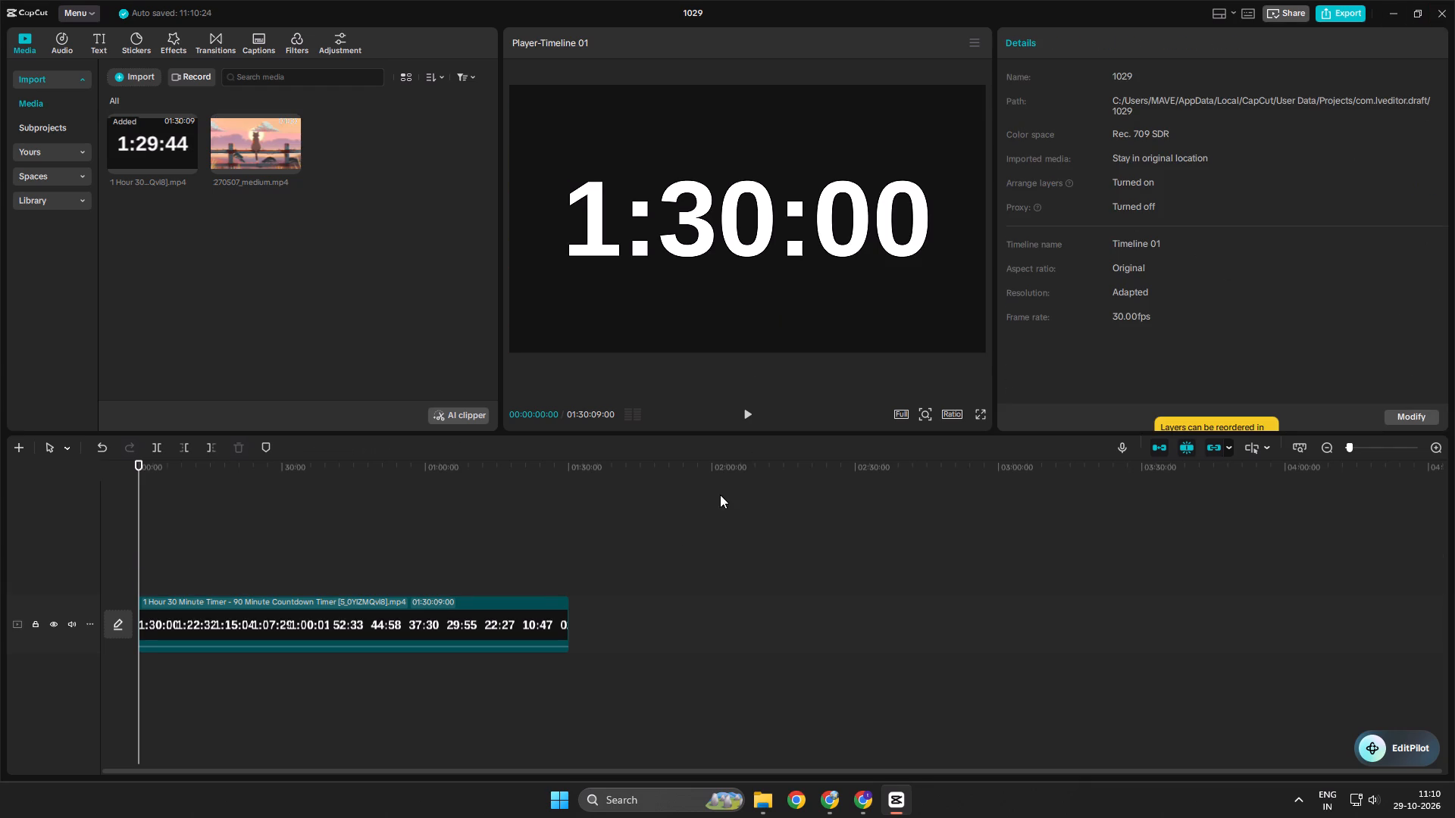
pyautogui.click(439, 599)
pyautogui.press('Delete')
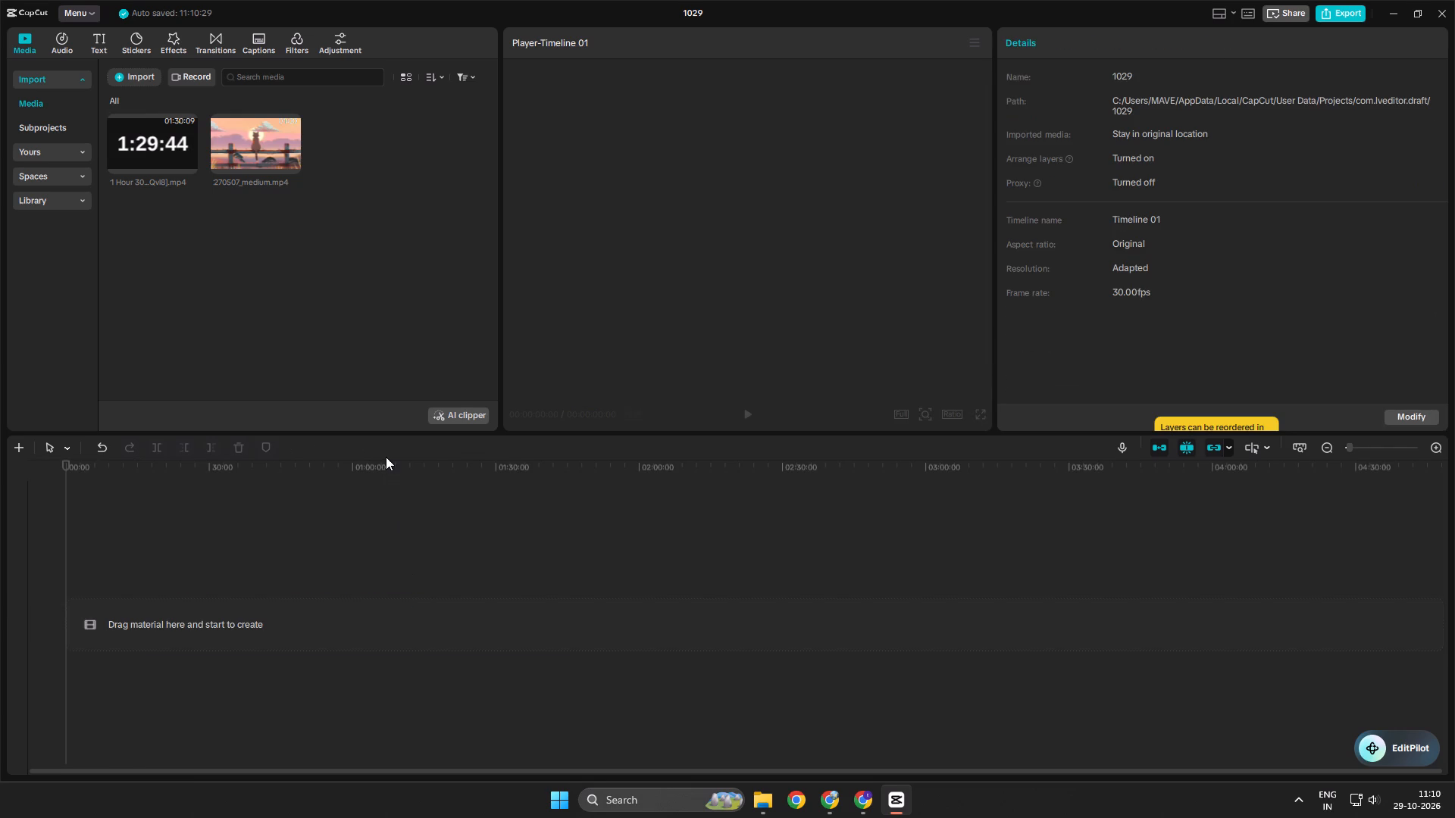
# Place the cat sunrise clip alone at the start of the empty timeline's main track.
pyautogui.moveTo(261, 146); pyautogui.dragTo(145, 612)
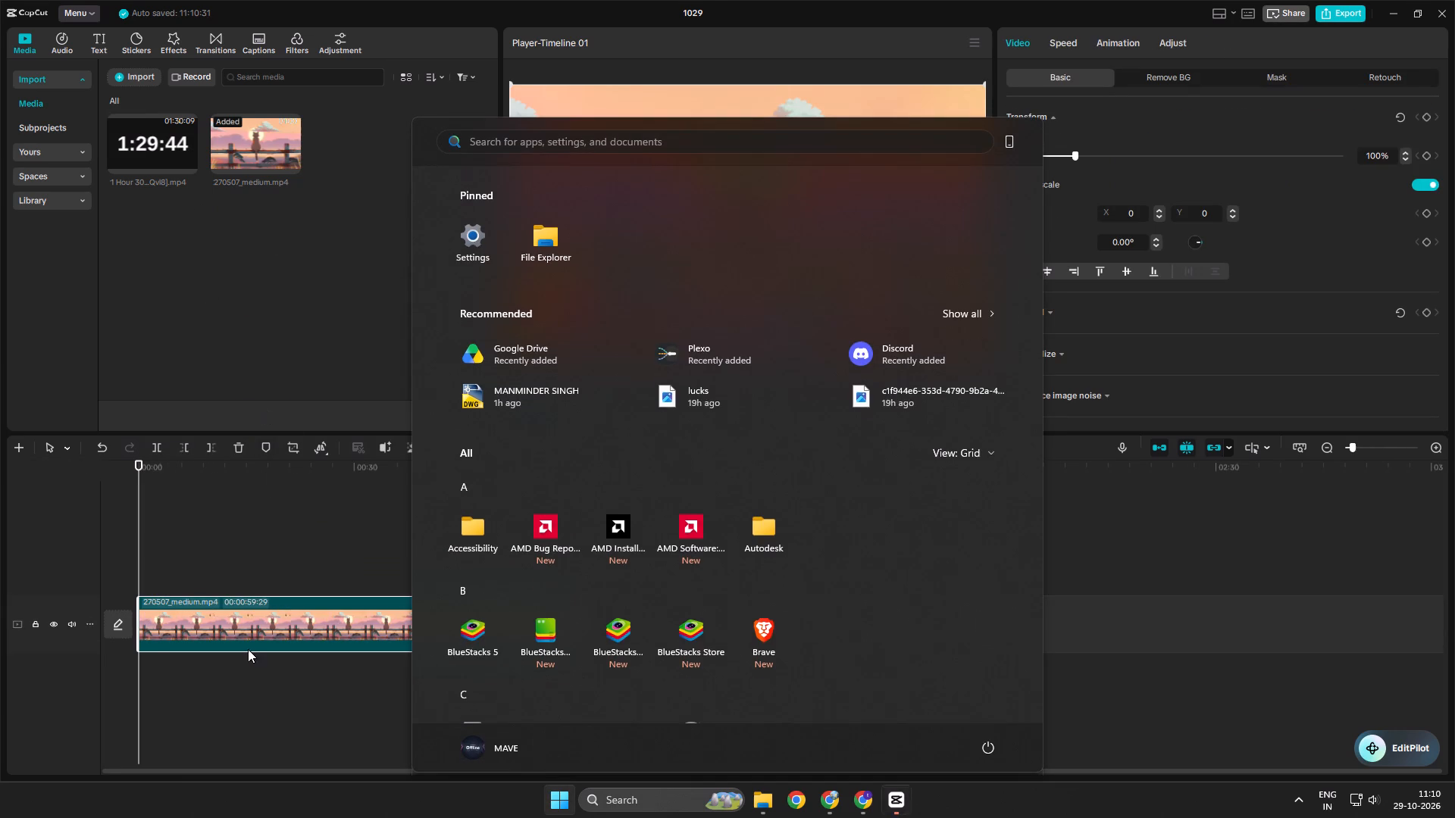
pyautogui.click(248, 649)
# Turn the cat sunrise clip into a compound clip and start its playback.
pyautogui.rightClick(268, 616)
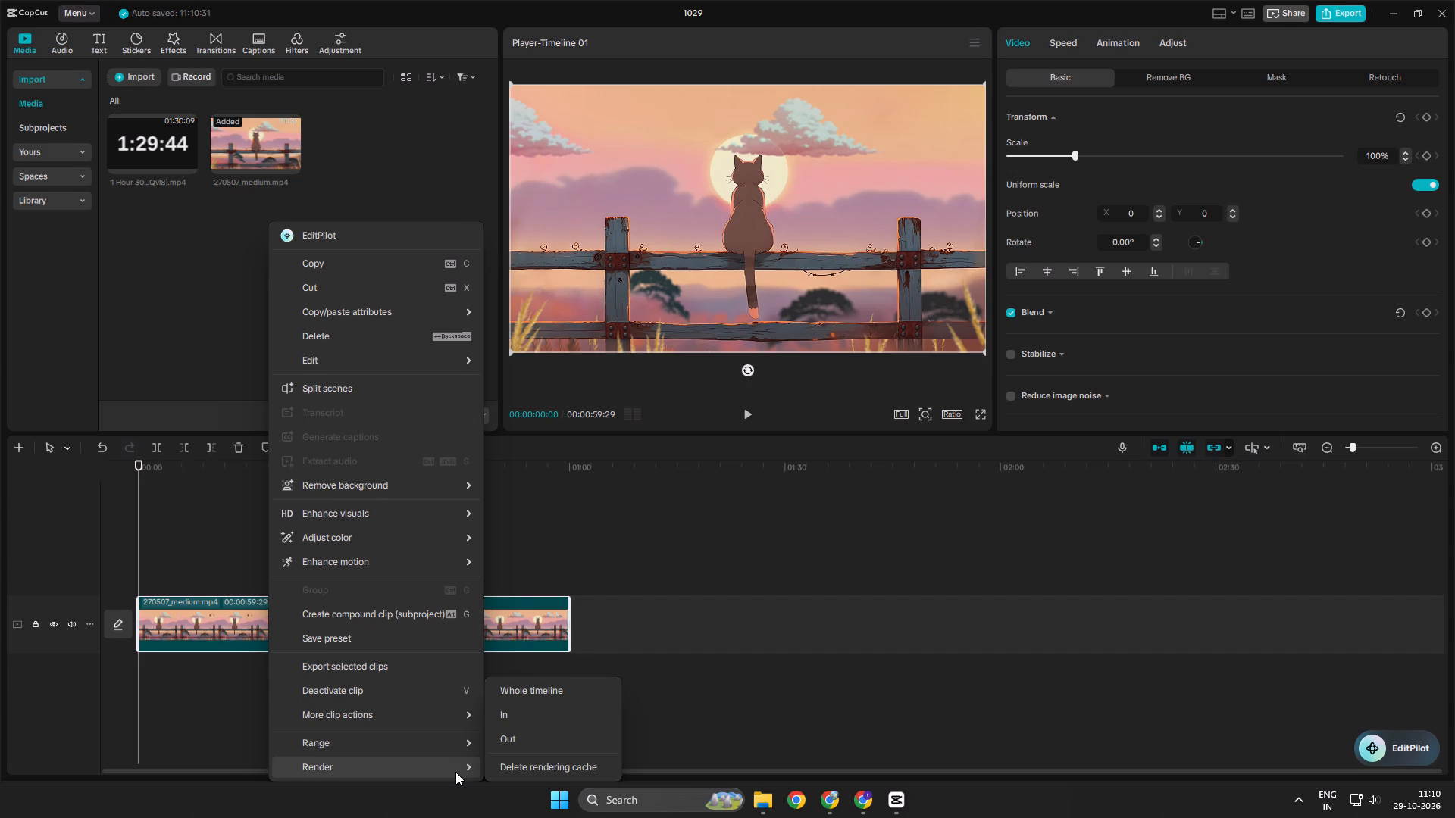
pyautogui.click(443, 614)
pyautogui.press('space')
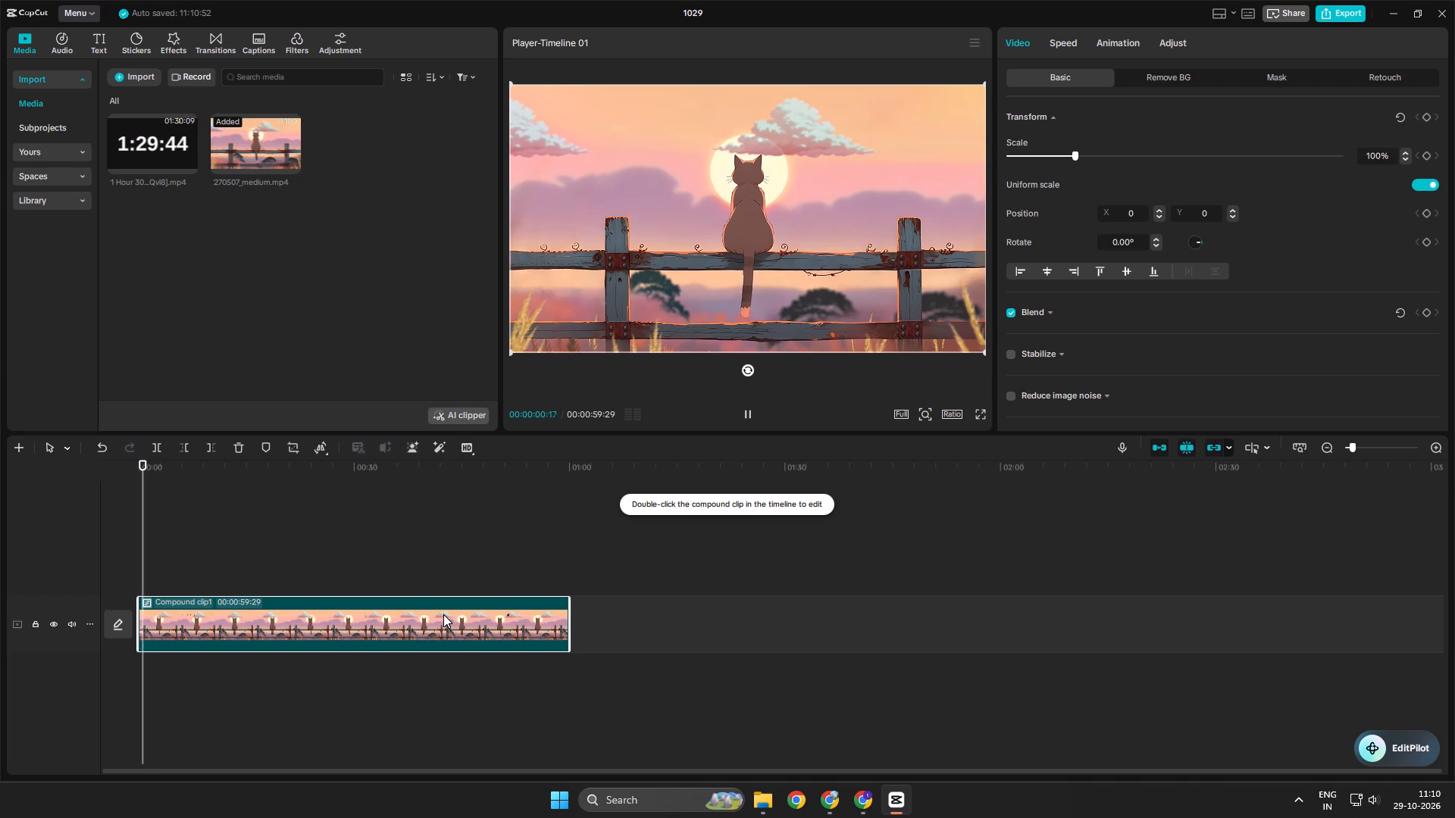
# Open the compound clip for editing and copy the cat sunrise clip inside it.
pyautogui.doubleClick(419, 618)
pyautogui.click(327, 603)
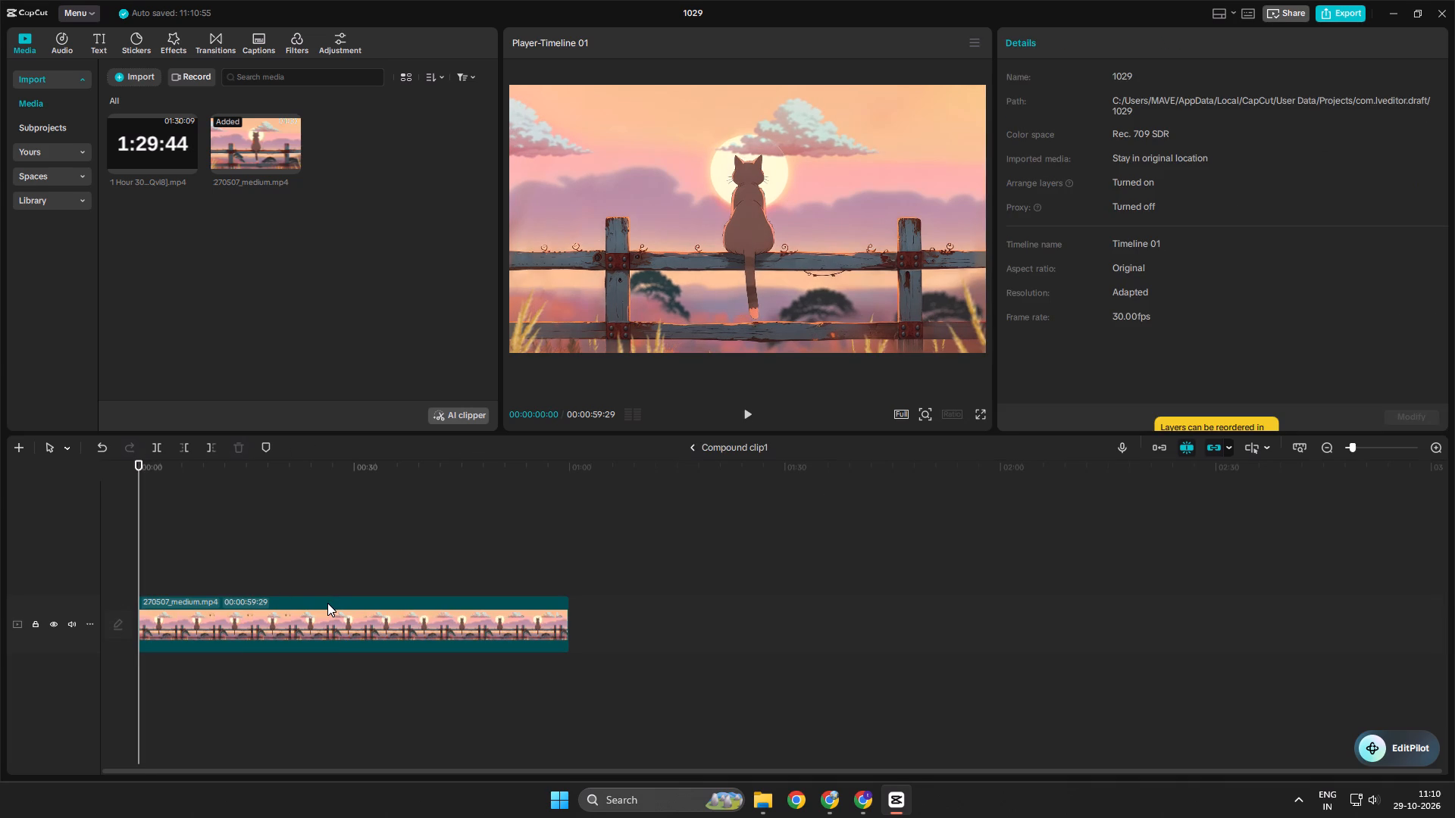
pyautogui.rightClick(248, 603)
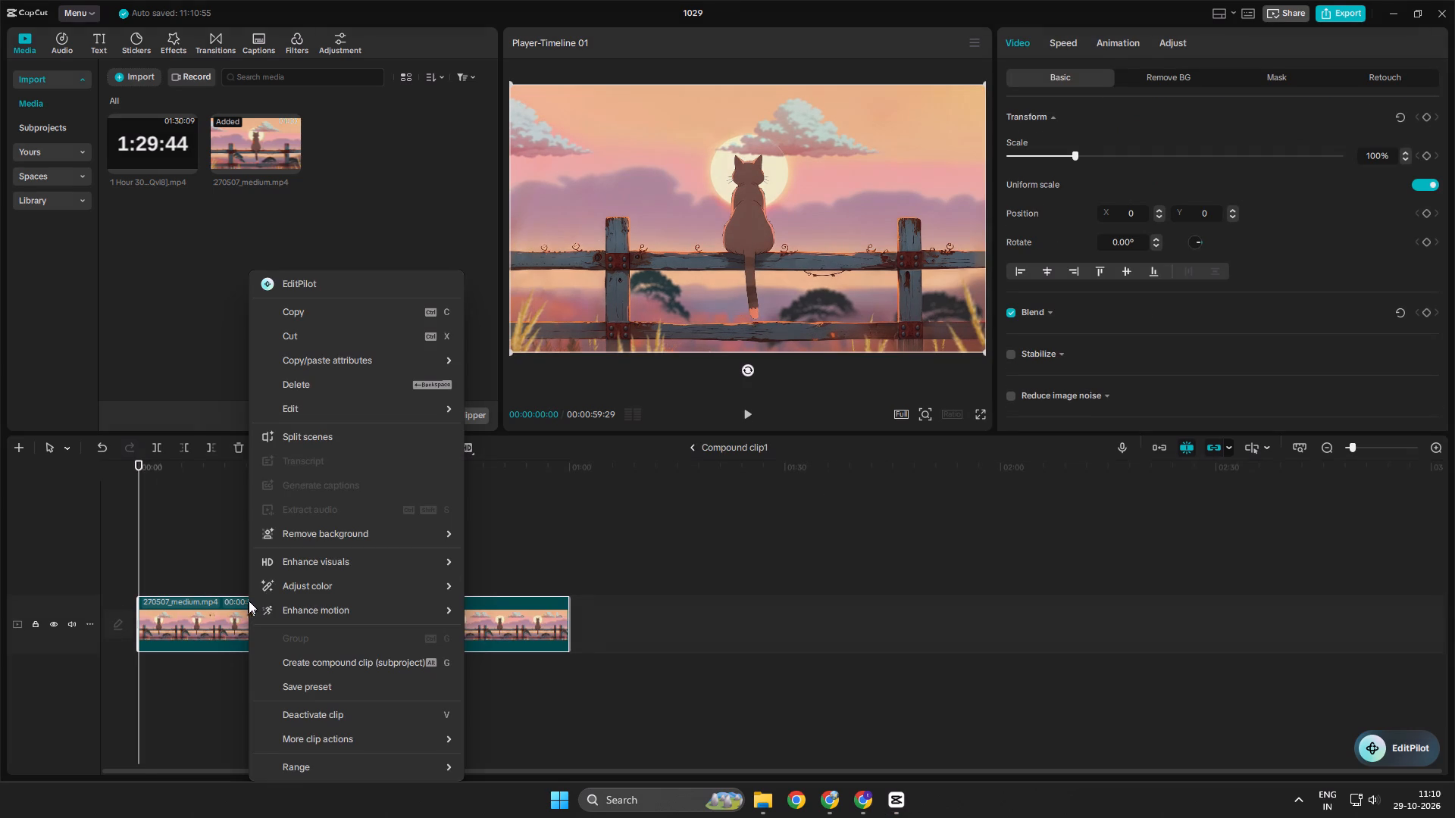
pyautogui.click(316, 320)
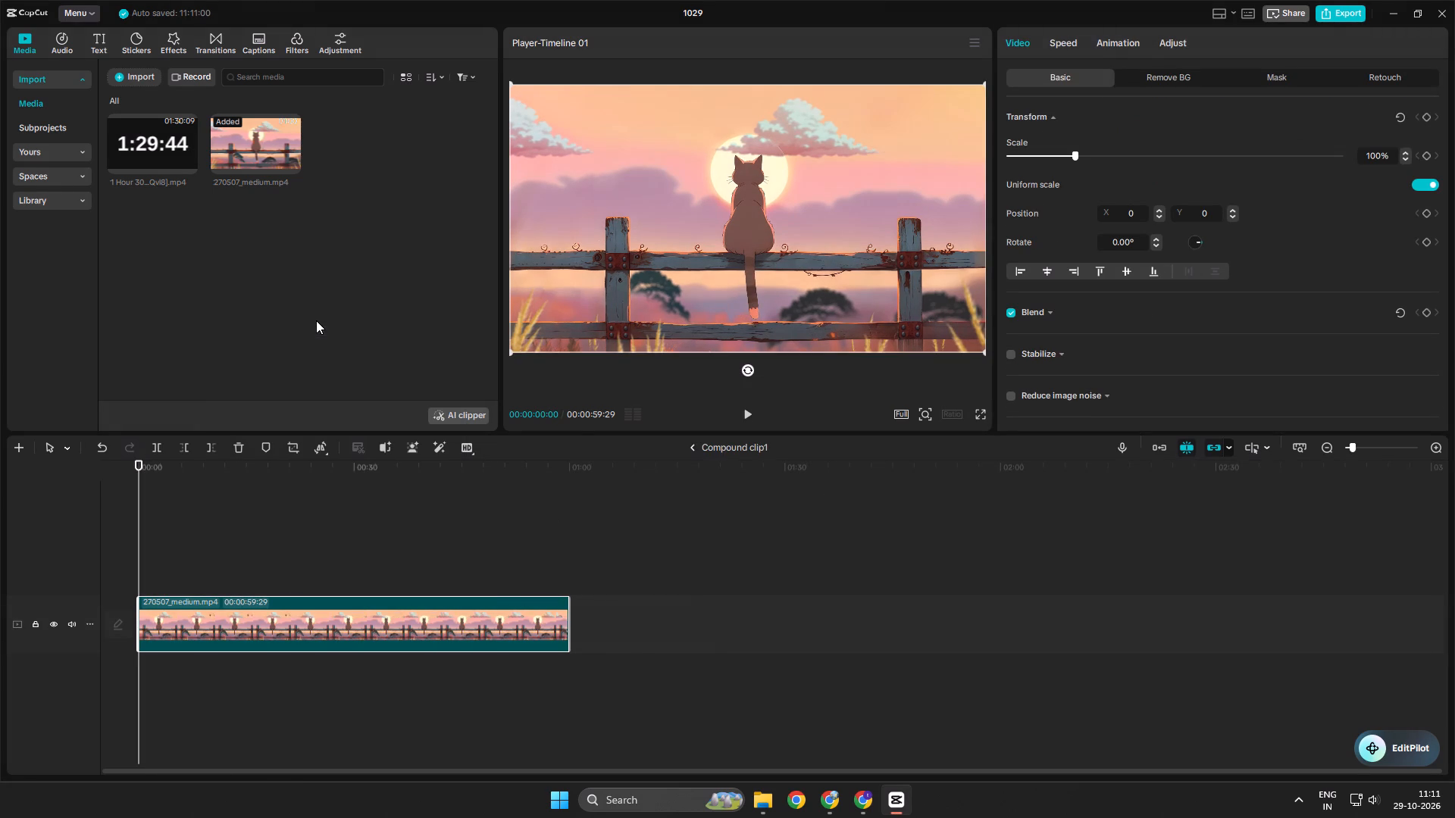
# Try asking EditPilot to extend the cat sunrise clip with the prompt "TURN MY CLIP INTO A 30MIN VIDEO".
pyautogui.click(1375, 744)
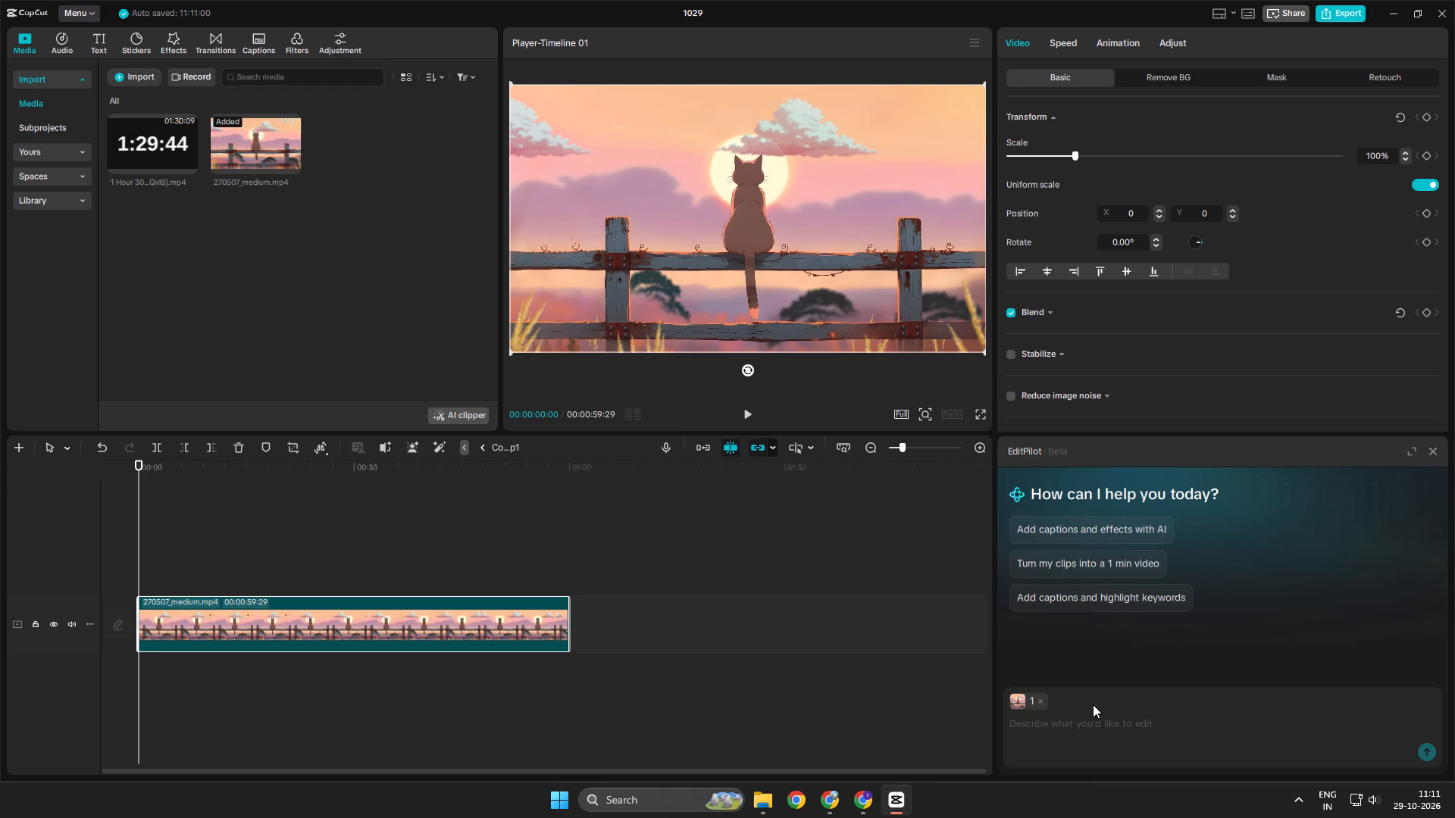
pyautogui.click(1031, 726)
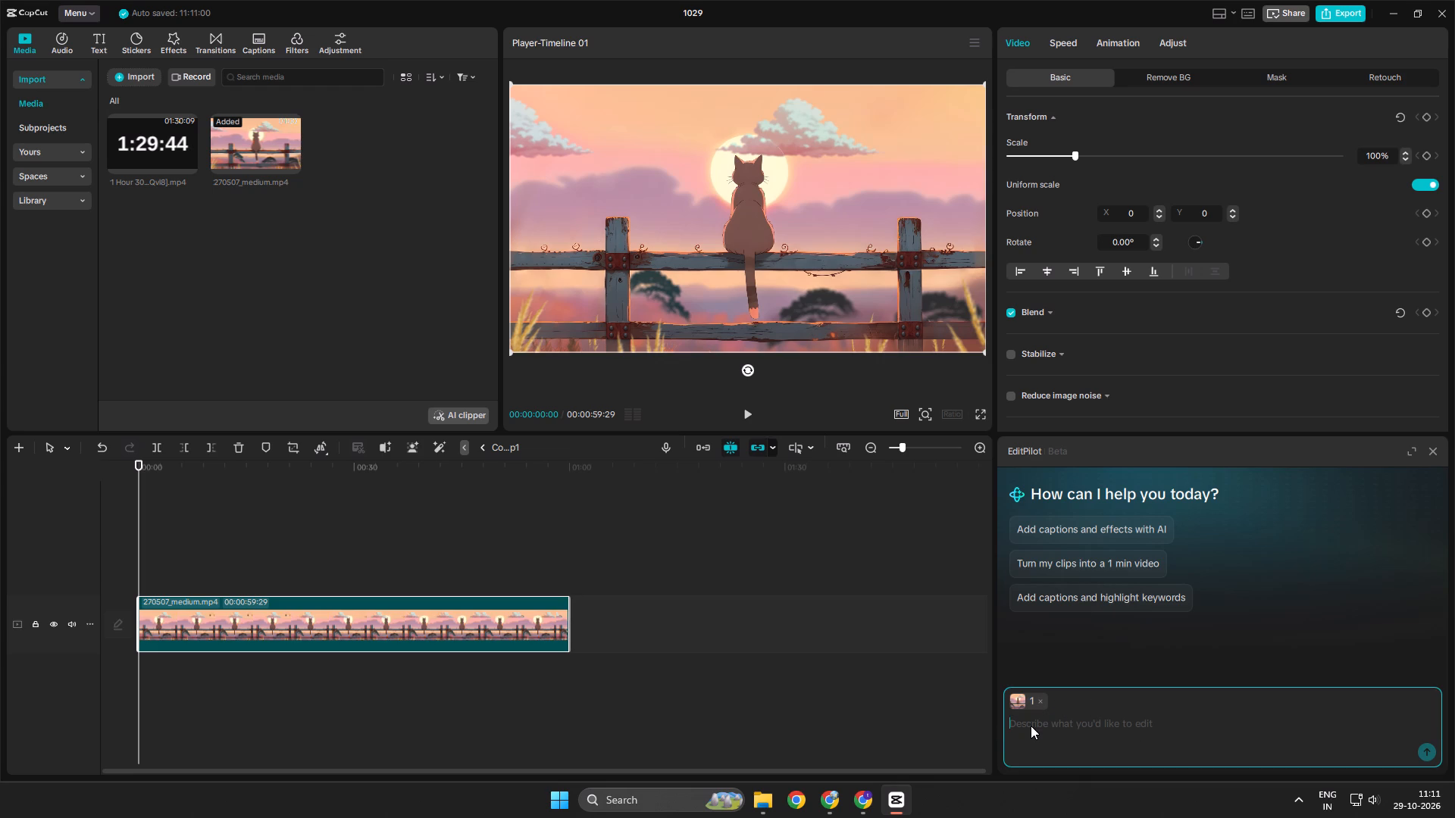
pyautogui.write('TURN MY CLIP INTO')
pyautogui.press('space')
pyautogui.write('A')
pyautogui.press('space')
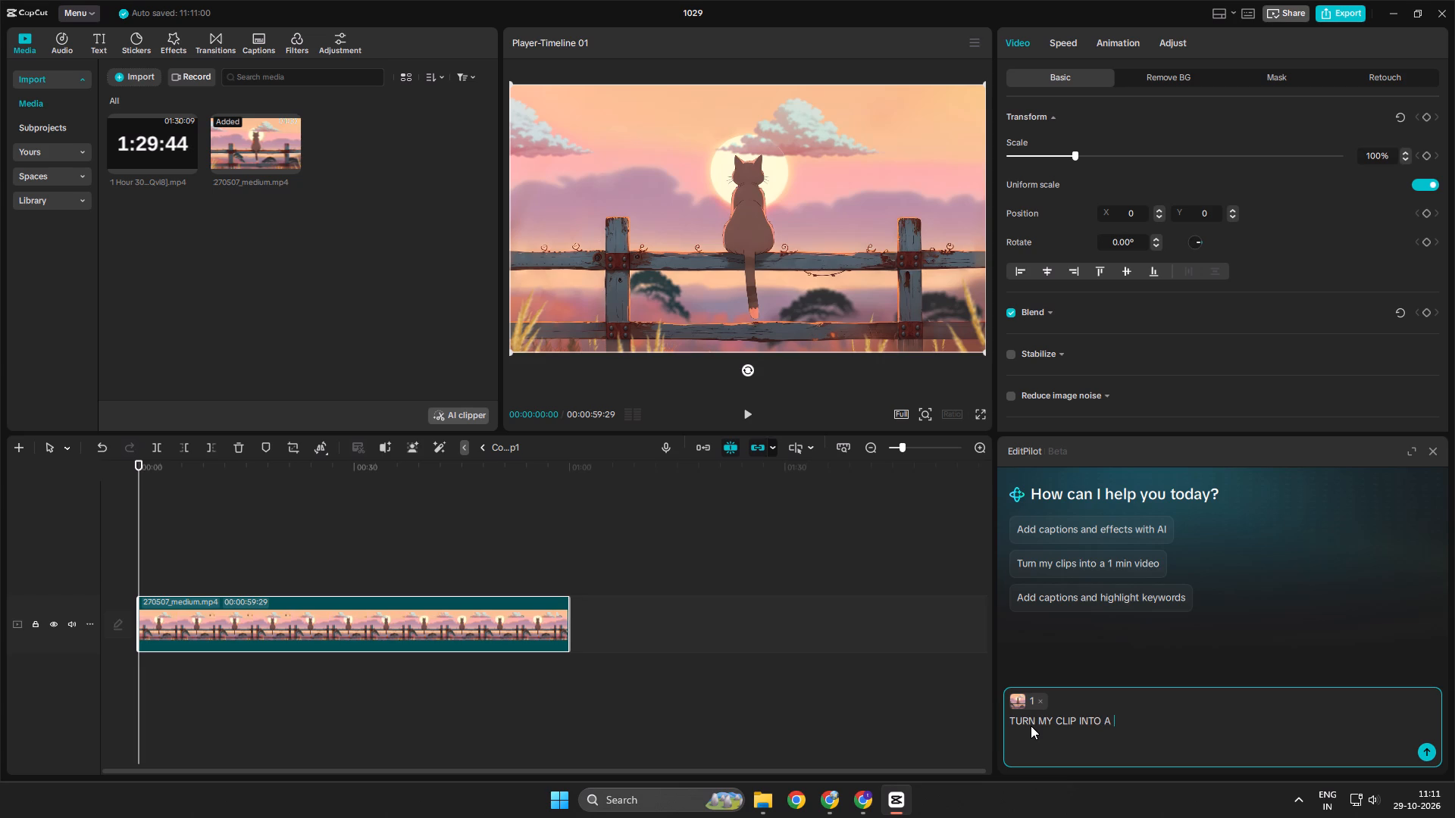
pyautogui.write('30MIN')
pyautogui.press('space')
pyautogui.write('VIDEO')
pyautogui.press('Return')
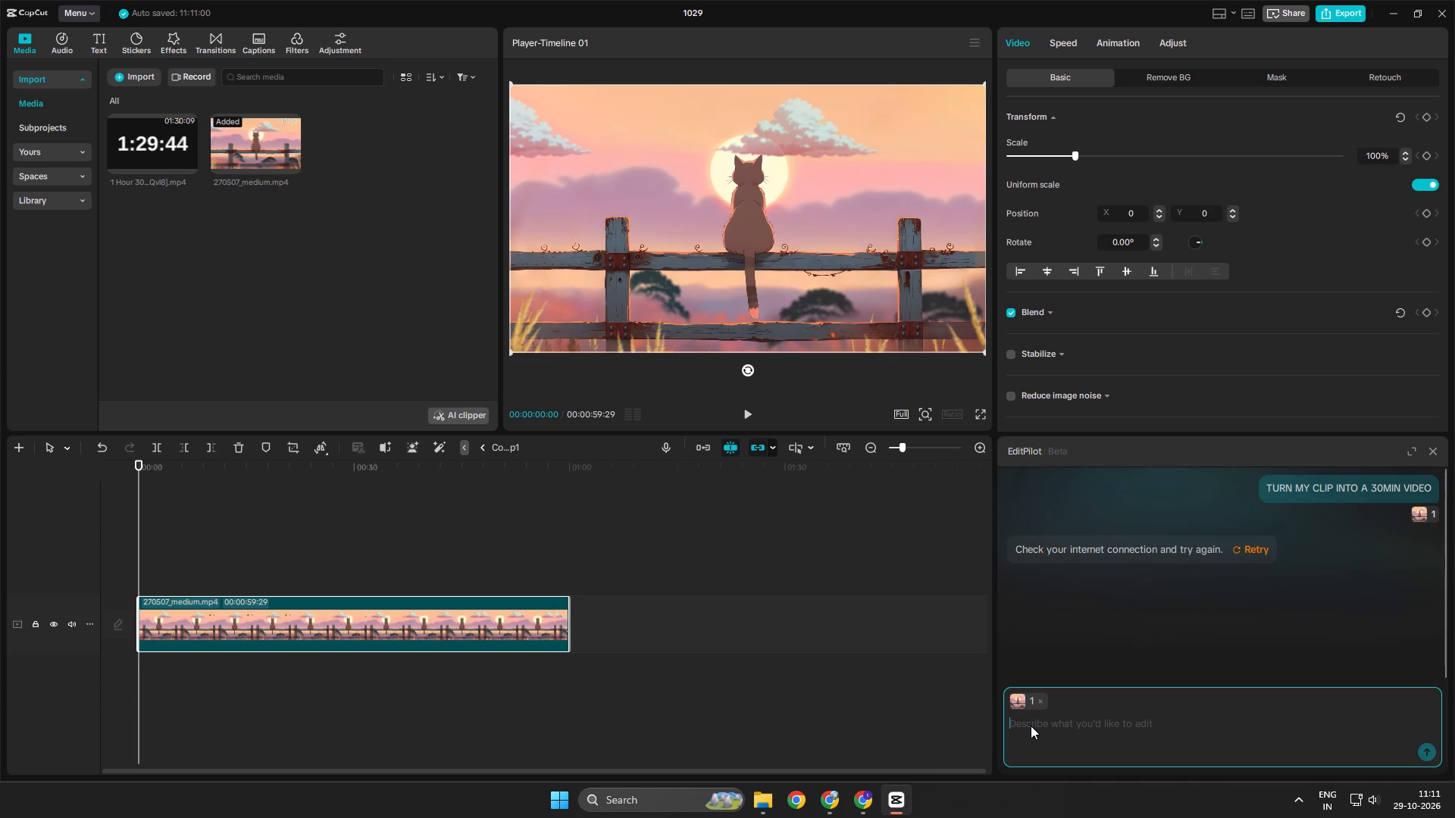
# Close CapCut and the open Chrome windows with YouTube Studio and GIPHY to return to the desktop.
pyautogui.click(1448, 11)
pyautogui.click(1432, 22)
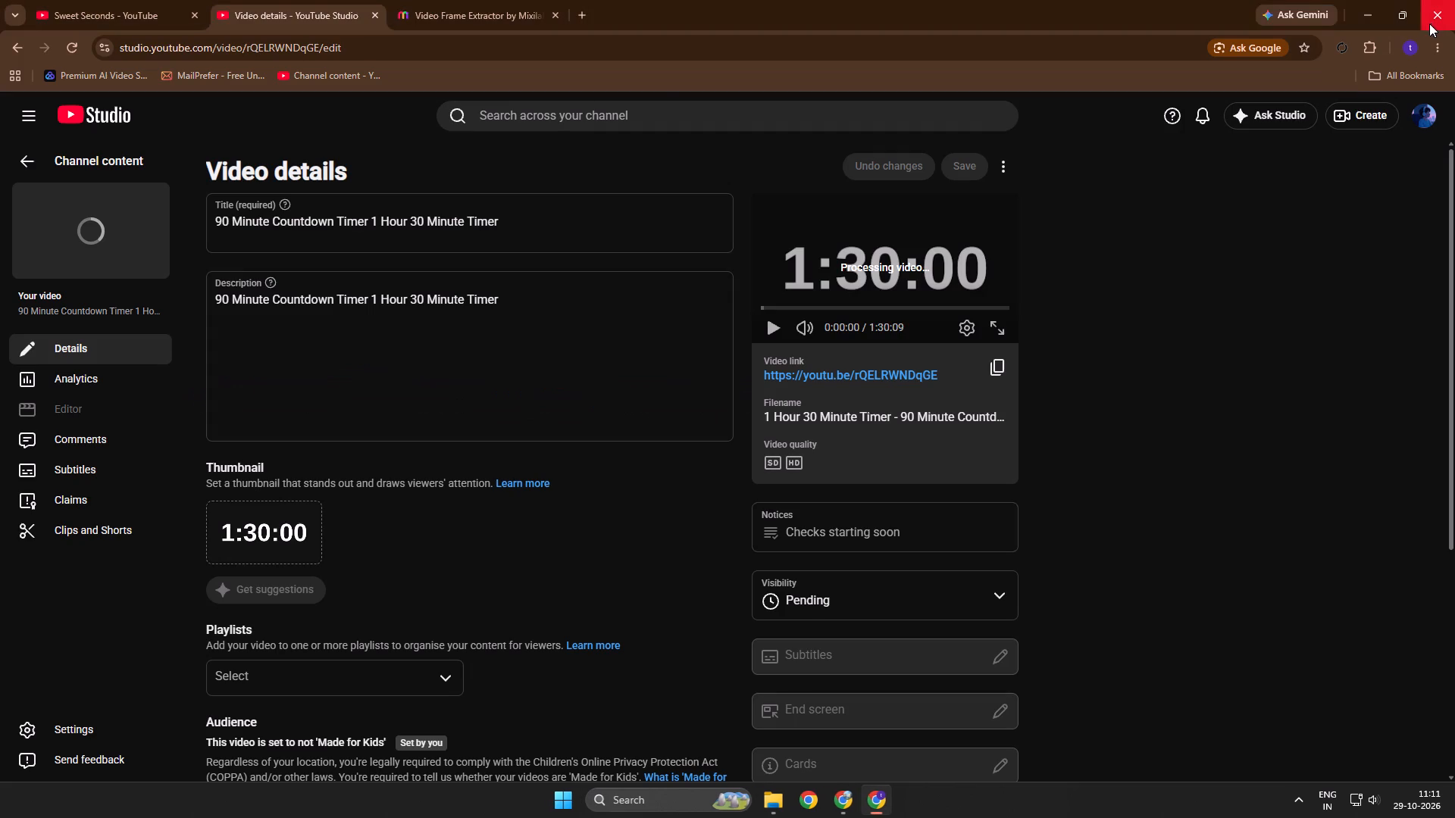
pyautogui.click(1432, 22)
pyautogui.click(786, 138)
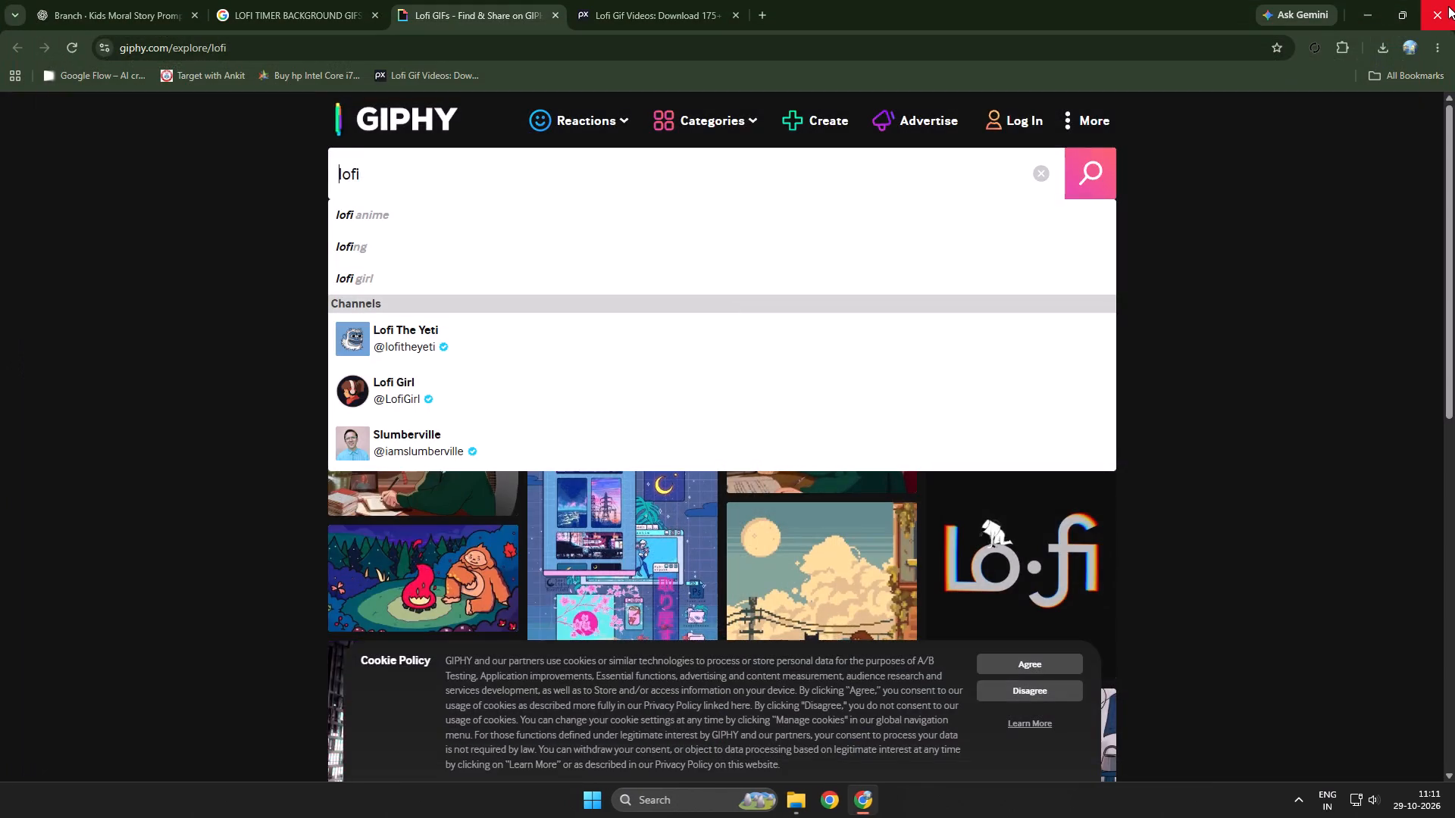
pyautogui.click(1448, 6)
# Launch UrbanVPN from the desktop.
pyautogui.doubleClick(131, 107)
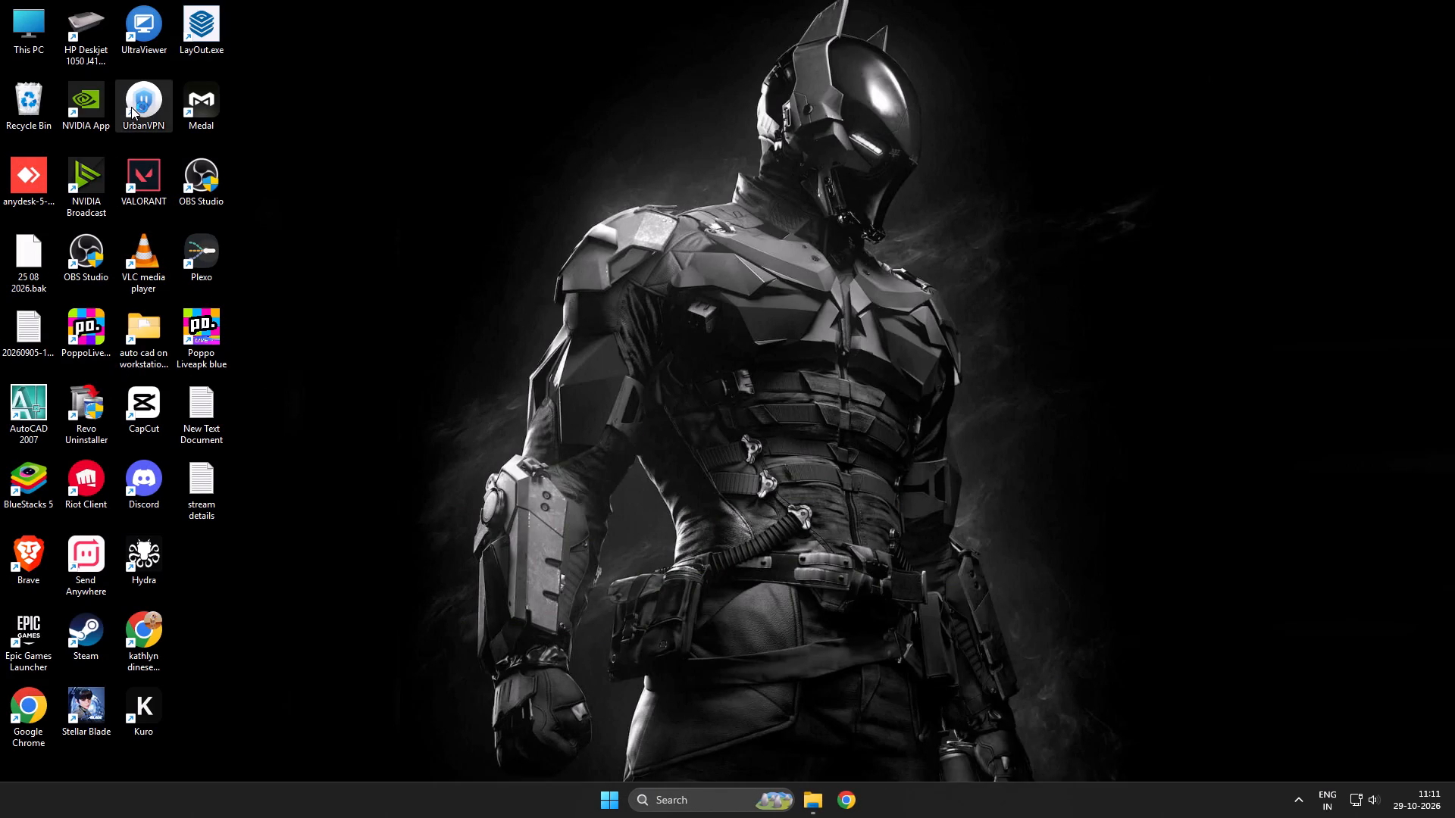
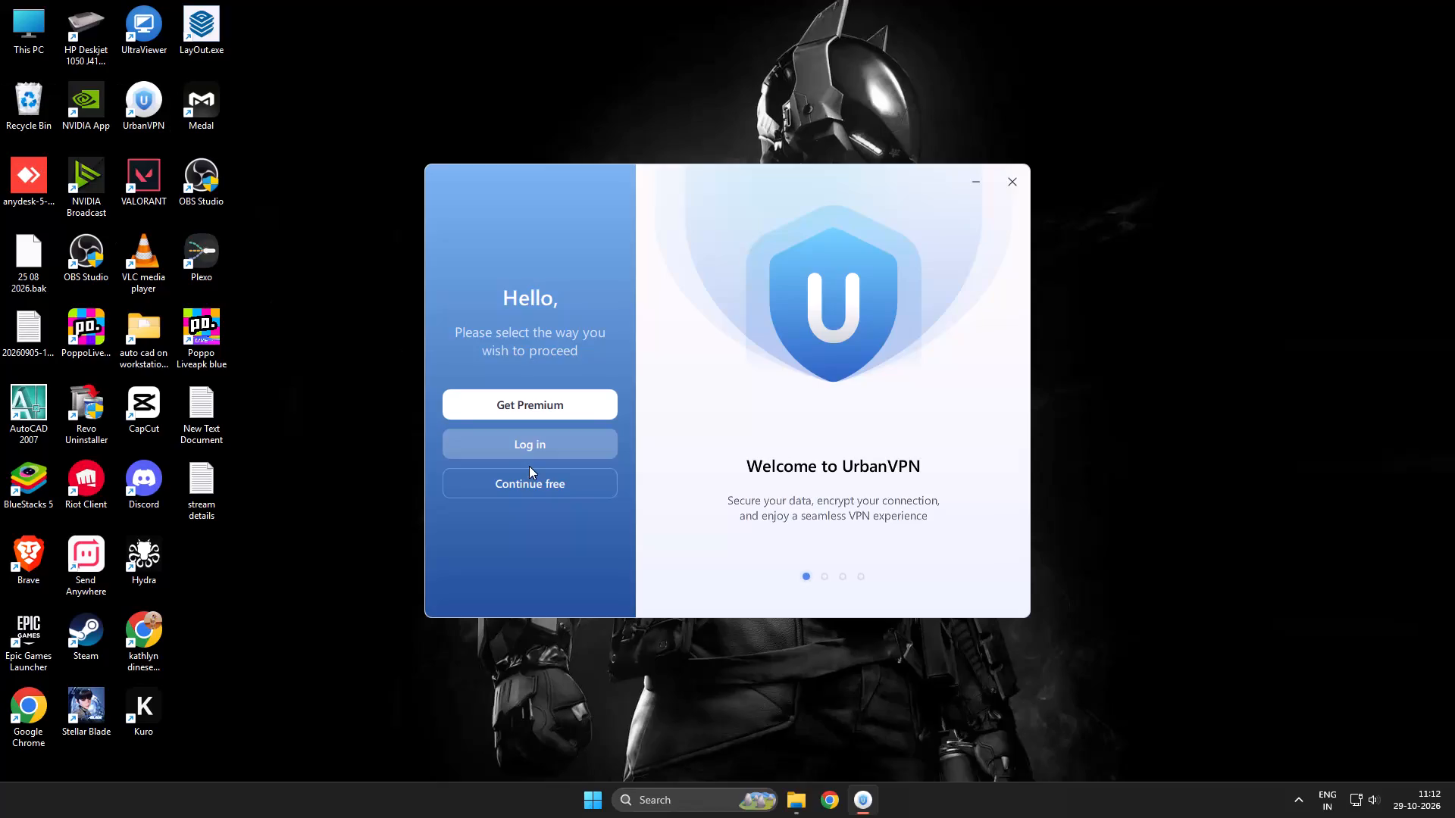
# Continue with the free version of UrbanVPN, connect to the United States server, and close its window.
pyautogui.click(534, 473)
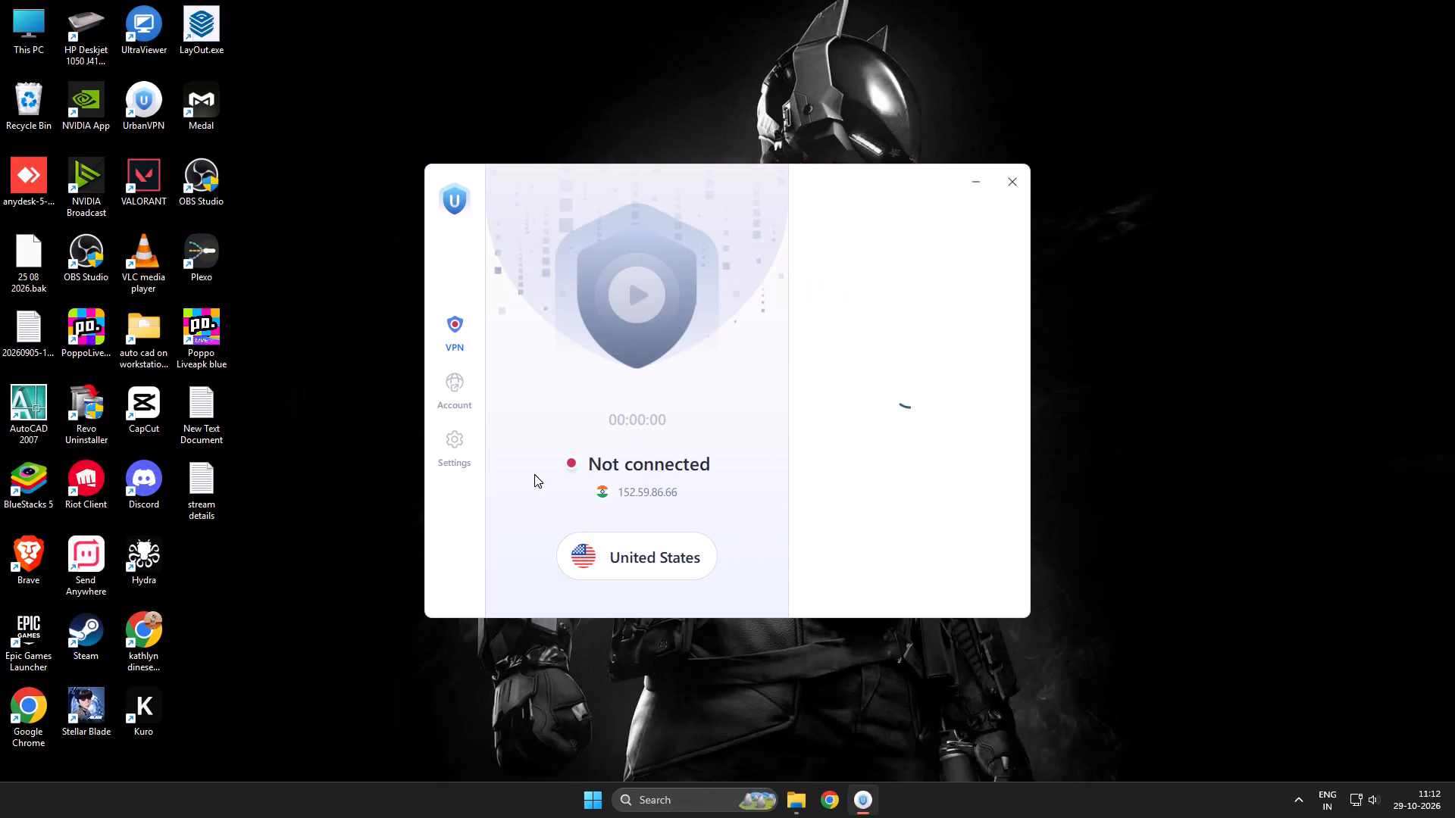
pyautogui.click(615, 493)
pyautogui.click(609, 336)
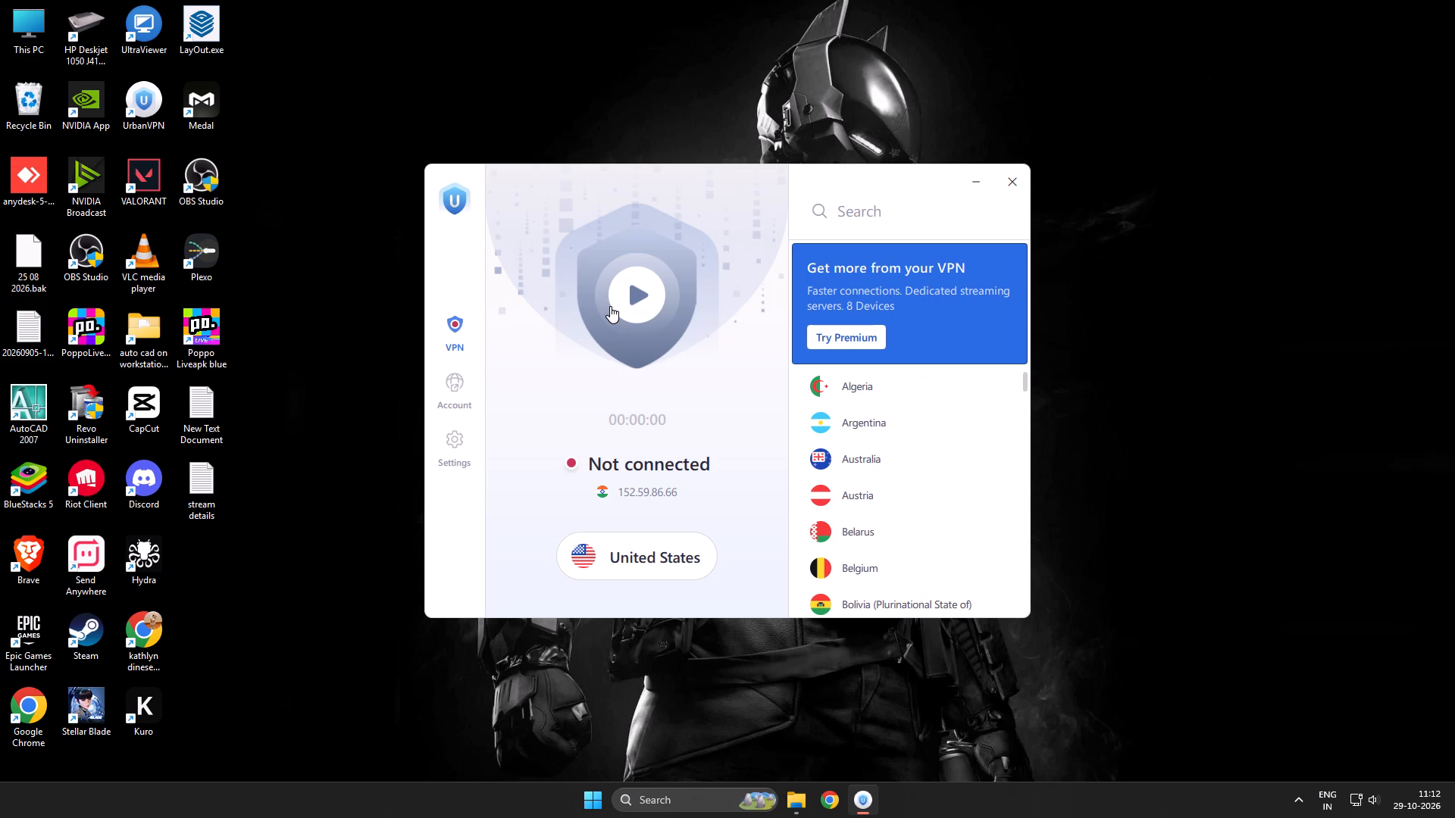
pyautogui.click(640, 291)
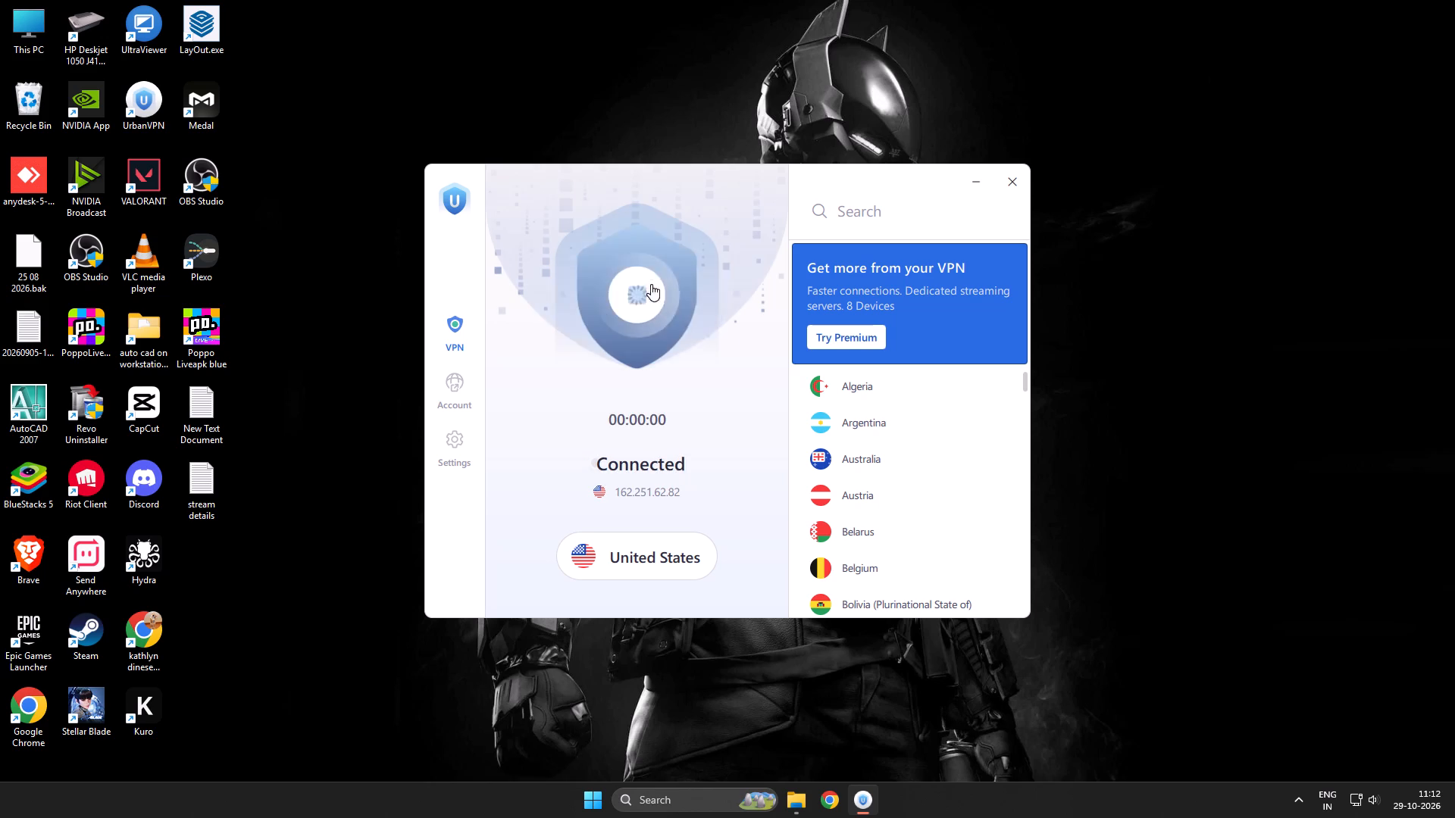
pyautogui.click(1009, 183)
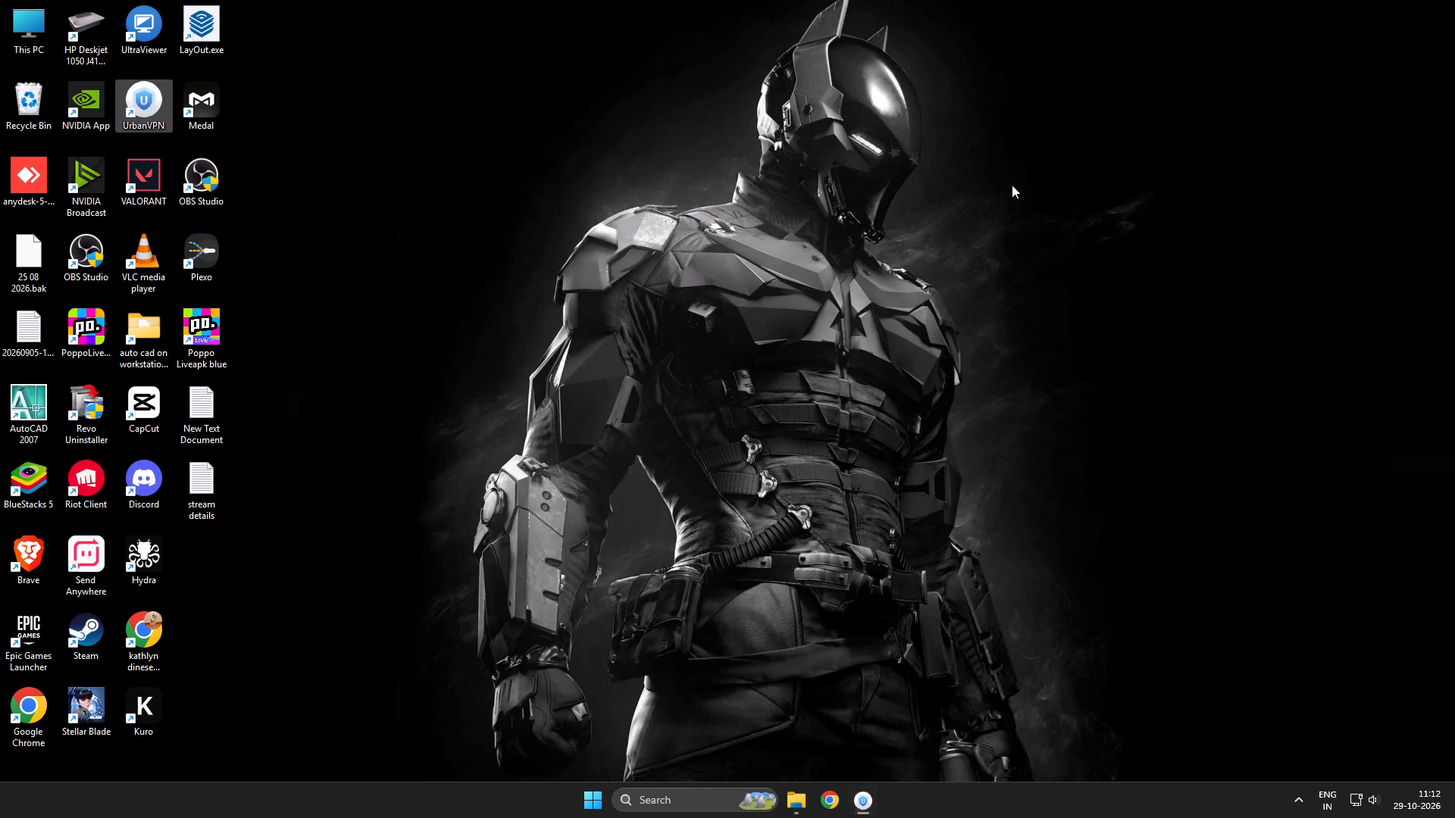
# Quit Google Drive and Medal running in the background.
pyautogui.click(1296, 800)
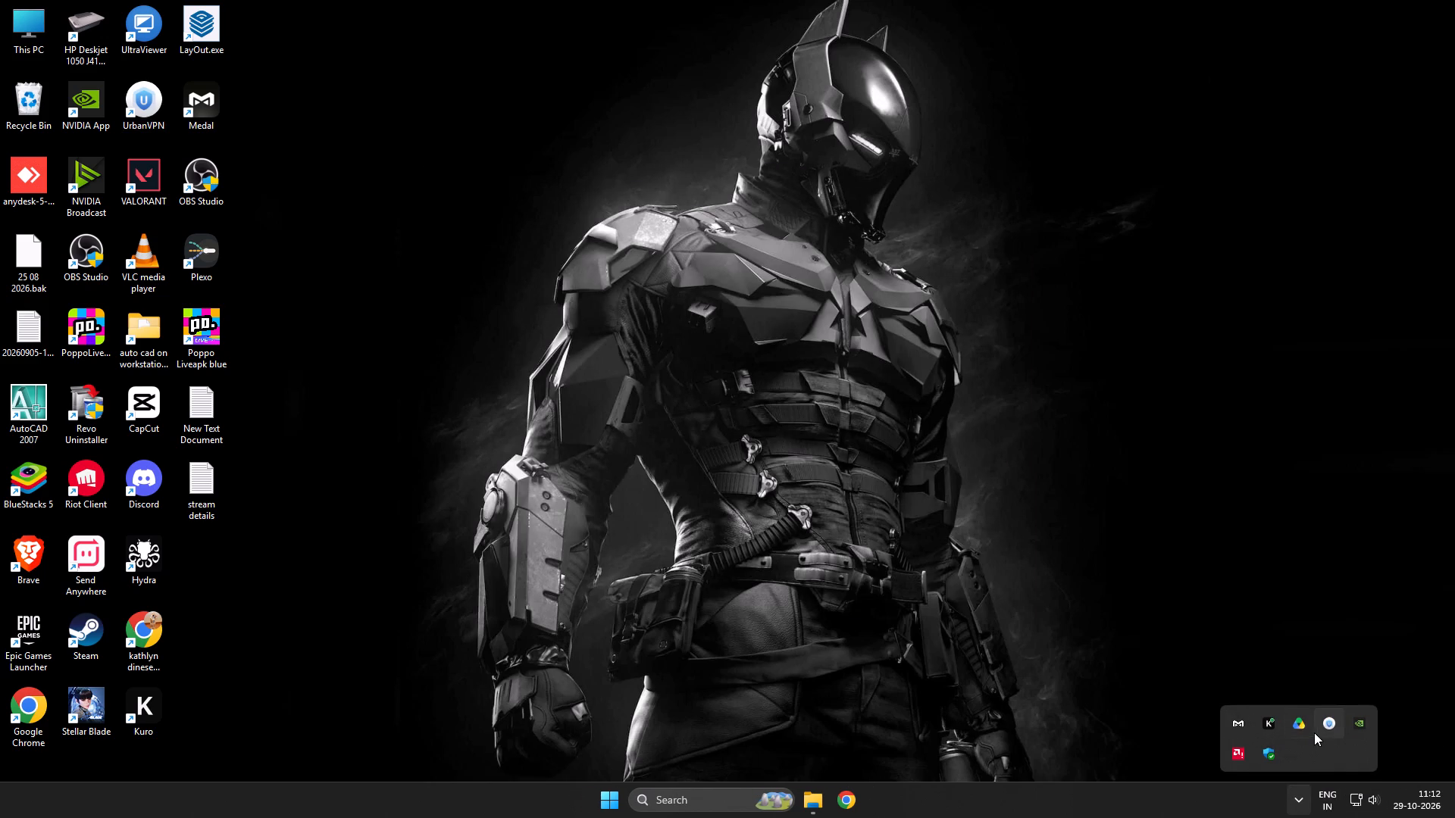
pyautogui.rightClick(1300, 720)
pyautogui.click(1331, 729)
pyautogui.rightClick(1231, 717)
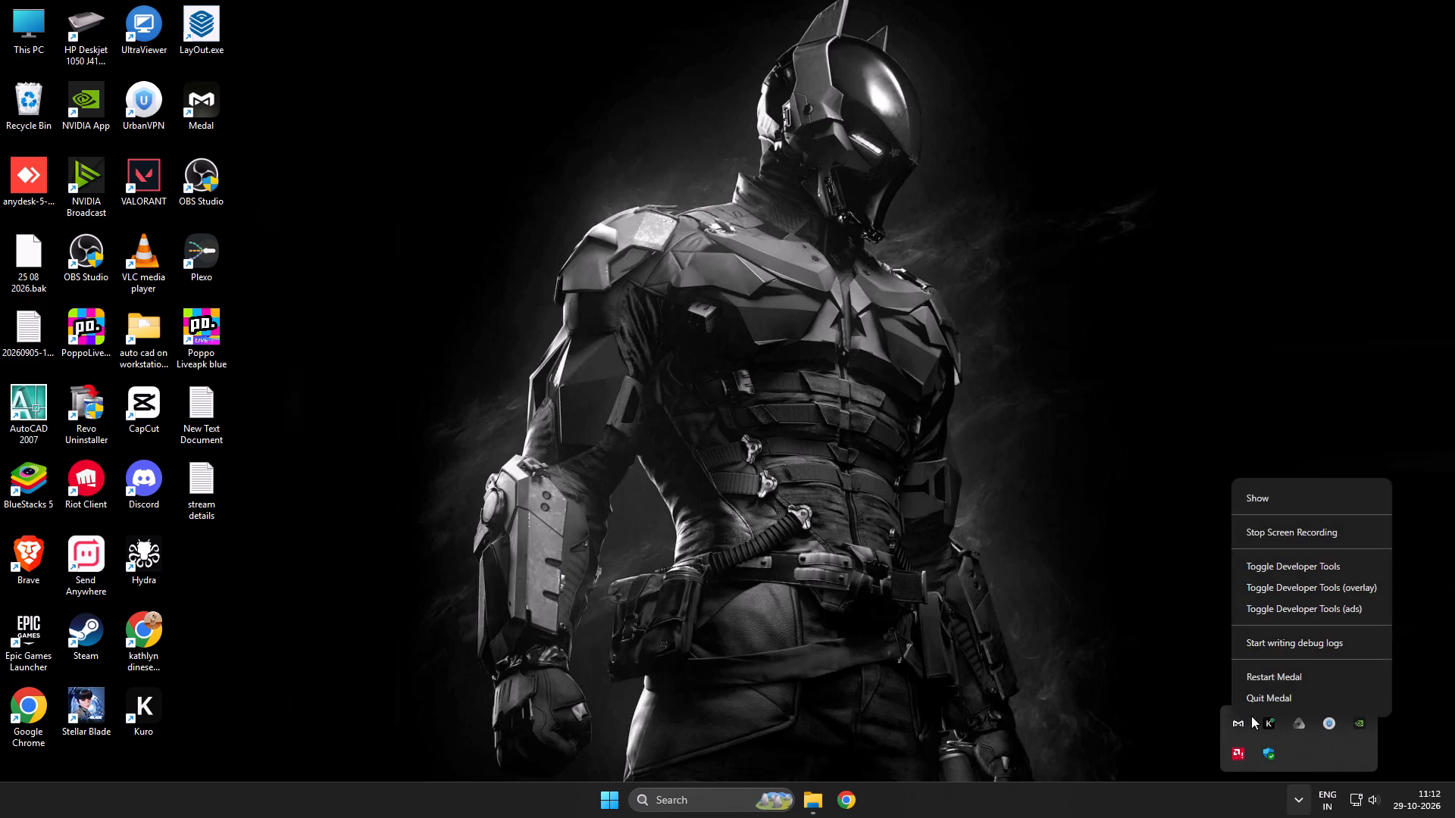
pyautogui.click(1266, 698)
# Empty the Recycle Bin on the desktop.
pyautogui.click(15, 96)
pyautogui.rightClick(14, 96)
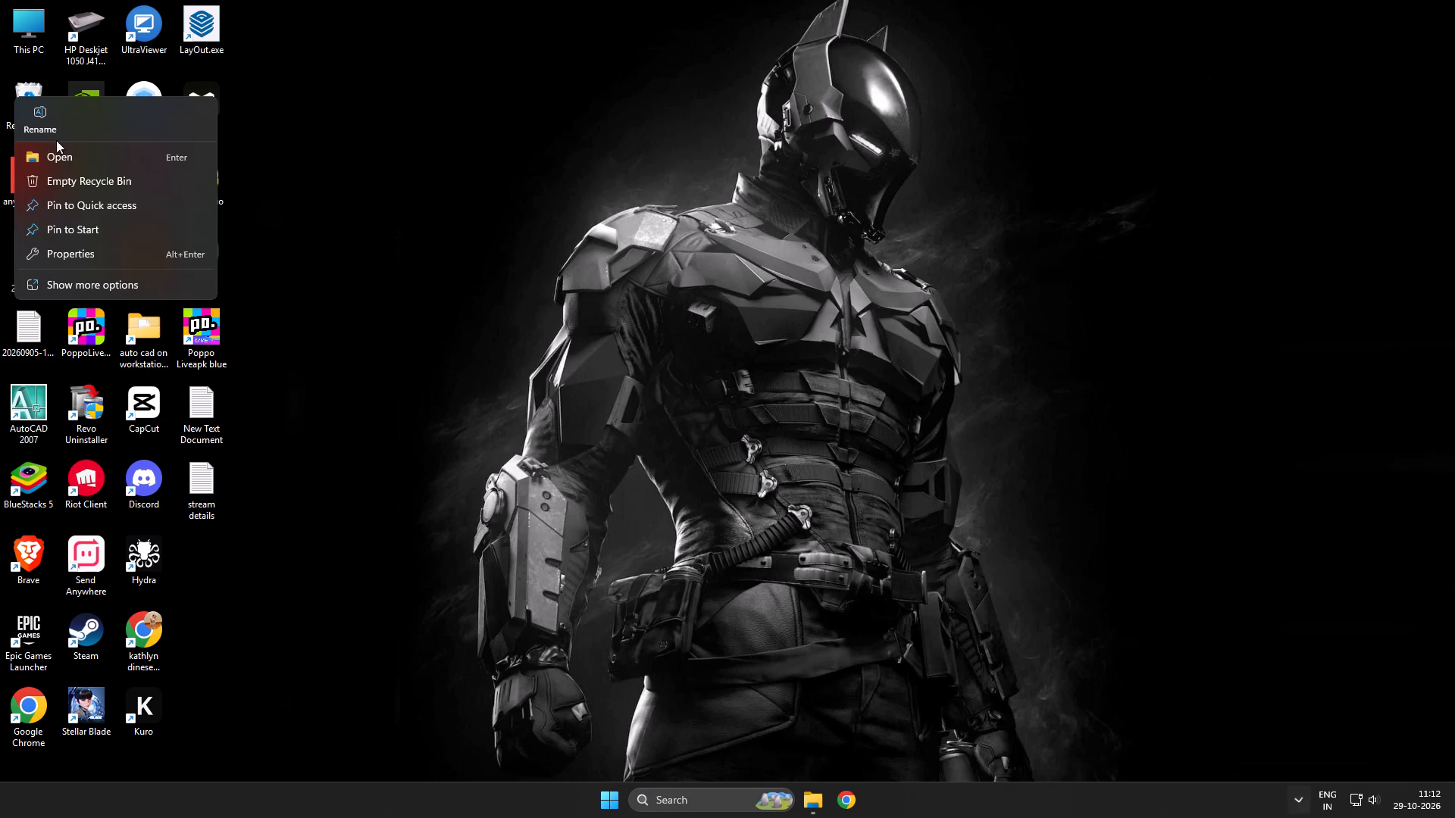
pyautogui.click(68, 176)
pyautogui.click(774, 408)
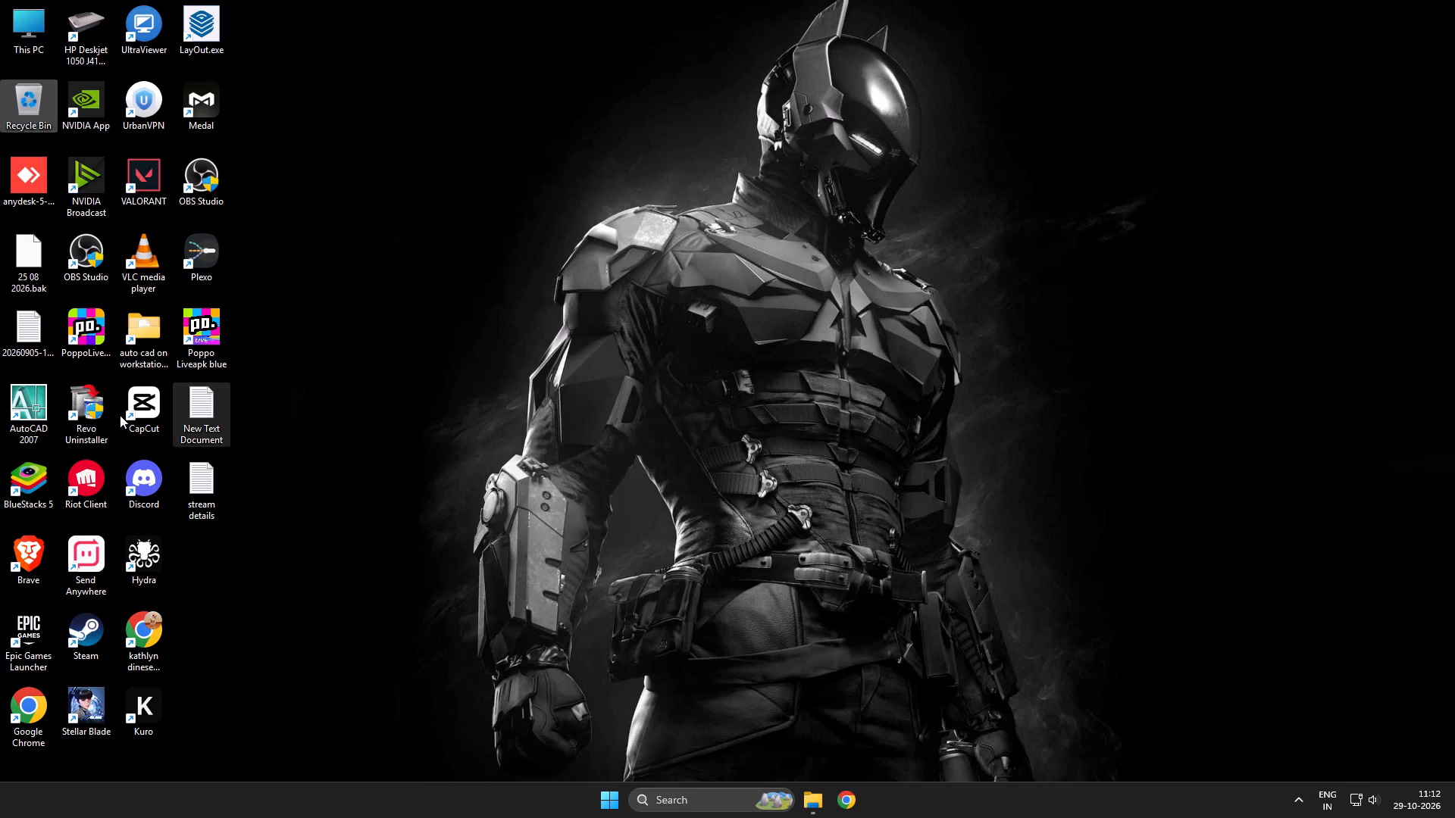
# Launch CapCut from the desktop.
pyautogui.click(120, 414)
pyautogui.doubleClick(131, 413)
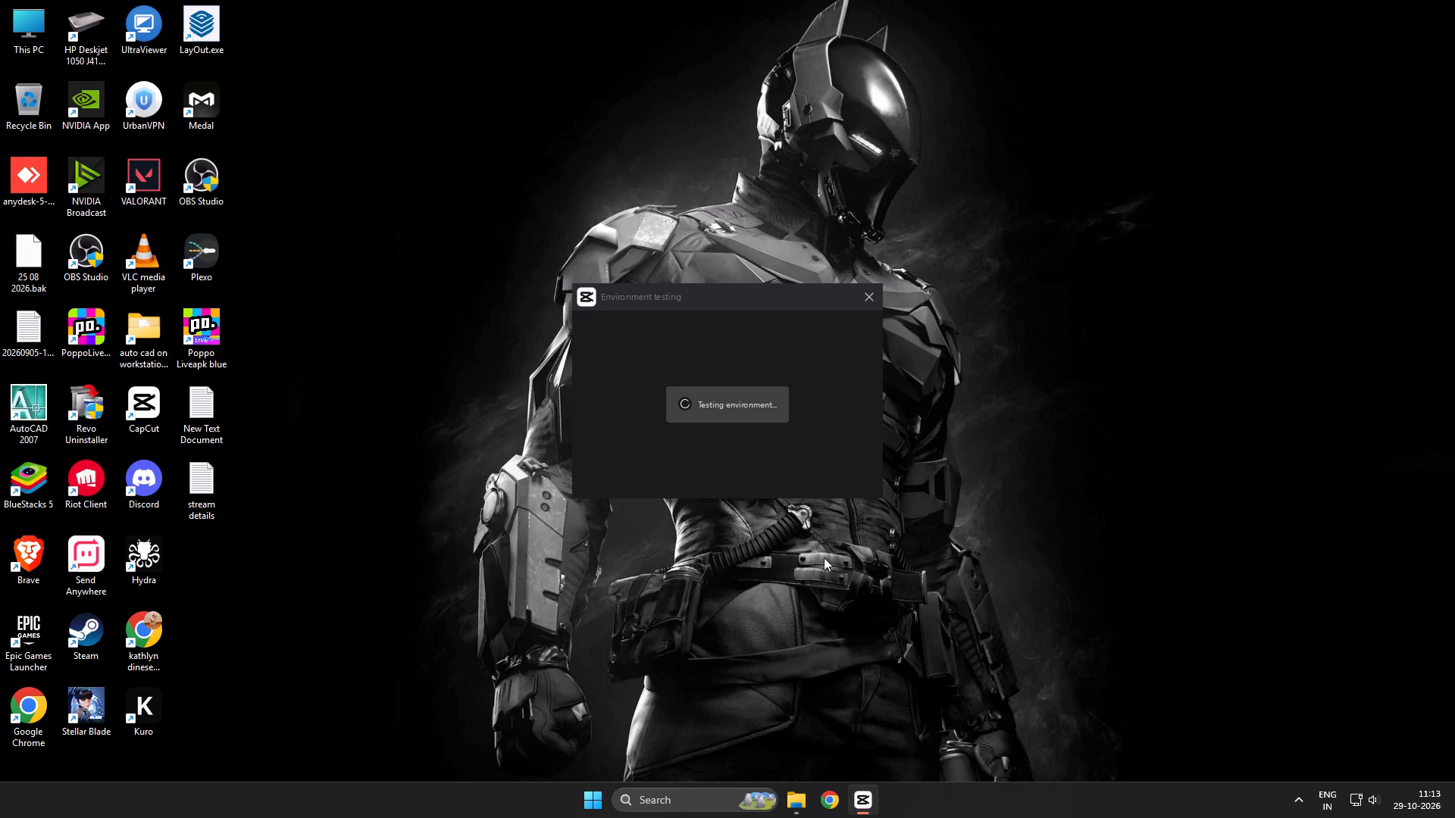
# Show the hidden background apps while CapCut tests its environment.
pyautogui.click(1306, 801)
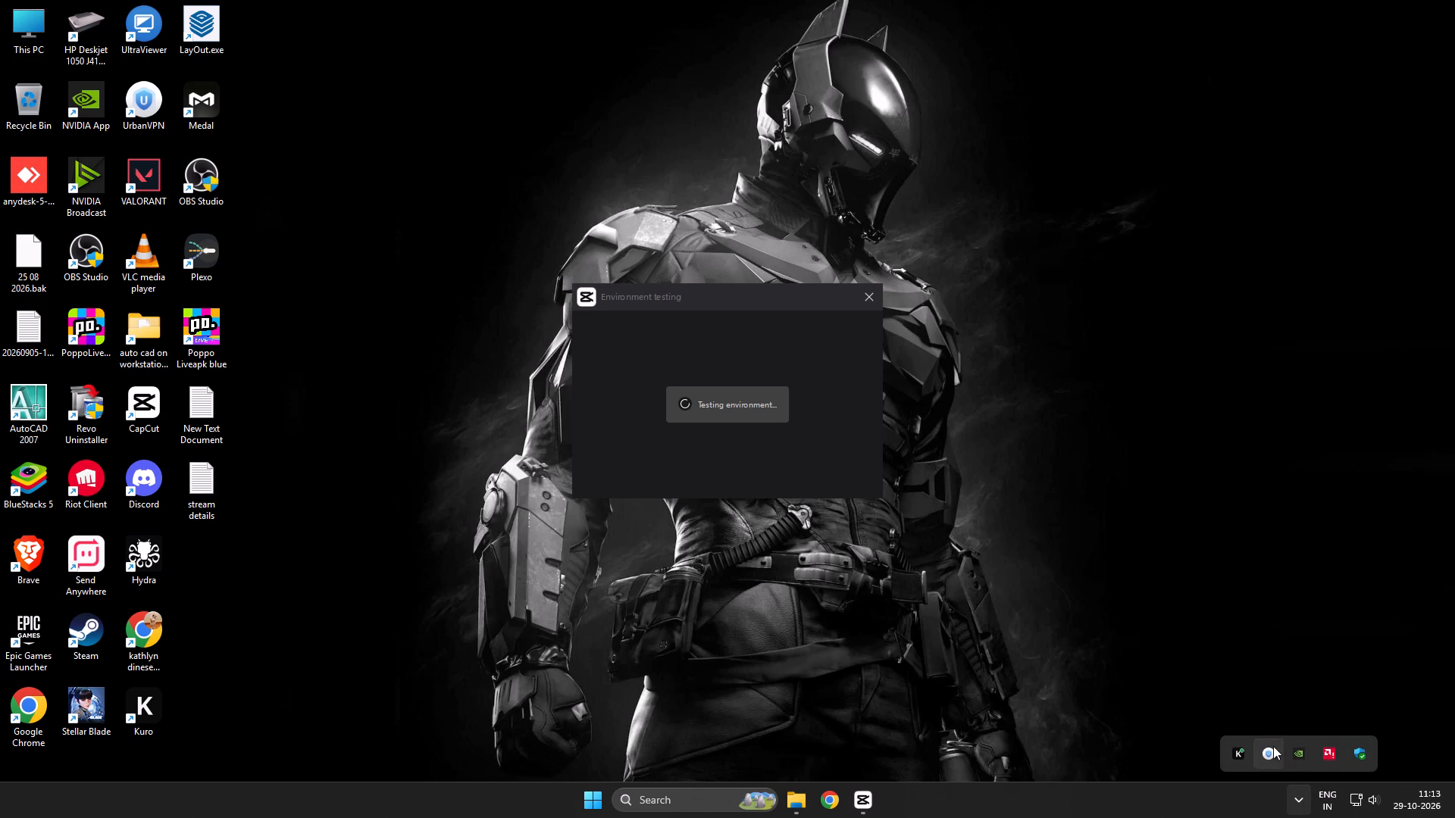
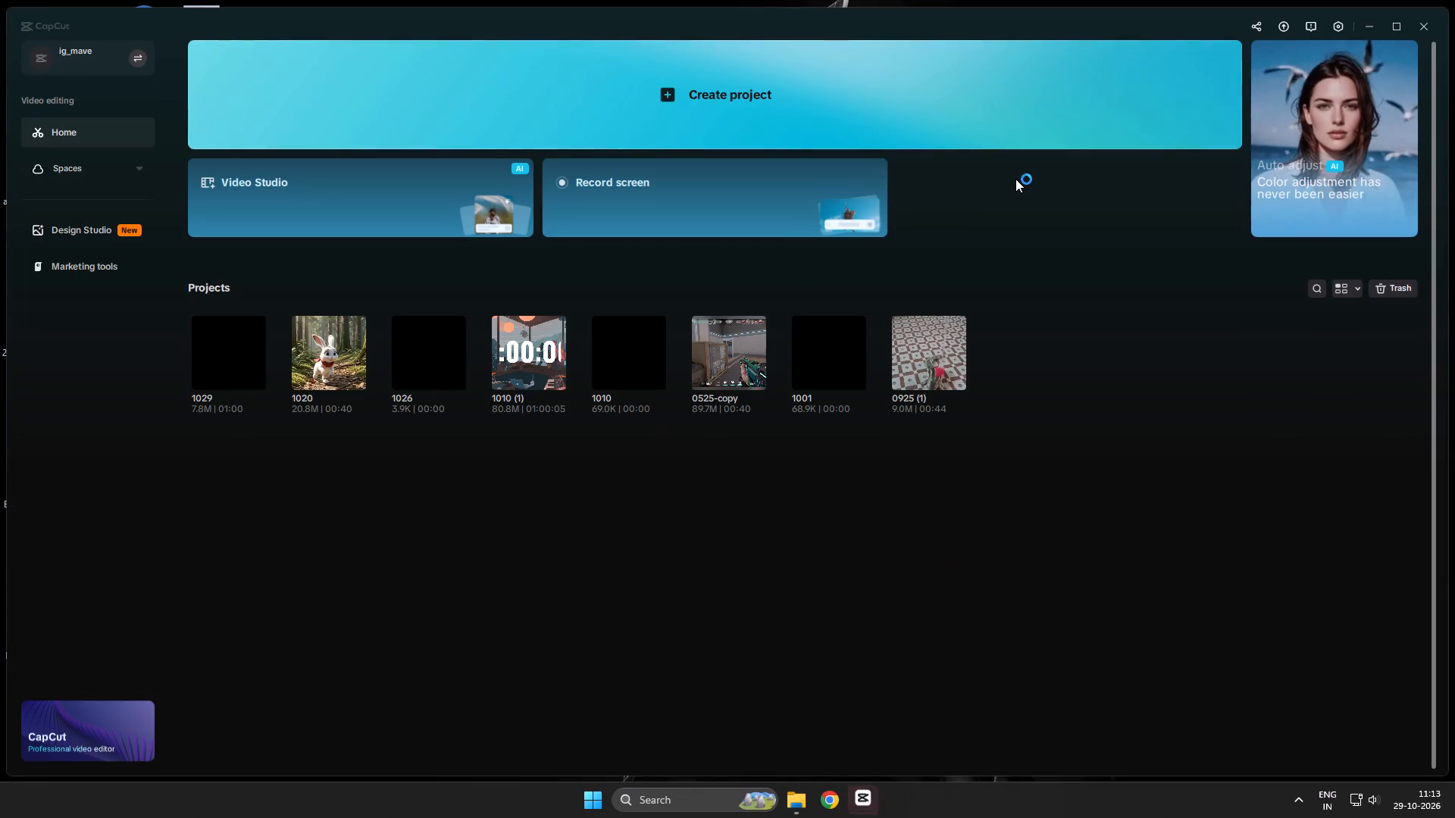
# Open the existing project 1029 for editing.
pyautogui.click(219, 348)
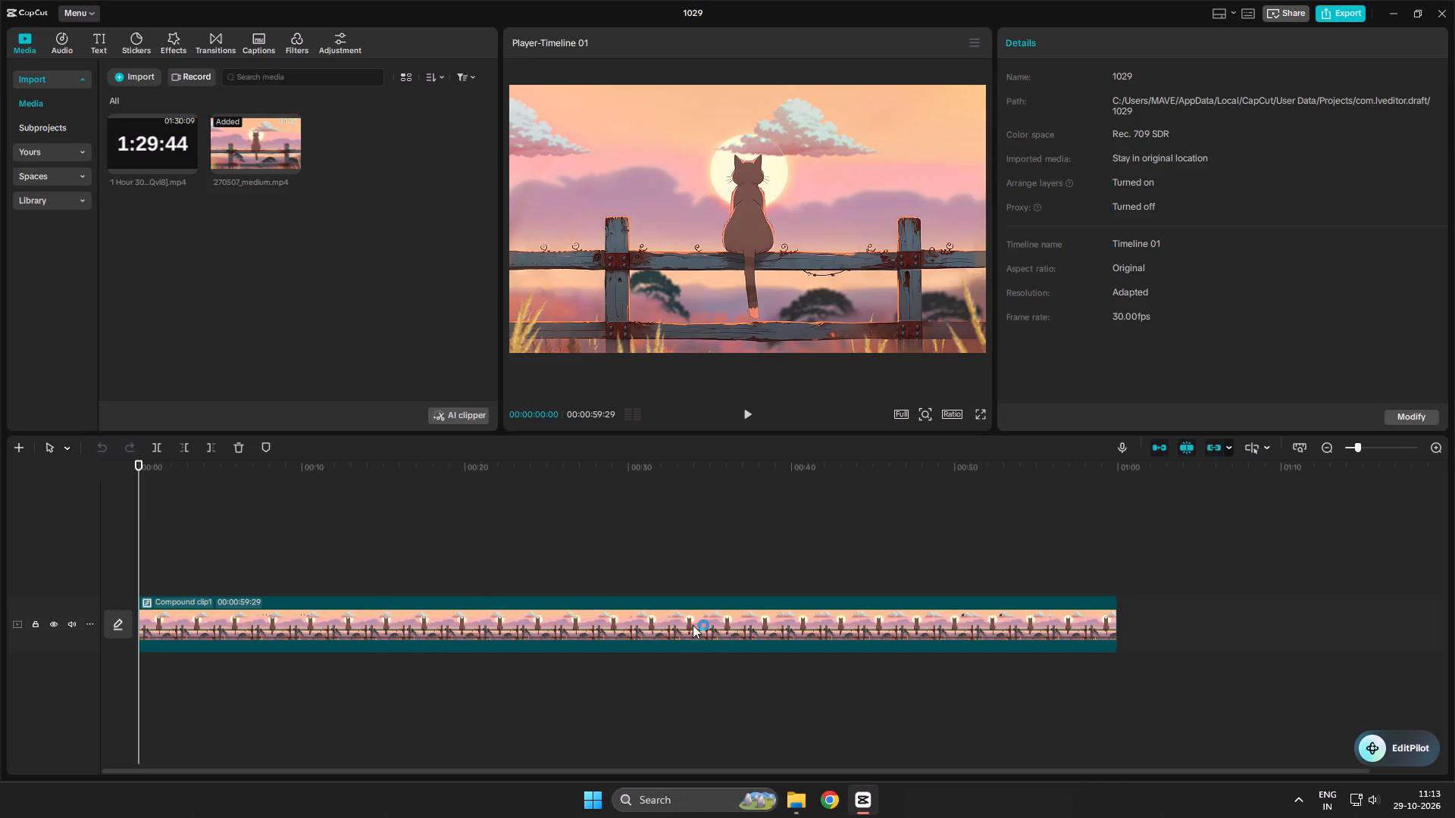
# Open Compound clip1 on the timeline and select the 270507_medium.mp4 clip inside it.
pyautogui.click(687, 605)
pyautogui.doubleClick(293, 600)
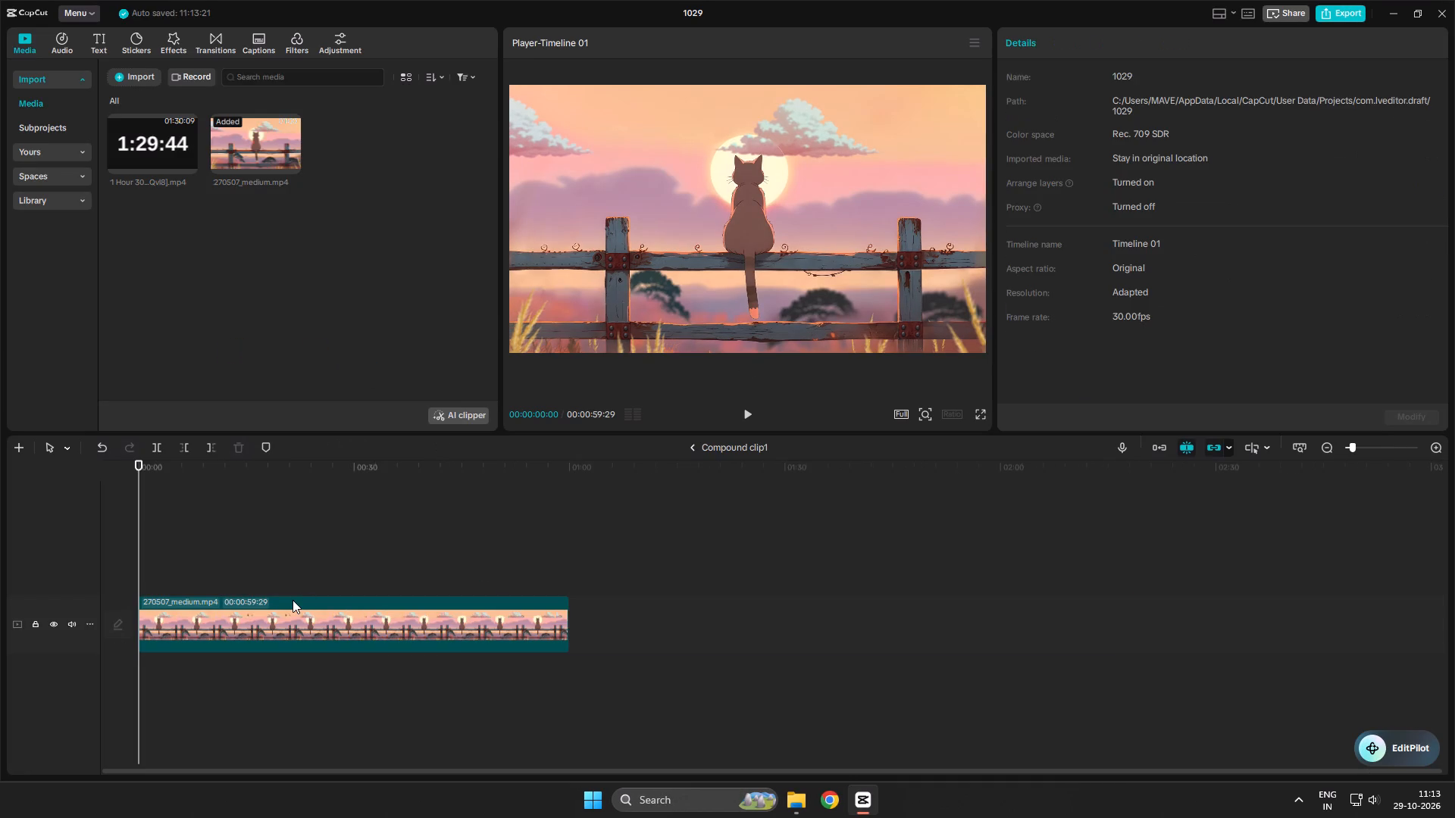
pyautogui.click(293, 600)
# Open the EditPilot assistant and start signing in to CapCut from it.
pyautogui.click(1372, 741)
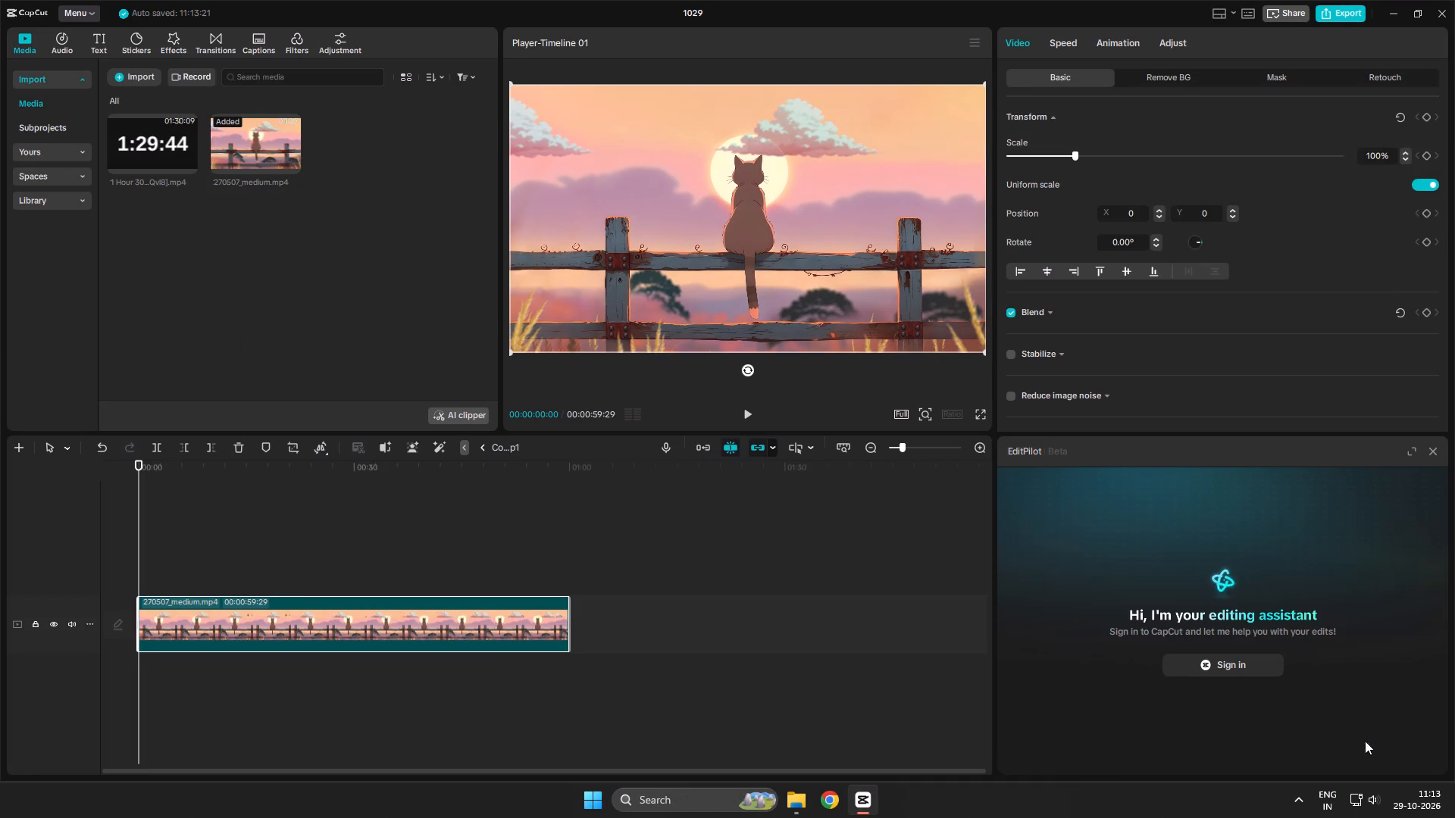
pyautogui.click(1231, 671)
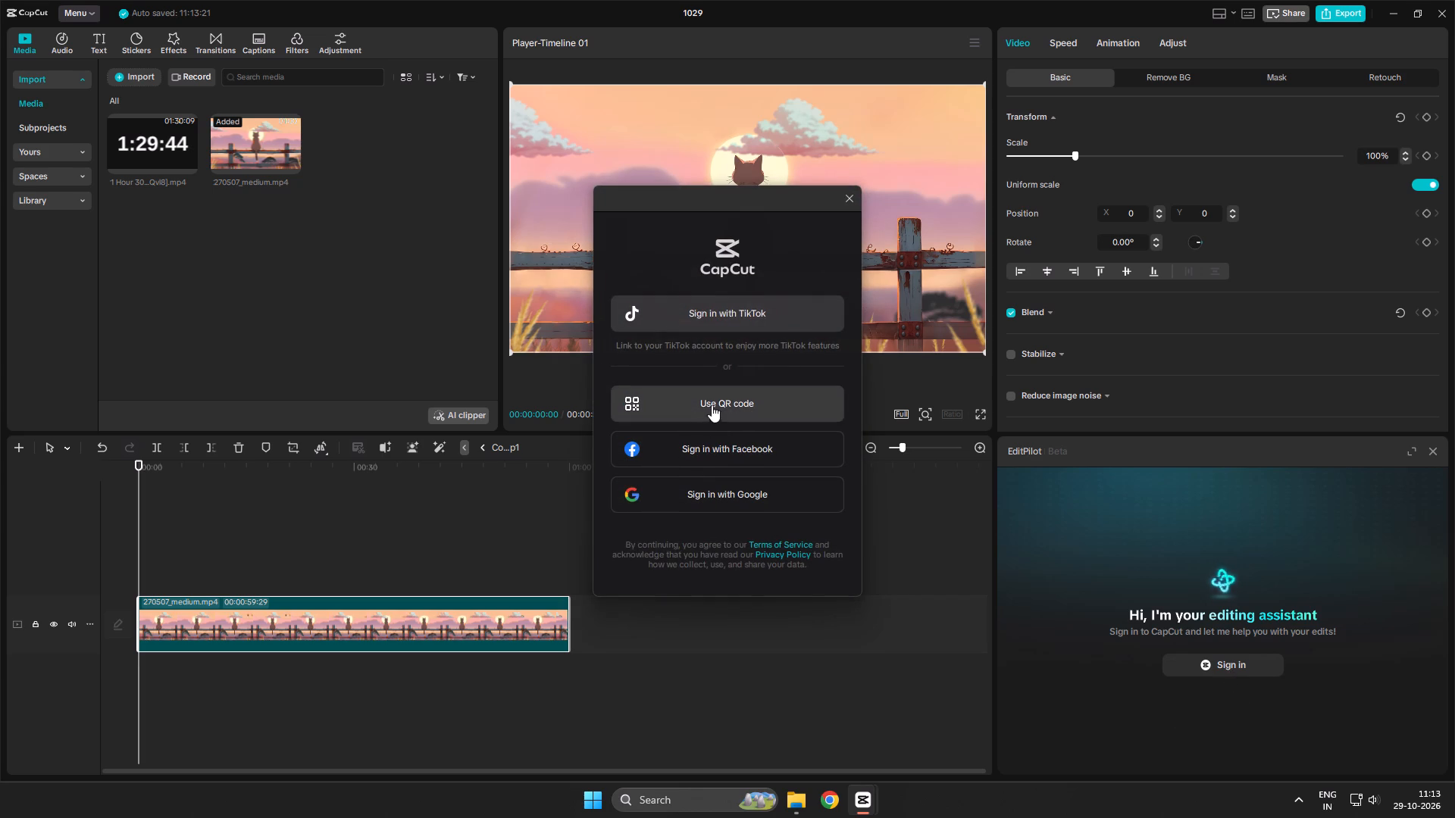
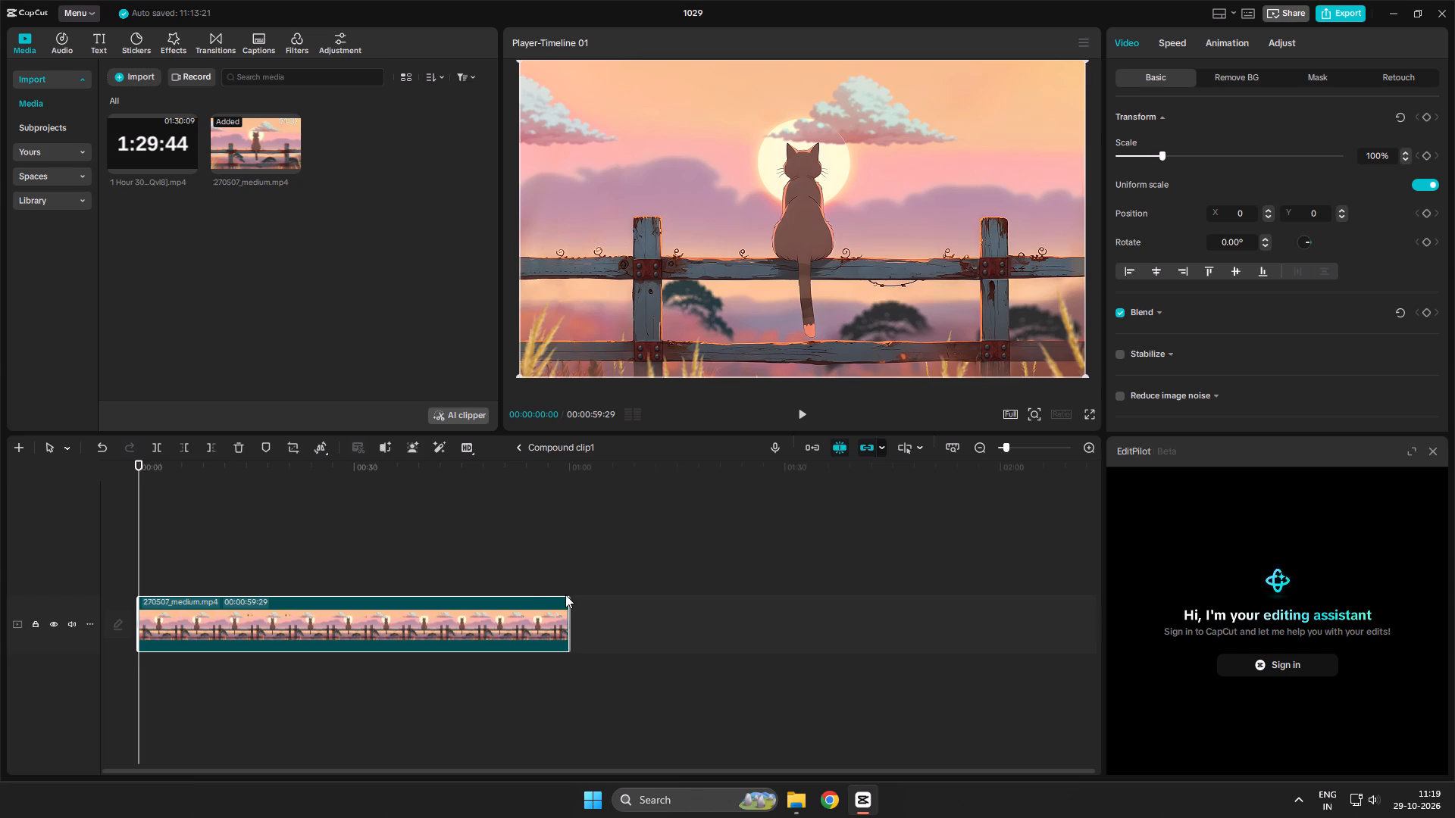
# Copy the cat background clip 270507_medium.mp4 and paste three copies end to end after it on the main track.
pyautogui.hotkey('ctrl', 'c')
pyautogui.click(612, 454)
pyautogui.click(589, 467)
pyautogui.hotkey('ctrl', 'v')
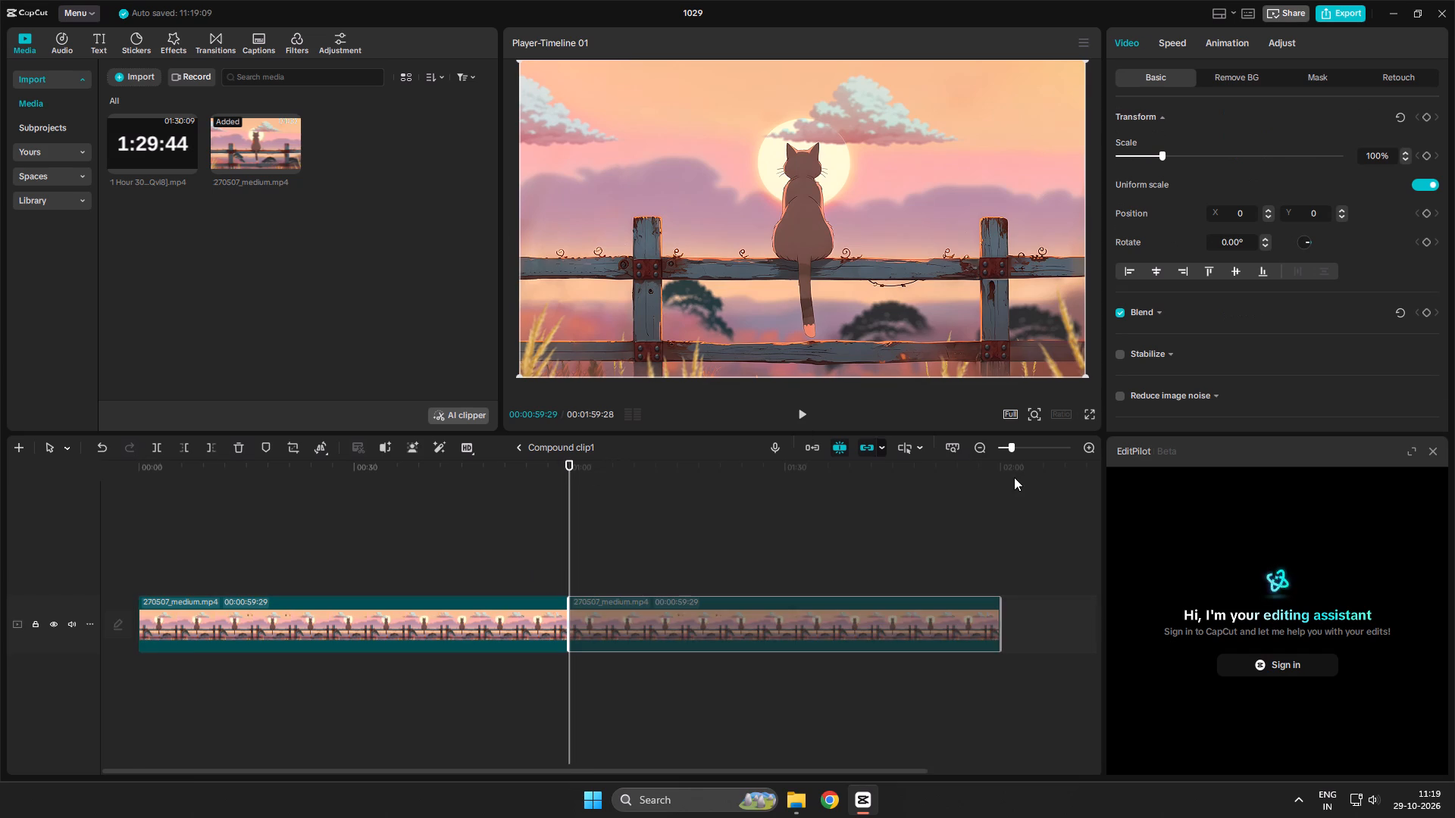
pyautogui.click(1006, 472)
pyautogui.hotkey('ctrl', 'v')
pyautogui.scroll(-16, 746, 562)
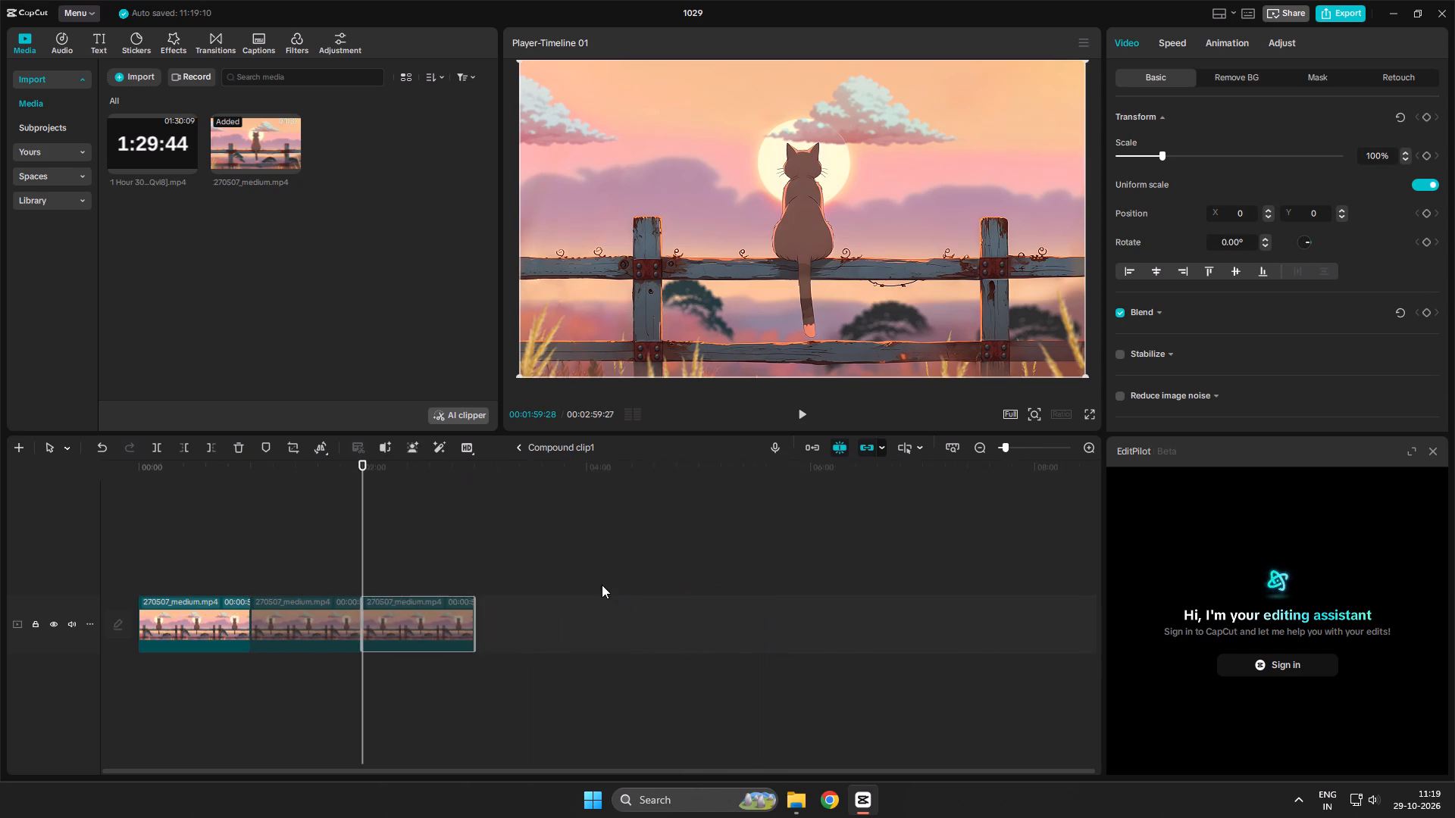
pyautogui.scroll(-4, 602, 585)
pyautogui.click(432, 470)
pyautogui.hotkey('ctrl', 'c')
pyautogui.hotkey('ctrl', 'v')
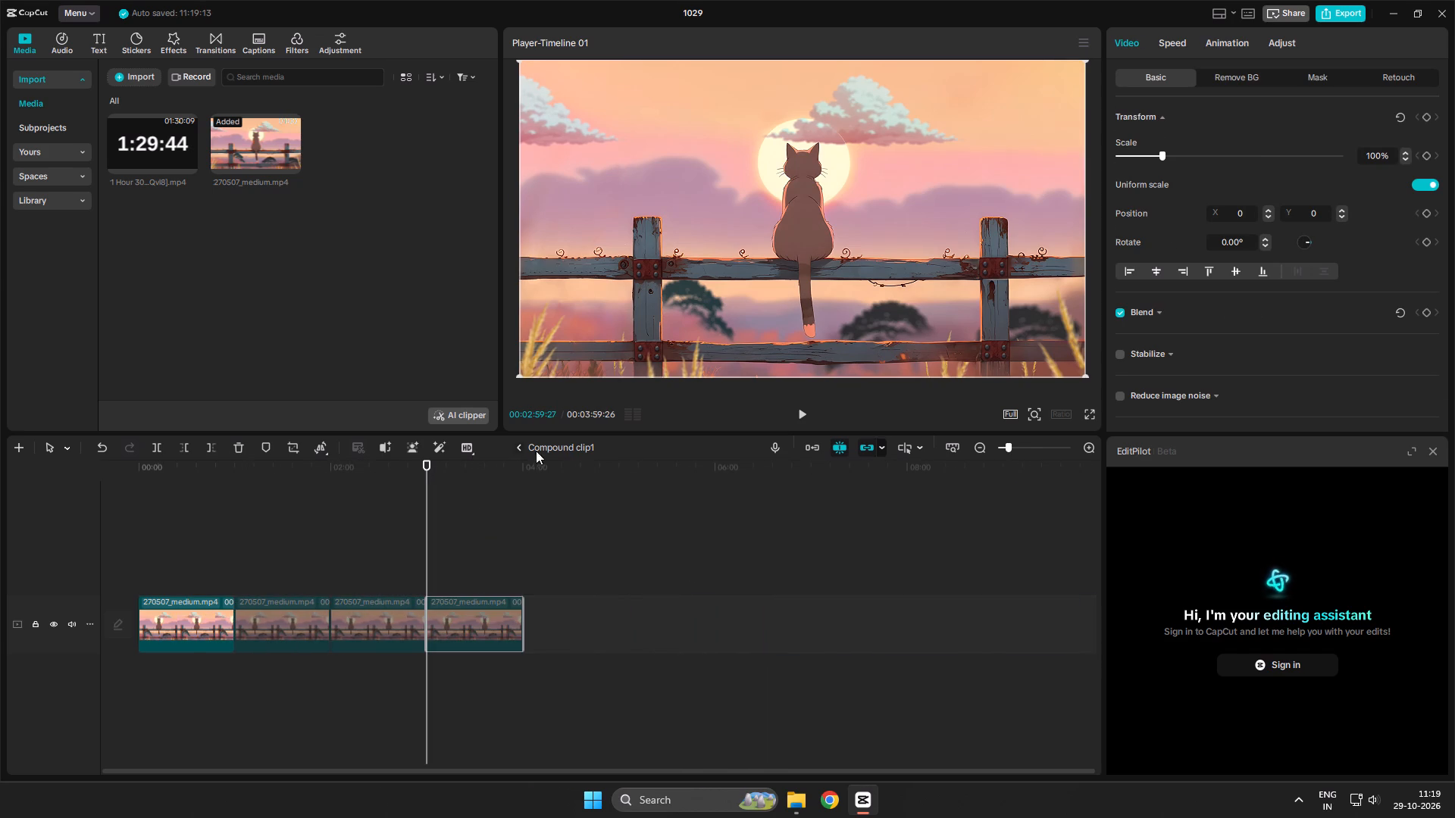
# Paste five more copies of the cat clip end to end, making a row of nine clips.
pyautogui.click(540, 463)
pyautogui.hotkey('ctrl', 'v')
pyautogui.click(652, 468)
pyautogui.hotkey('ctrl', 'v')
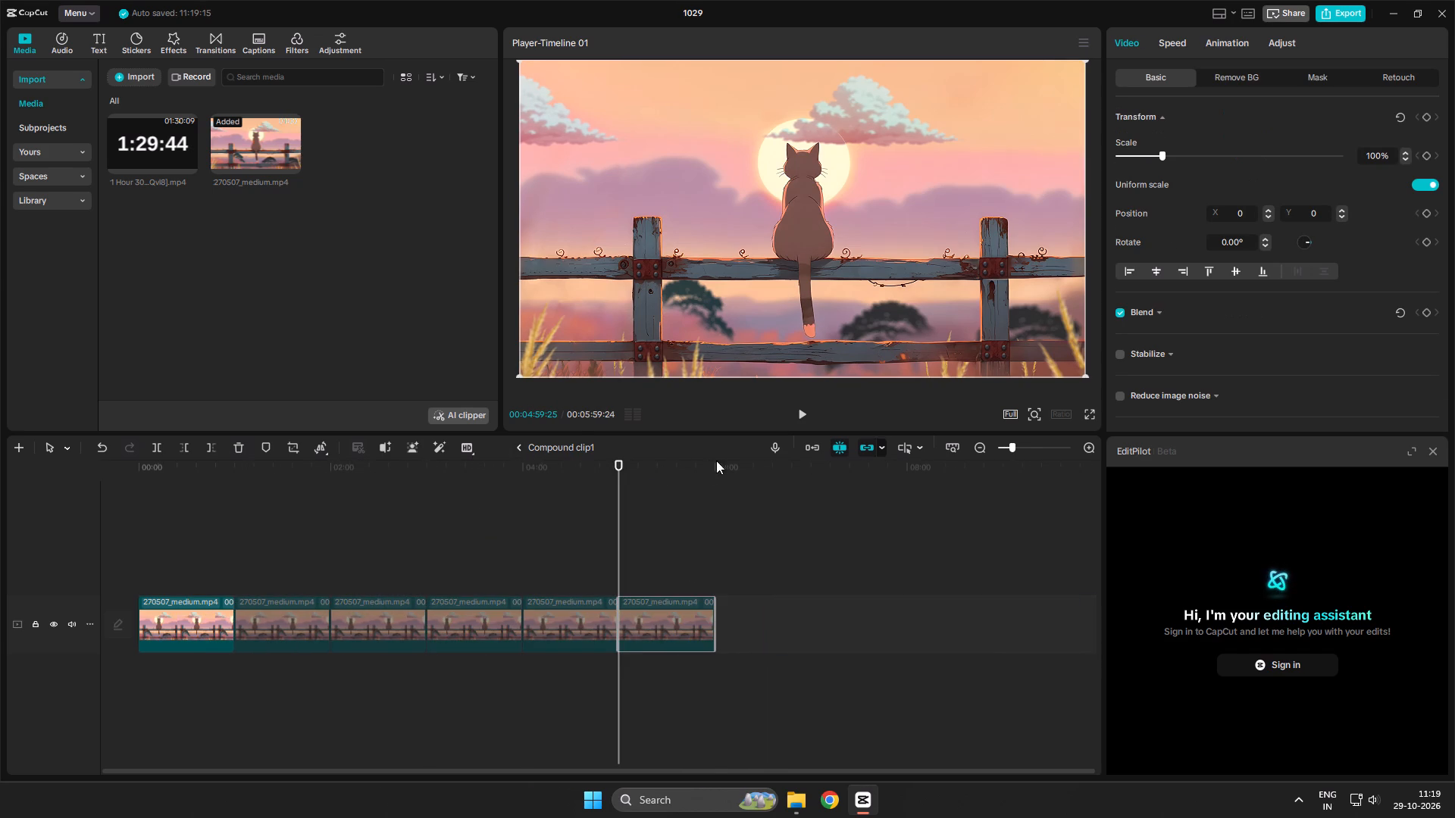
pyautogui.click(735, 466)
pyautogui.hotkey('ctrl', 'v')
pyautogui.click(826, 479)
pyautogui.hotkey('ctrl', 'v')
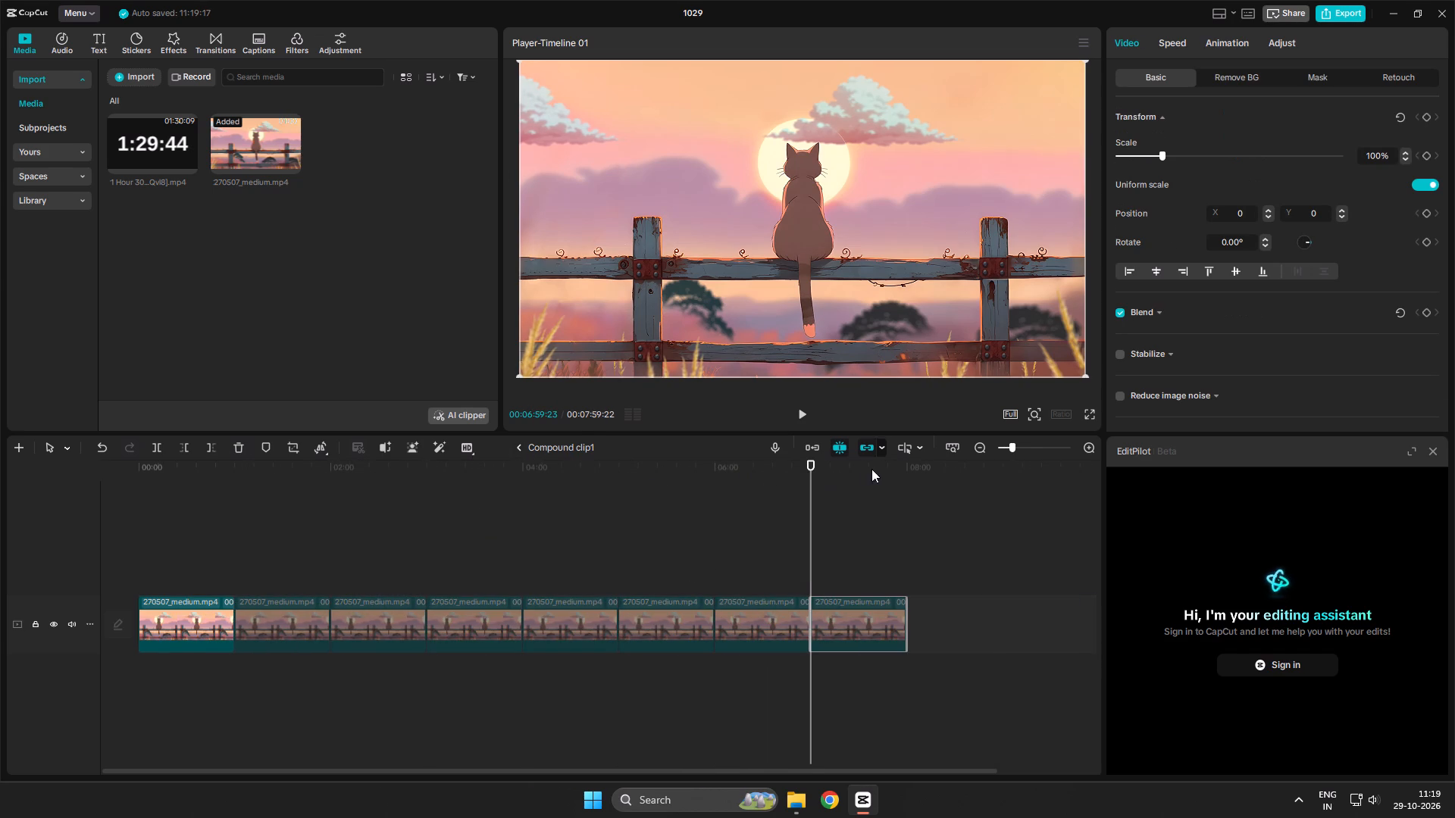
pyautogui.click(916, 475)
pyautogui.hotkey('ctrl', 'v')
# Copy all nine cat clips and paste the block three times in succession at the end of the main track.
pyautogui.scroll(-1, 626, 506)
pyautogui.keyDown('ctrl'); pyautogui.scroll(-5, 590, 519); pyautogui.keyUp('ctrl')
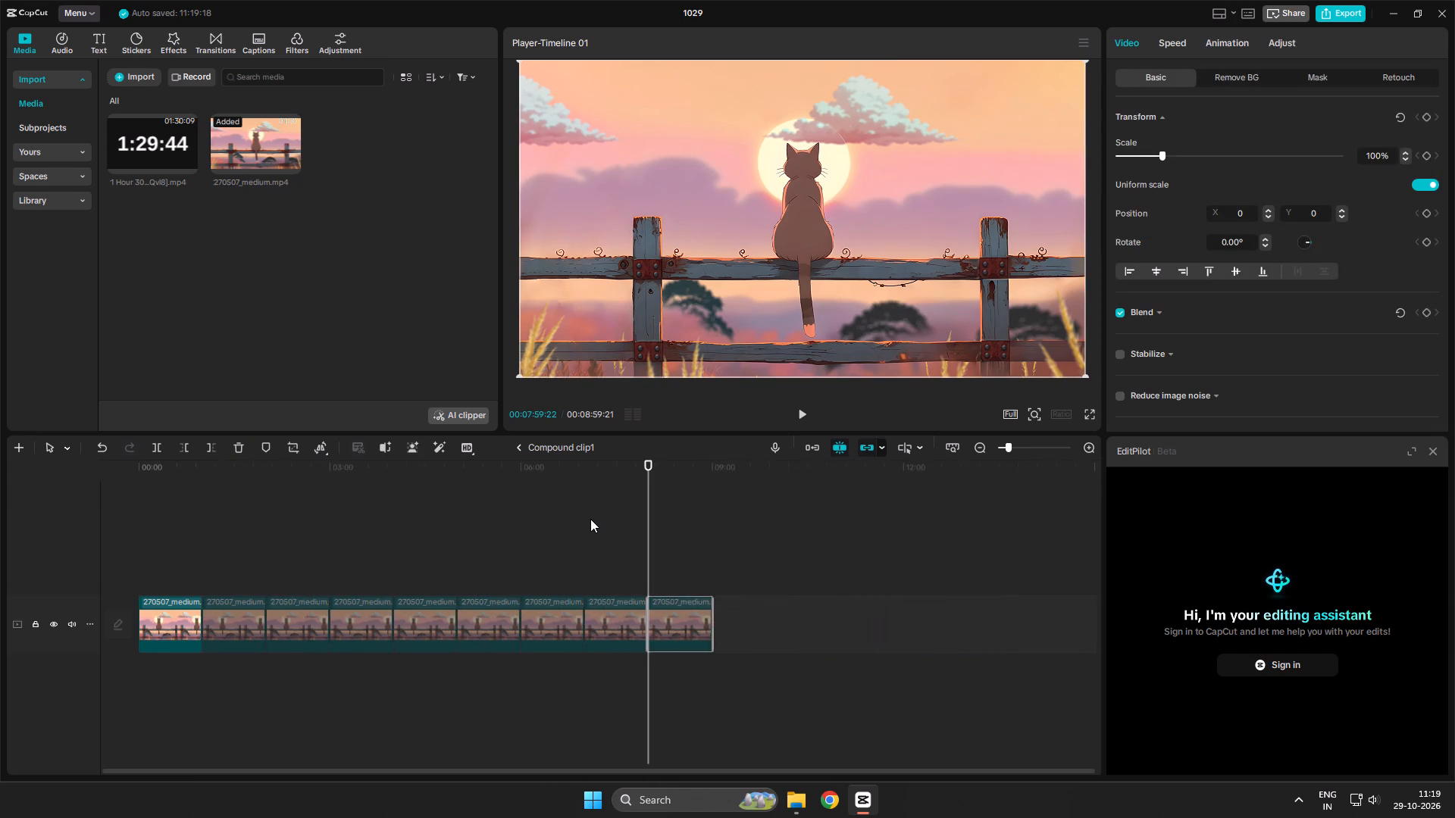
pyautogui.keyDown('ctrl'); pyautogui.scroll(-7, 590, 519); pyautogui.keyUp('ctrl')
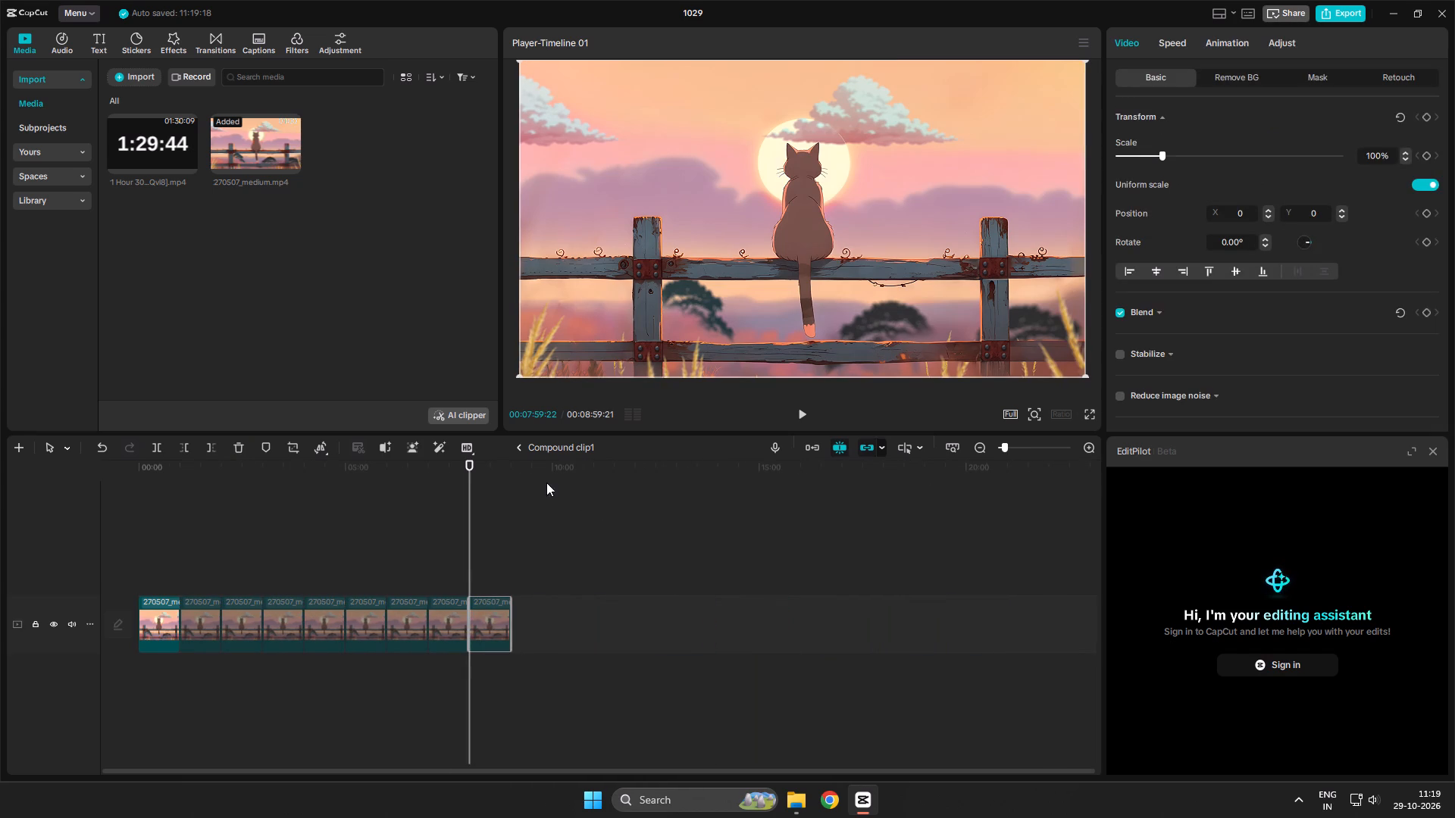
pyautogui.click(528, 468)
pyautogui.click(507, 735)
pyautogui.click(553, 679)
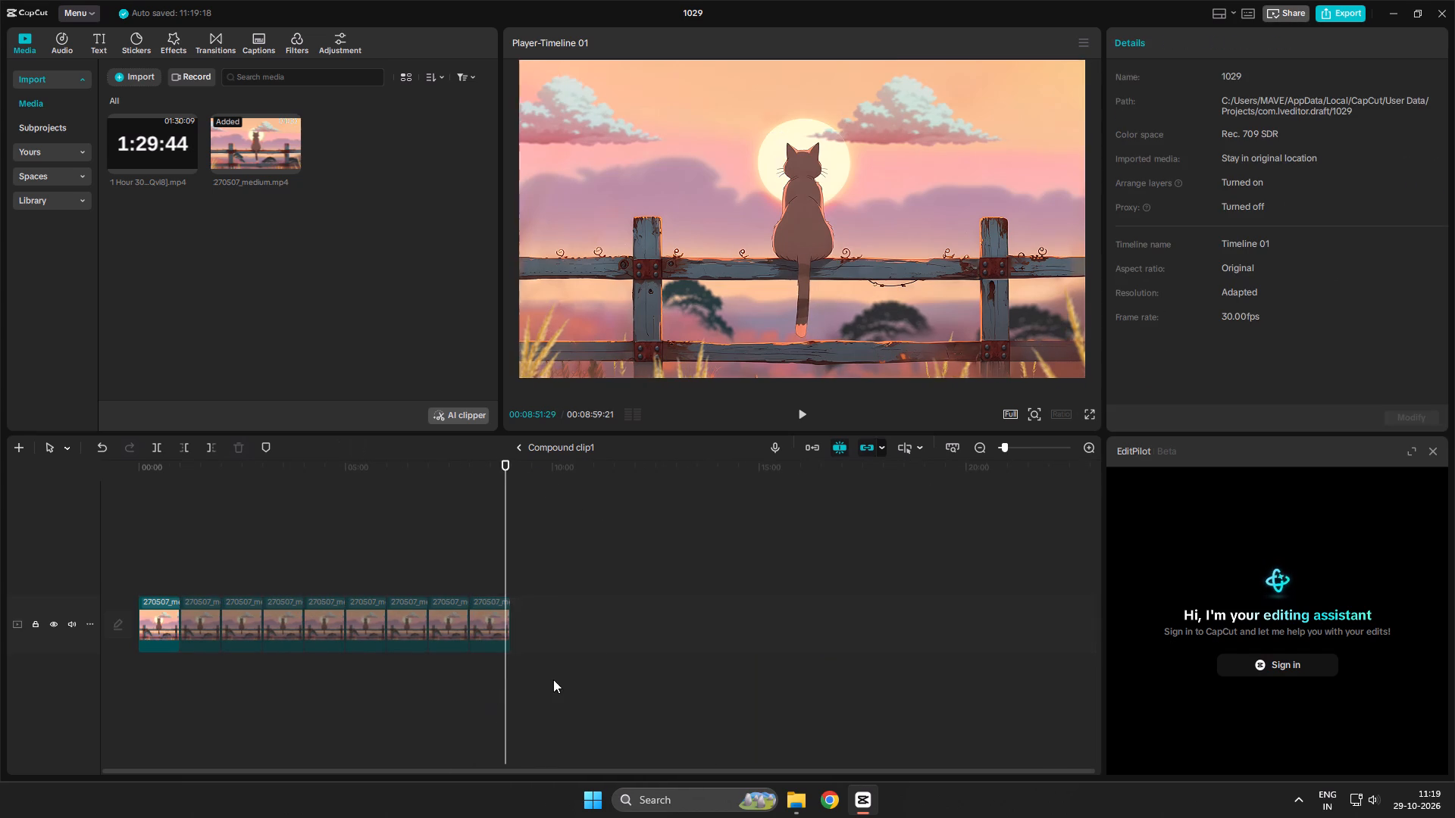
pyautogui.moveTo(540, 688); pyautogui.dragTo(161, 611)
pyautogui.hotkey('ctrl', 'c')
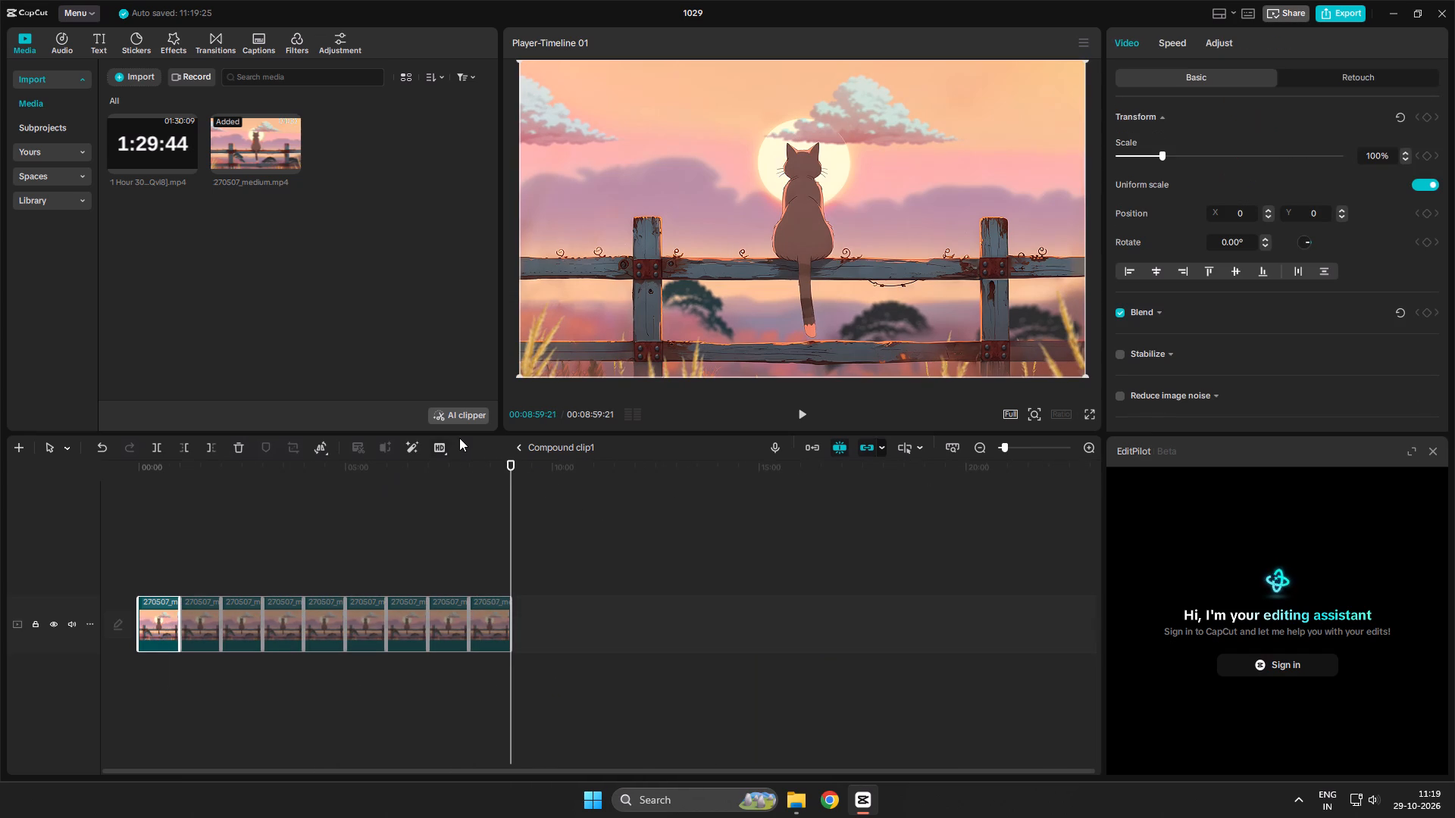
pyautogui.hotkey('ctrl', 'v')
pyautogui.click(903, 702)
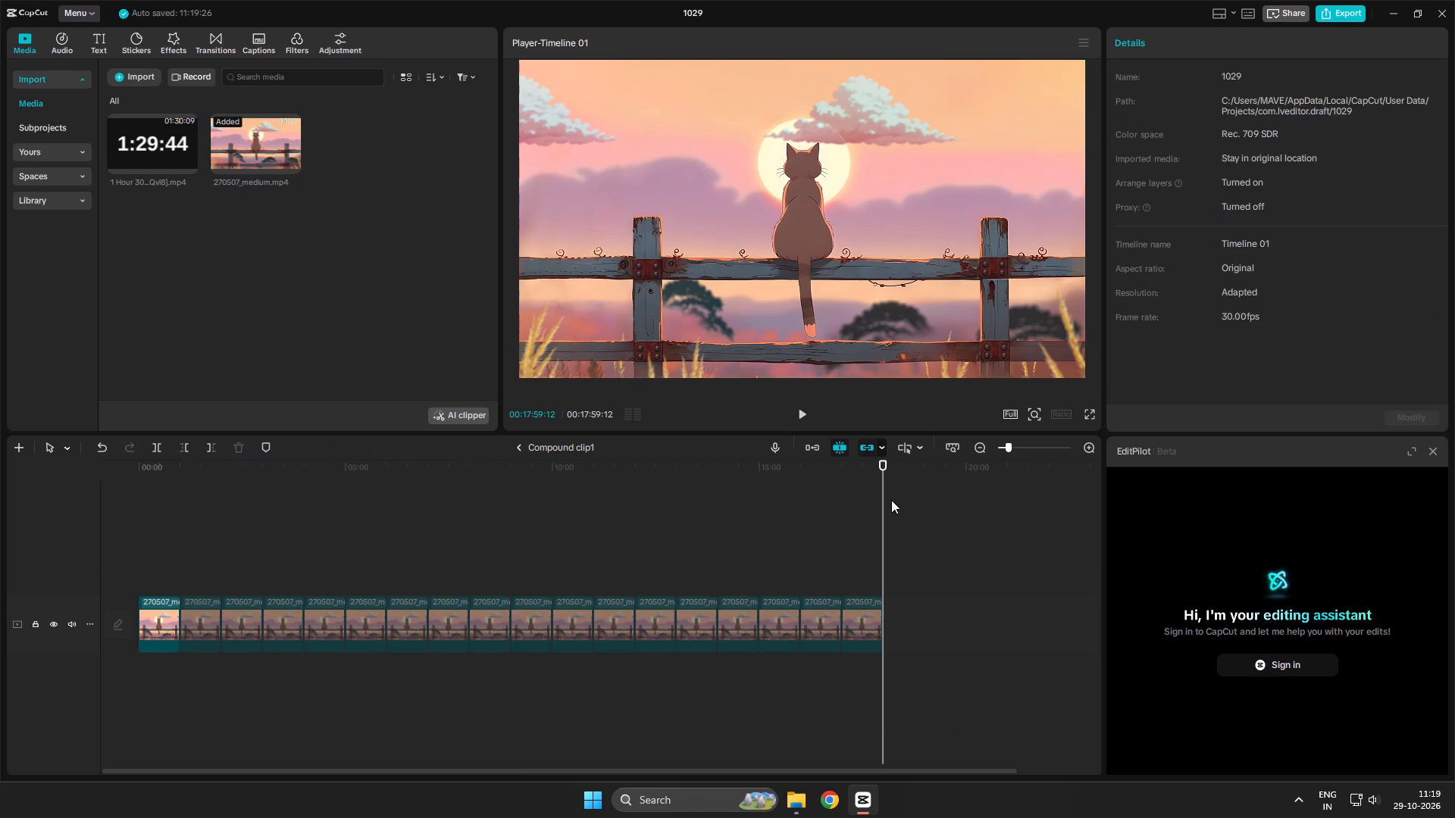
pyautogui.hotkey('ctrl', 'v')
pyautogui.scroll(-10, 742, 742)
pyautogui.click(540, 477)
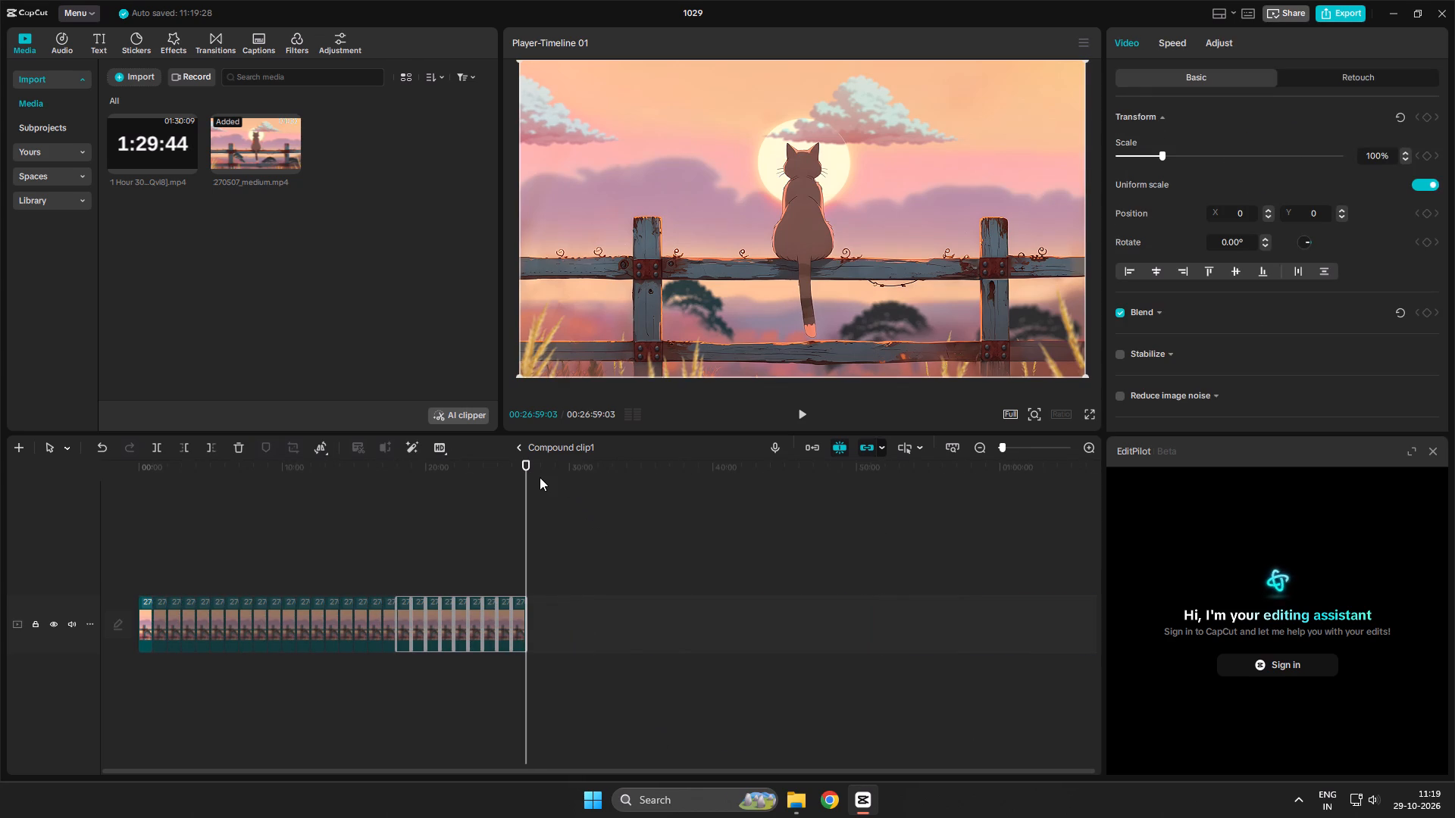
pyautogui.hotkey('ctrl', 'v')
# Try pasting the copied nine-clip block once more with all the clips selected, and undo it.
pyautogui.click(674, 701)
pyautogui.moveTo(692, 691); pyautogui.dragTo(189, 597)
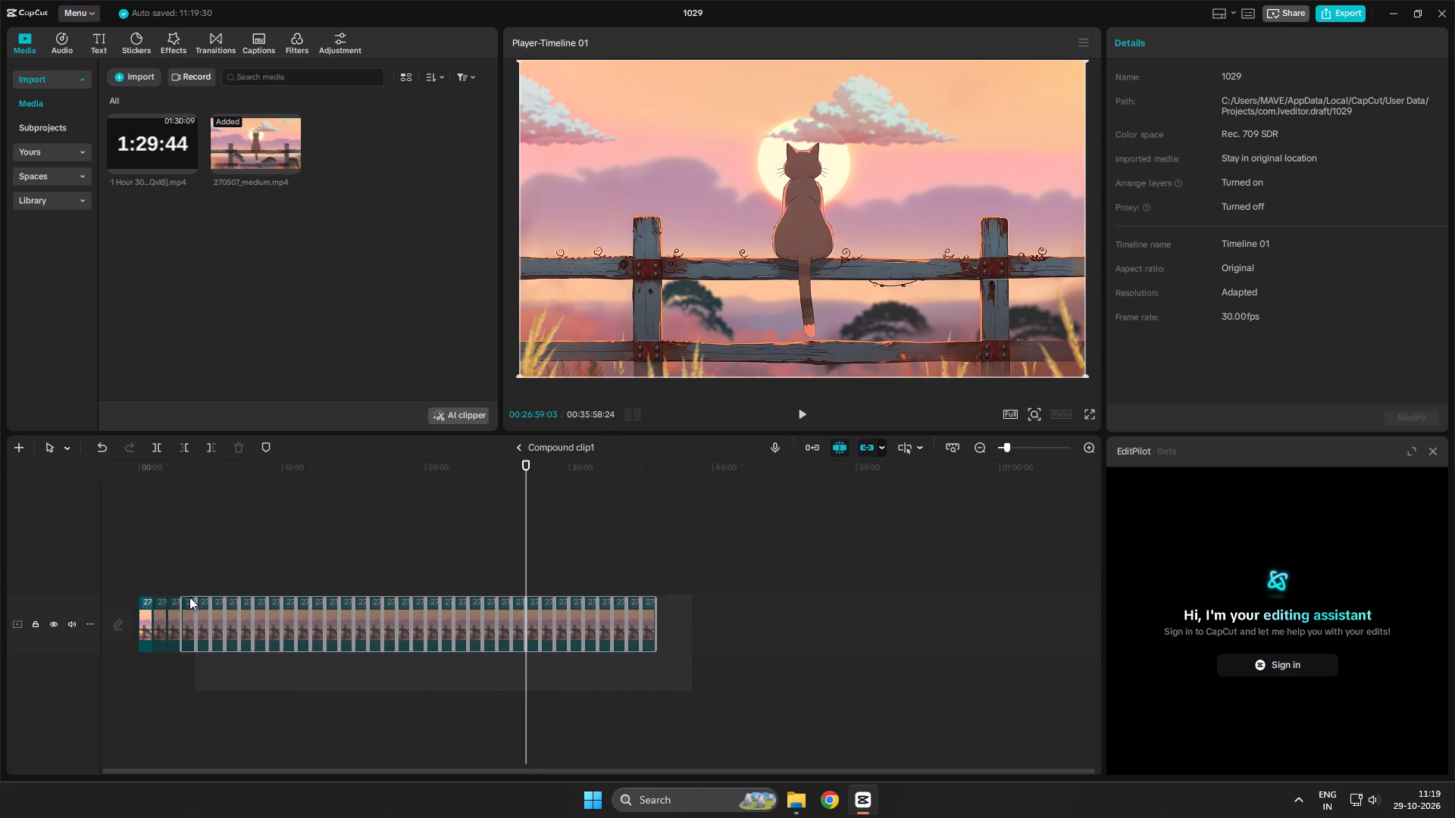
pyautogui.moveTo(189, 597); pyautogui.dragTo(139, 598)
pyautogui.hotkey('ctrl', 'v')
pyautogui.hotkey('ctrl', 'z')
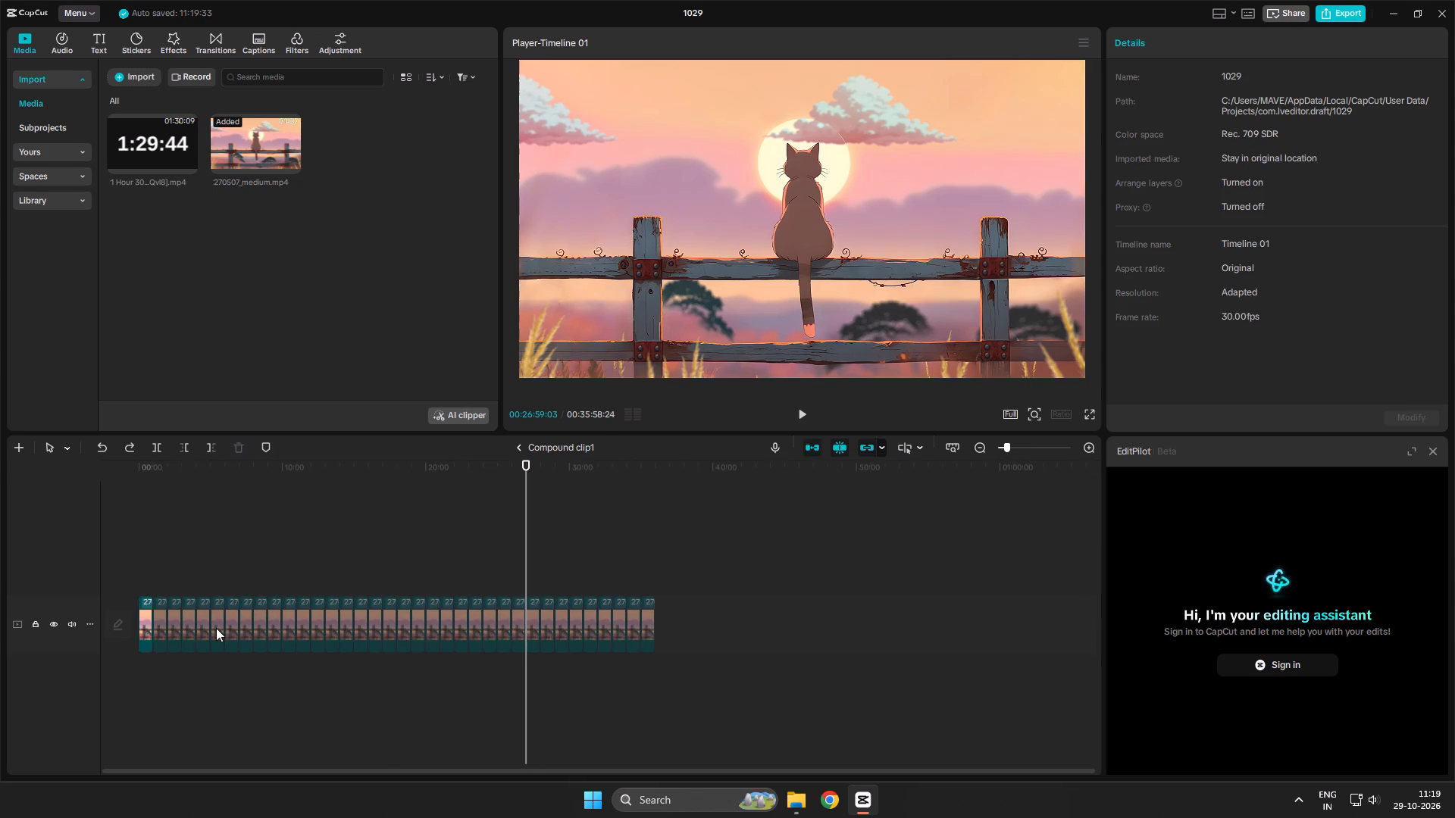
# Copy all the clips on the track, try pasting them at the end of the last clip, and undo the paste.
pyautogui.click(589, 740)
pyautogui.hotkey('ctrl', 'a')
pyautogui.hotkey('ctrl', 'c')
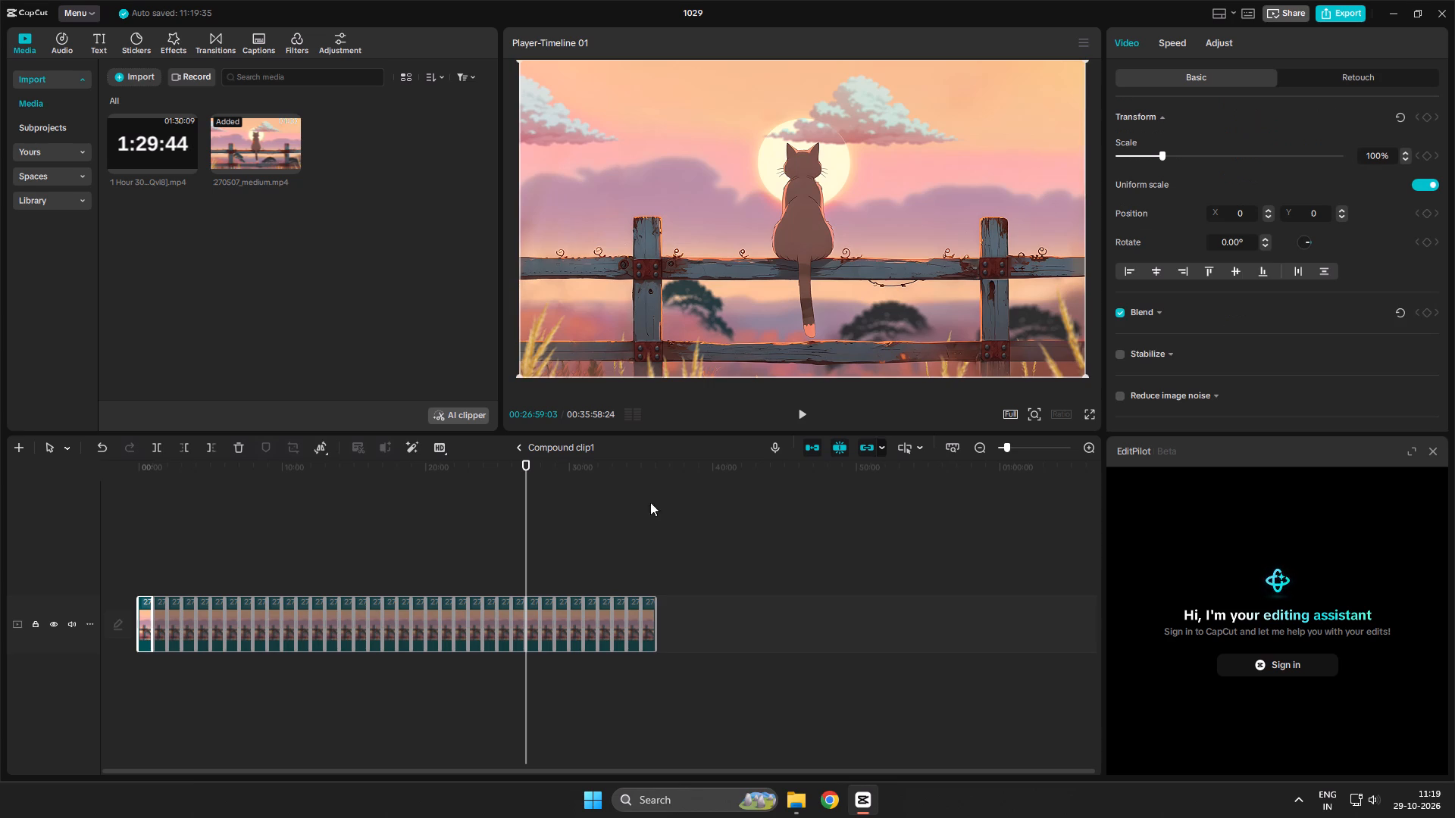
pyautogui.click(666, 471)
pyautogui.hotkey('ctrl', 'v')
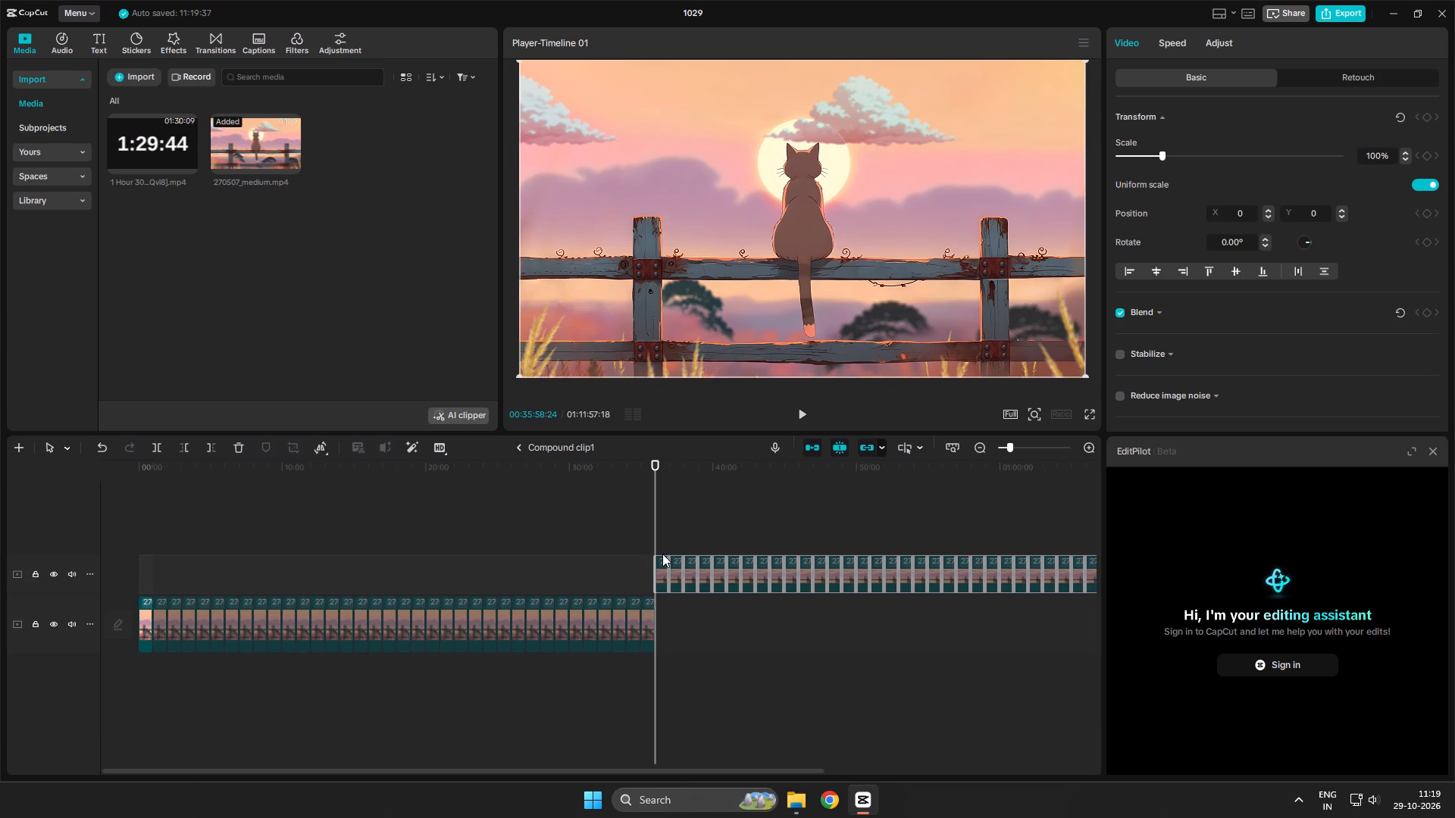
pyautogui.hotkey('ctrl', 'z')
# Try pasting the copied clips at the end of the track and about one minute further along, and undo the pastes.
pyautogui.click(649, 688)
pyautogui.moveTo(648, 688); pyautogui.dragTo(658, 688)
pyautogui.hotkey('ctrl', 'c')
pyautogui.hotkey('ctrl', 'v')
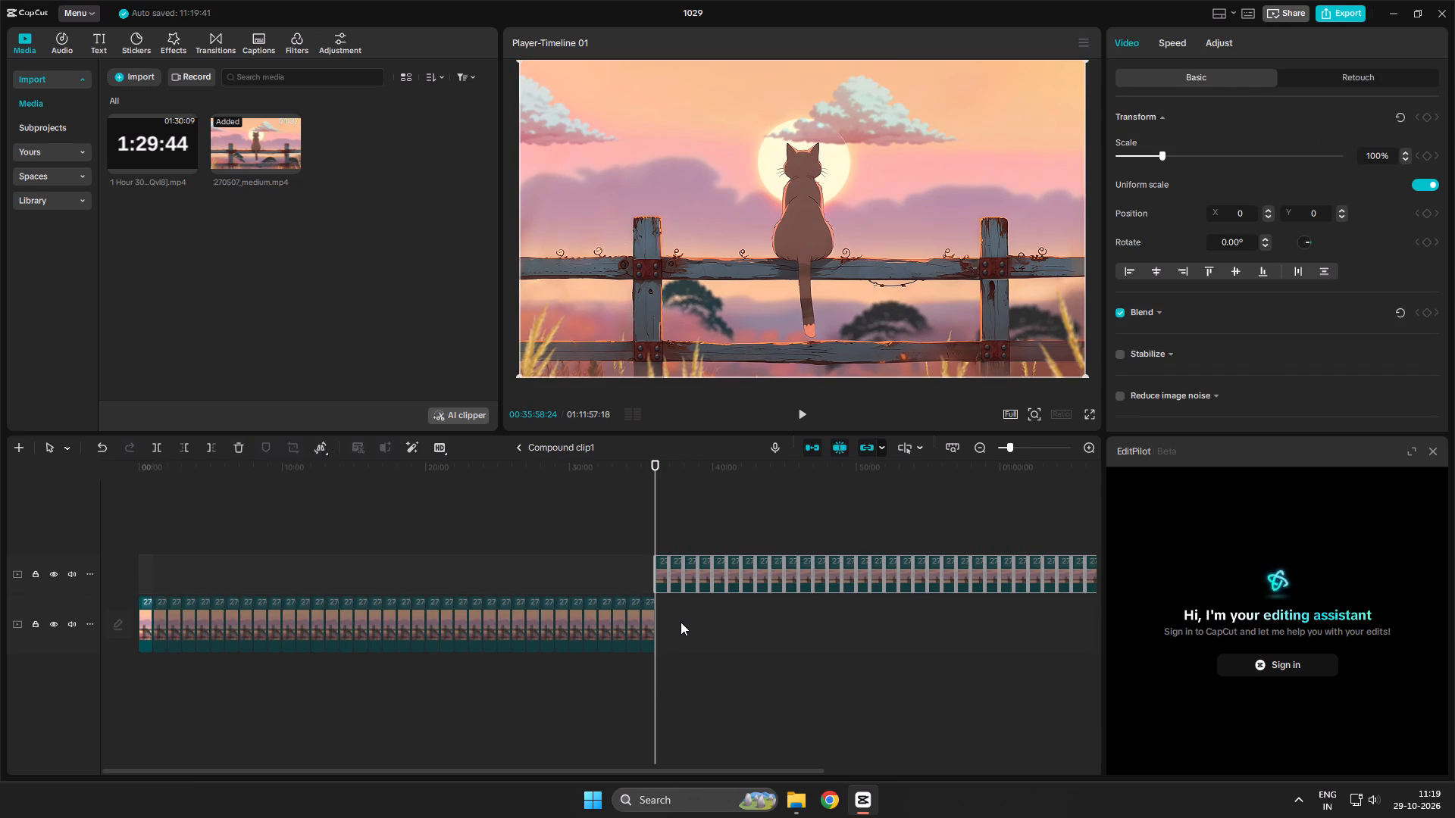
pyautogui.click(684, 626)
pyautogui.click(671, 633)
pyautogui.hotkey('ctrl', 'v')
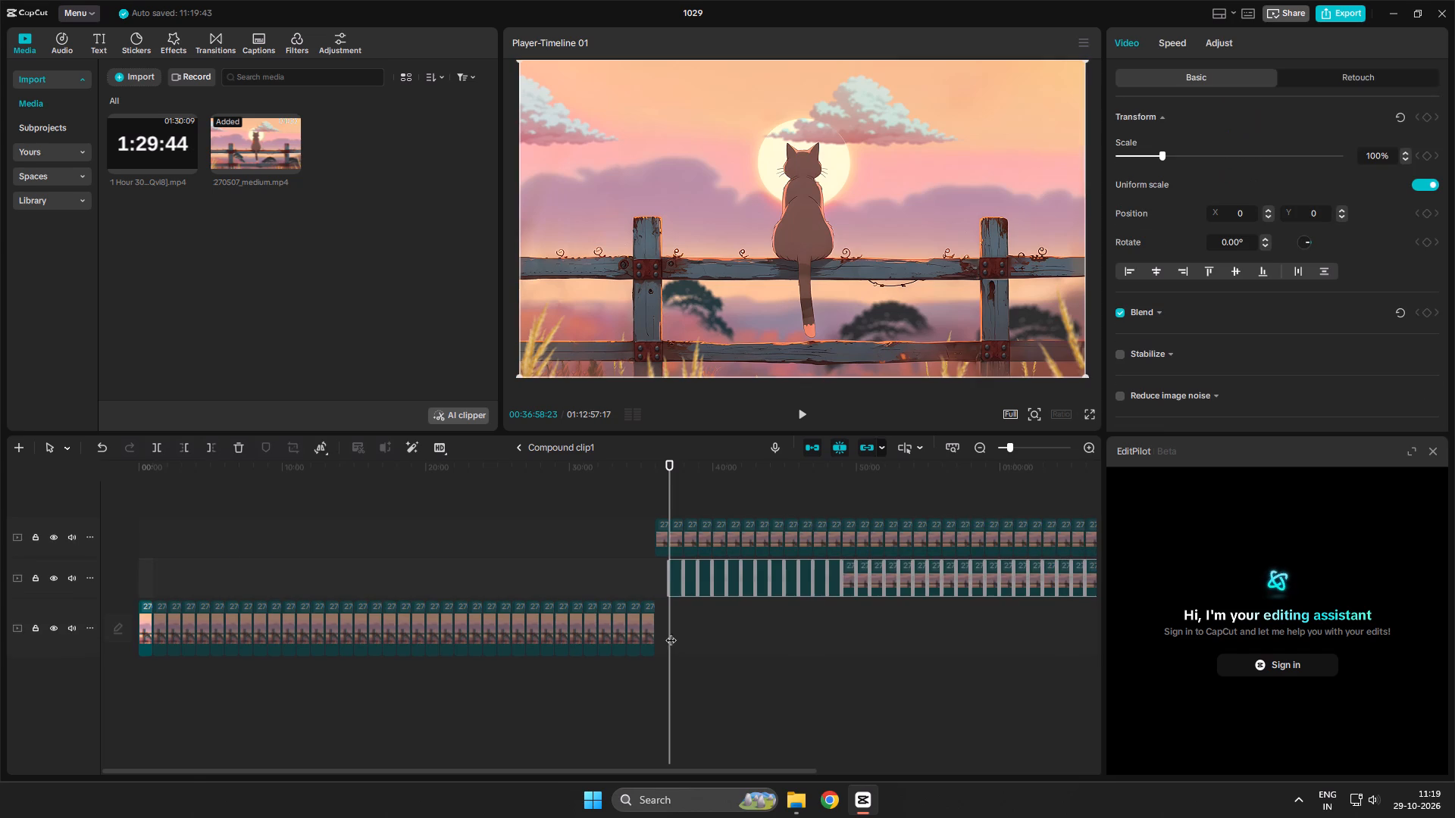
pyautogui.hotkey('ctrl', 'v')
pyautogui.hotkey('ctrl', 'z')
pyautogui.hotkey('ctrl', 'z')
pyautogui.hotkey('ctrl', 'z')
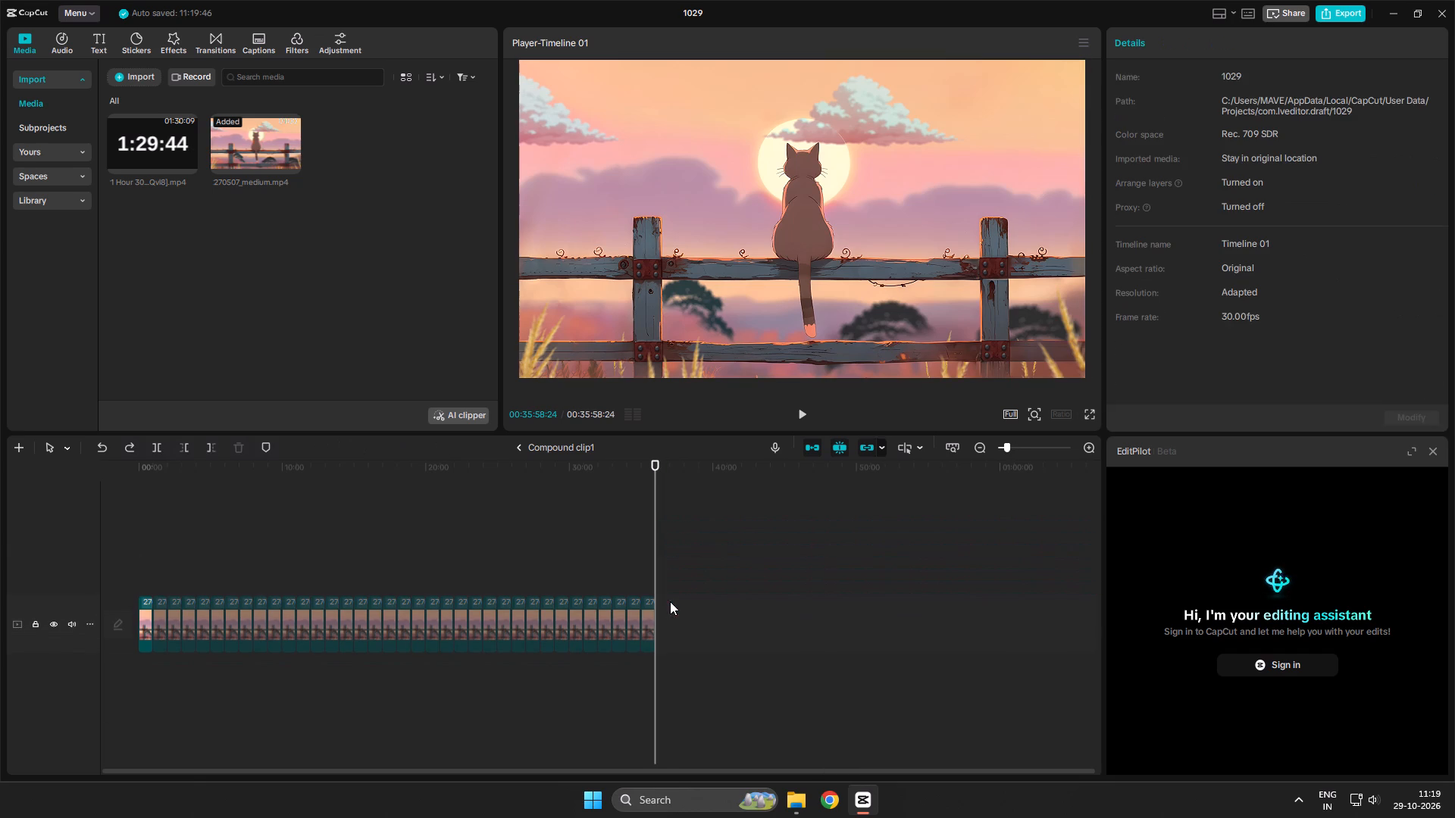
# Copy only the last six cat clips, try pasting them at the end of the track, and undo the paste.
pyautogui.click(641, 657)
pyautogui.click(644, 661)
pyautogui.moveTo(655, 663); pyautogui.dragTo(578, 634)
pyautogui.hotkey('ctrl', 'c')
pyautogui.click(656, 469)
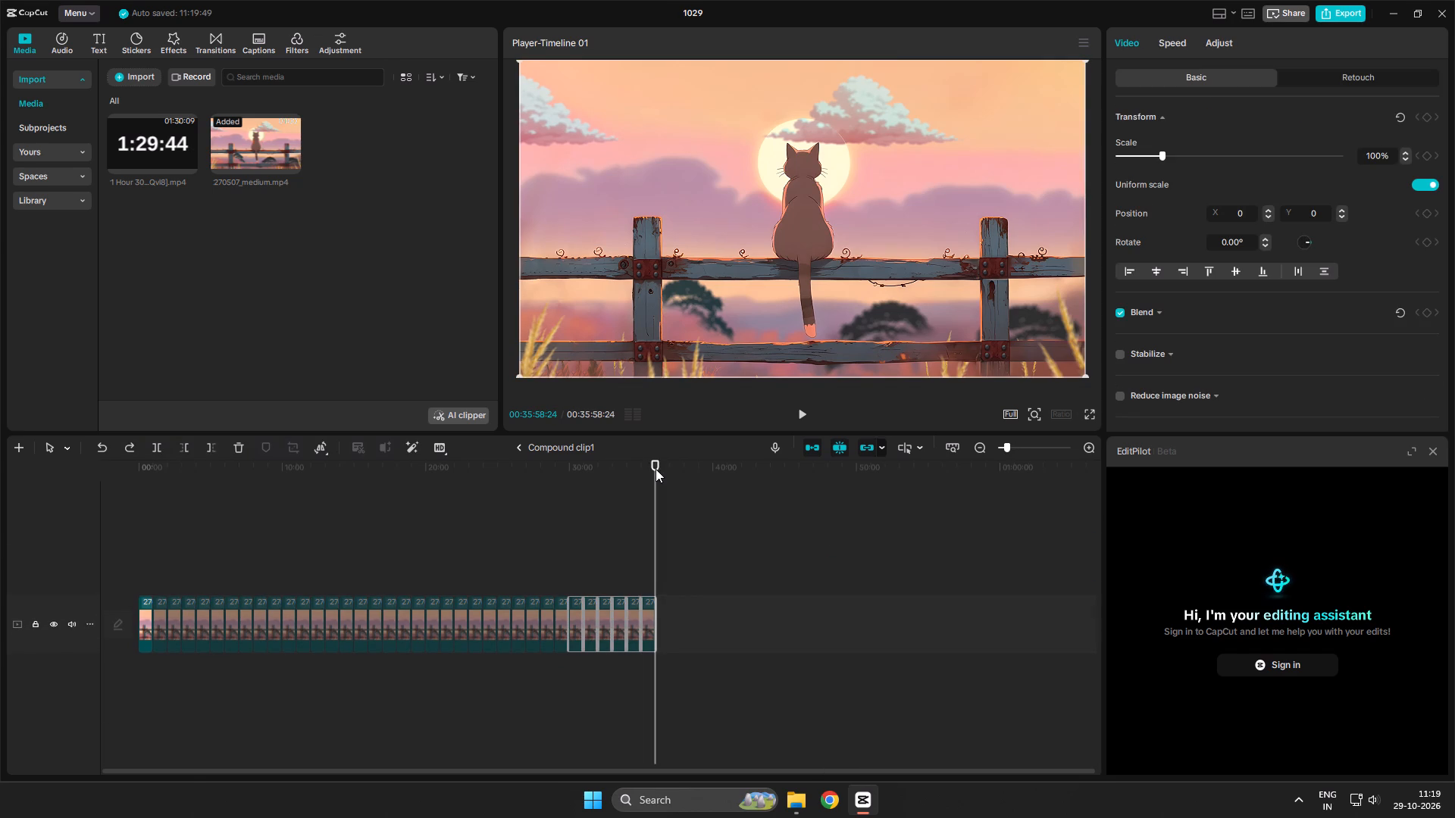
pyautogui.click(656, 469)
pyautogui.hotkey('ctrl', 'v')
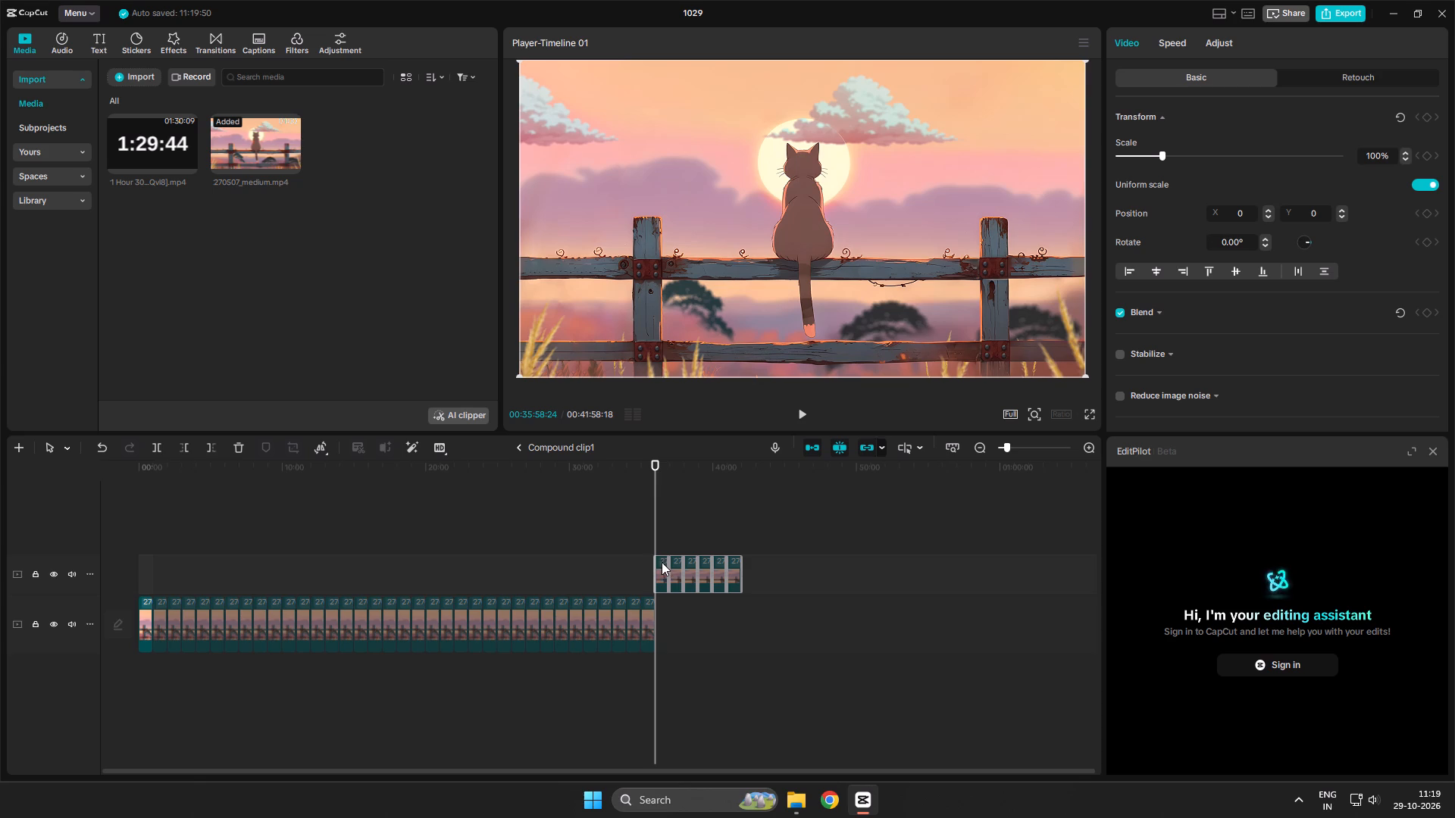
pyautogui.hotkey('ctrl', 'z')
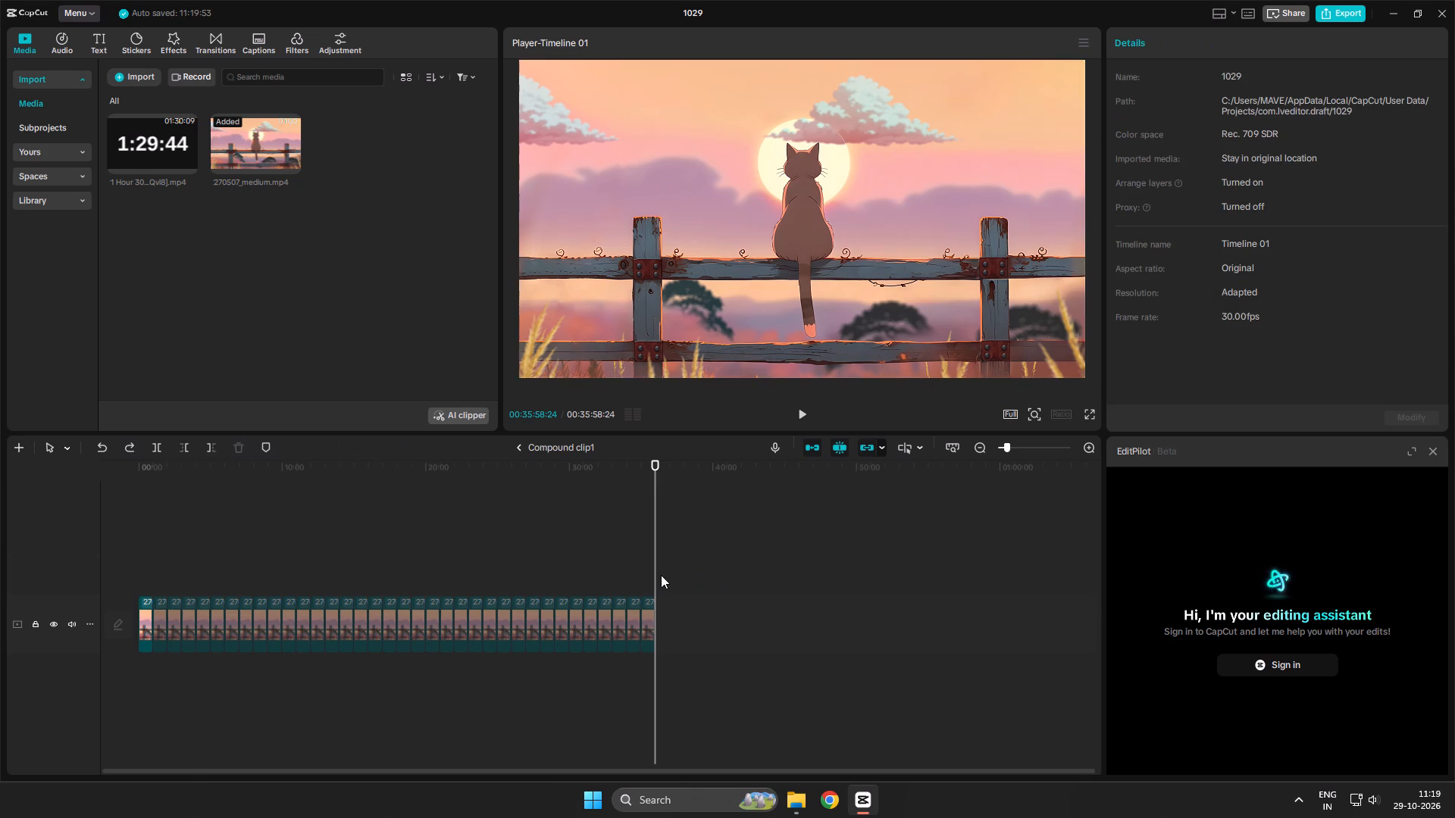
# Copy all the cat clips on the track and place the playhead at the end of the last clip.
pyautogui.click(638, 682)
pyautogui.moveTo(666, 670); pyautogui.dragTo(161, 630)
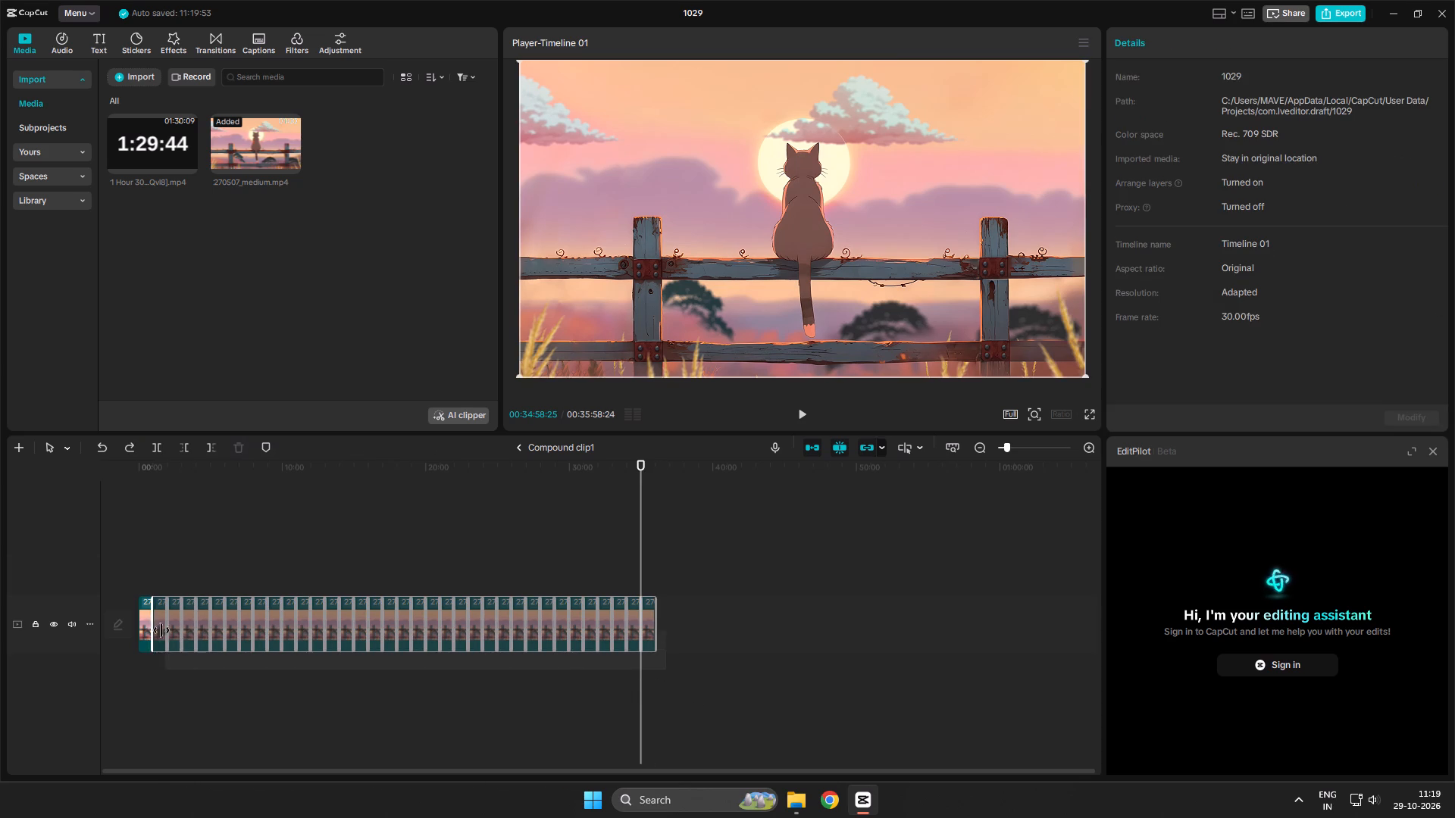
pyautogui.moveTo(161, 630); pyautogui.dragTo(148, 631)
pyautogui.rightClick(148, 631)
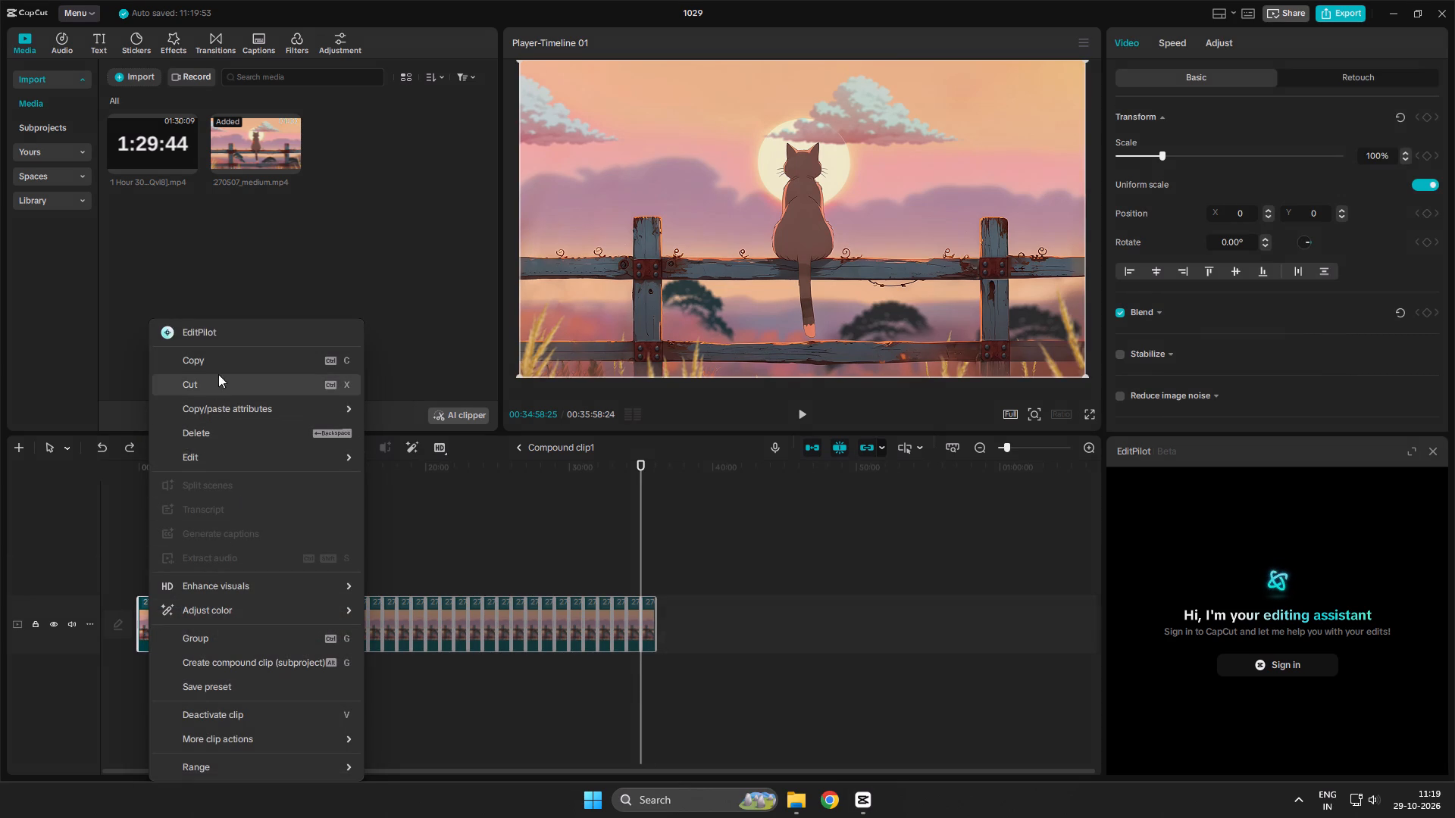
pyautogui.click(221, 367)
pyautogui.click(655, 611)
pyautogui.click(665, 616)
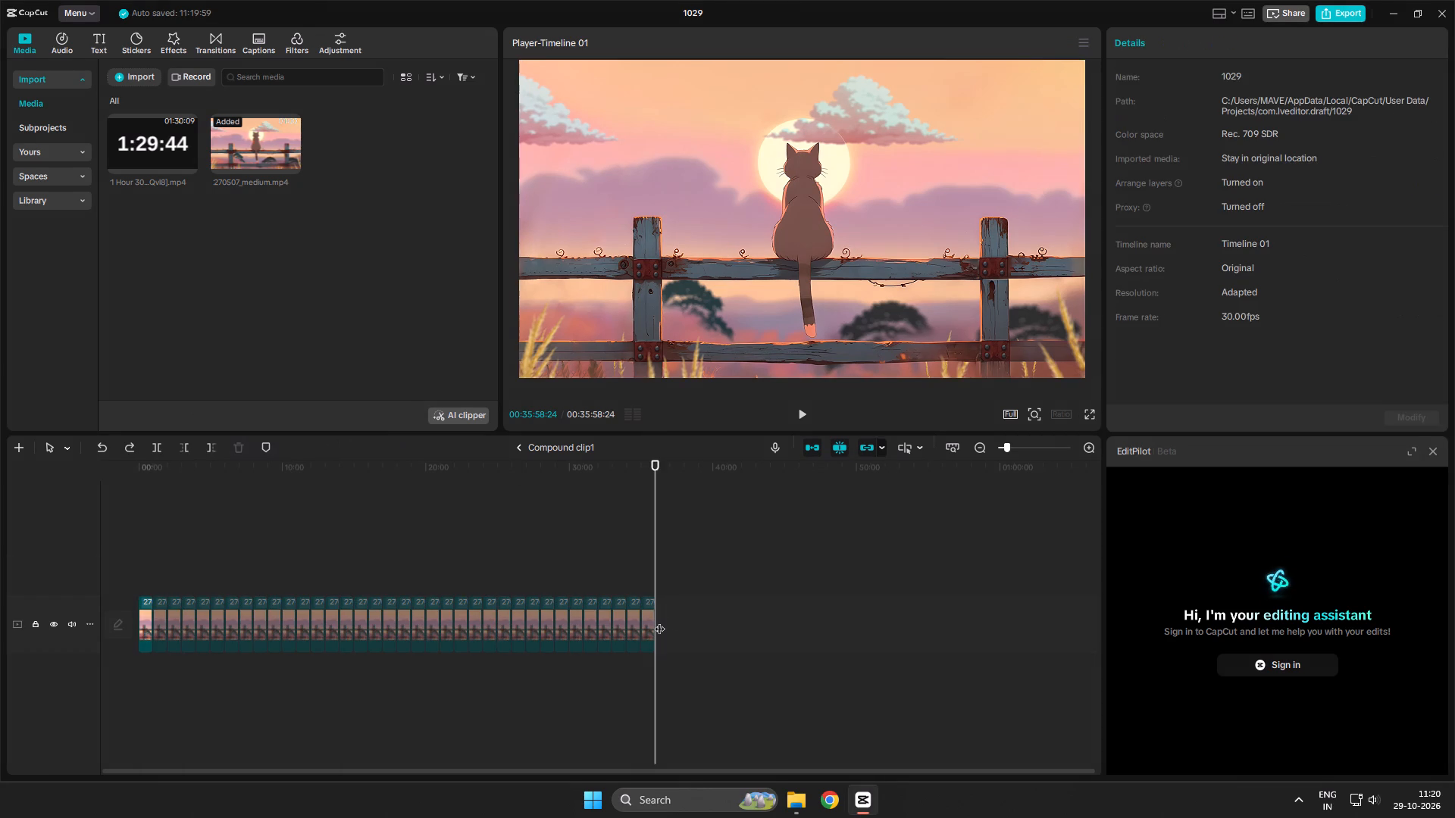
pyautogui.click(659, 621)
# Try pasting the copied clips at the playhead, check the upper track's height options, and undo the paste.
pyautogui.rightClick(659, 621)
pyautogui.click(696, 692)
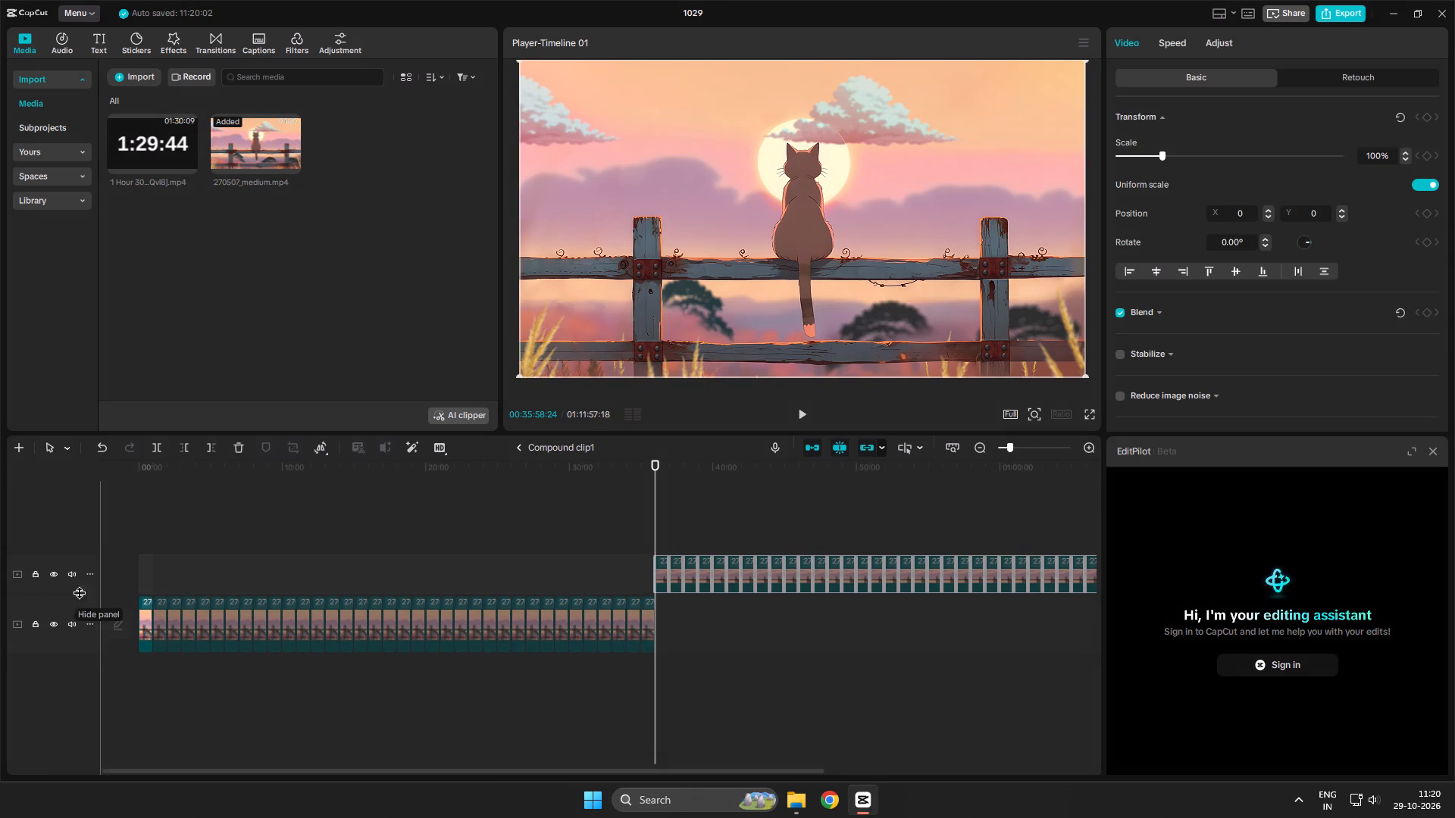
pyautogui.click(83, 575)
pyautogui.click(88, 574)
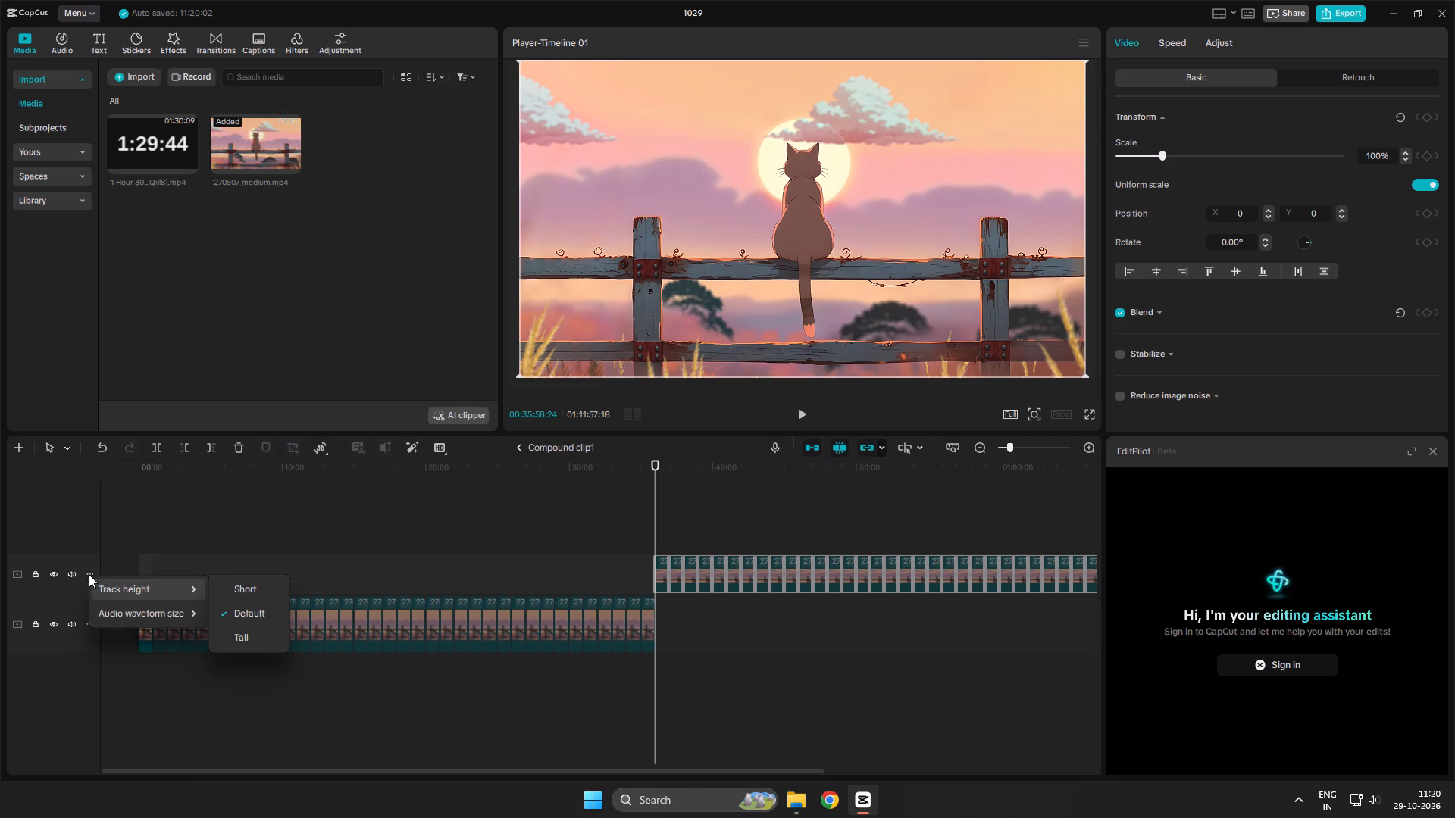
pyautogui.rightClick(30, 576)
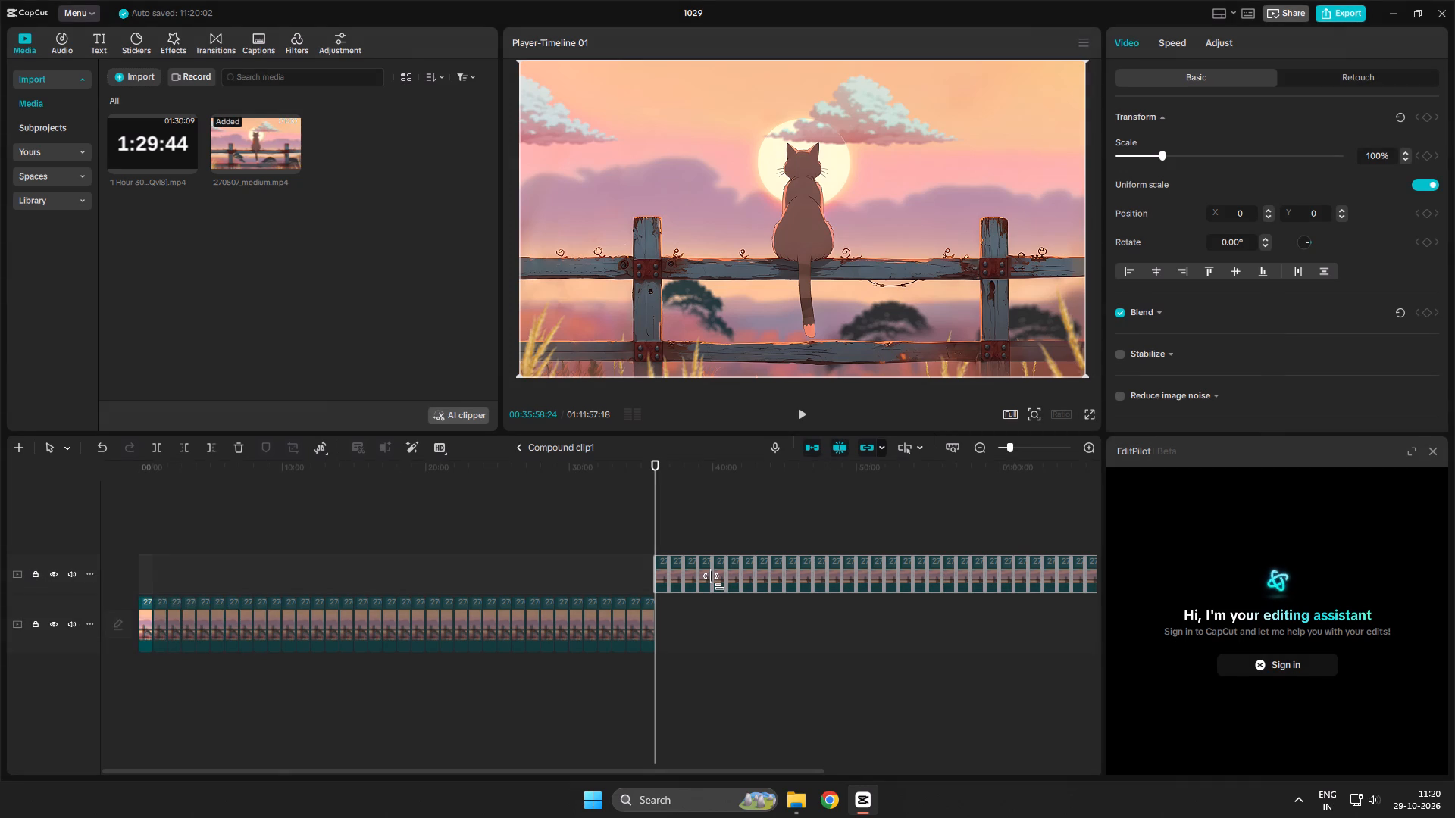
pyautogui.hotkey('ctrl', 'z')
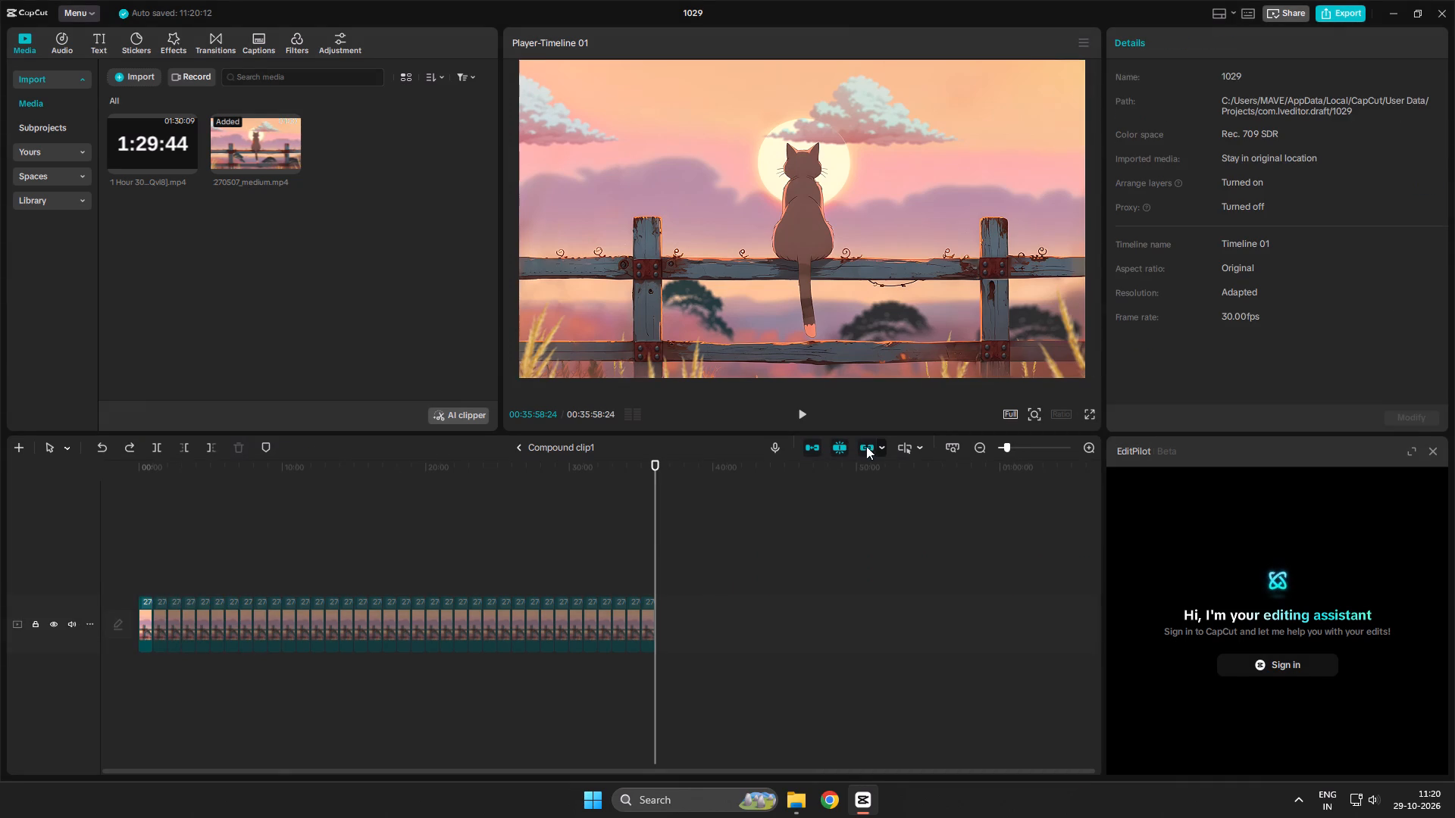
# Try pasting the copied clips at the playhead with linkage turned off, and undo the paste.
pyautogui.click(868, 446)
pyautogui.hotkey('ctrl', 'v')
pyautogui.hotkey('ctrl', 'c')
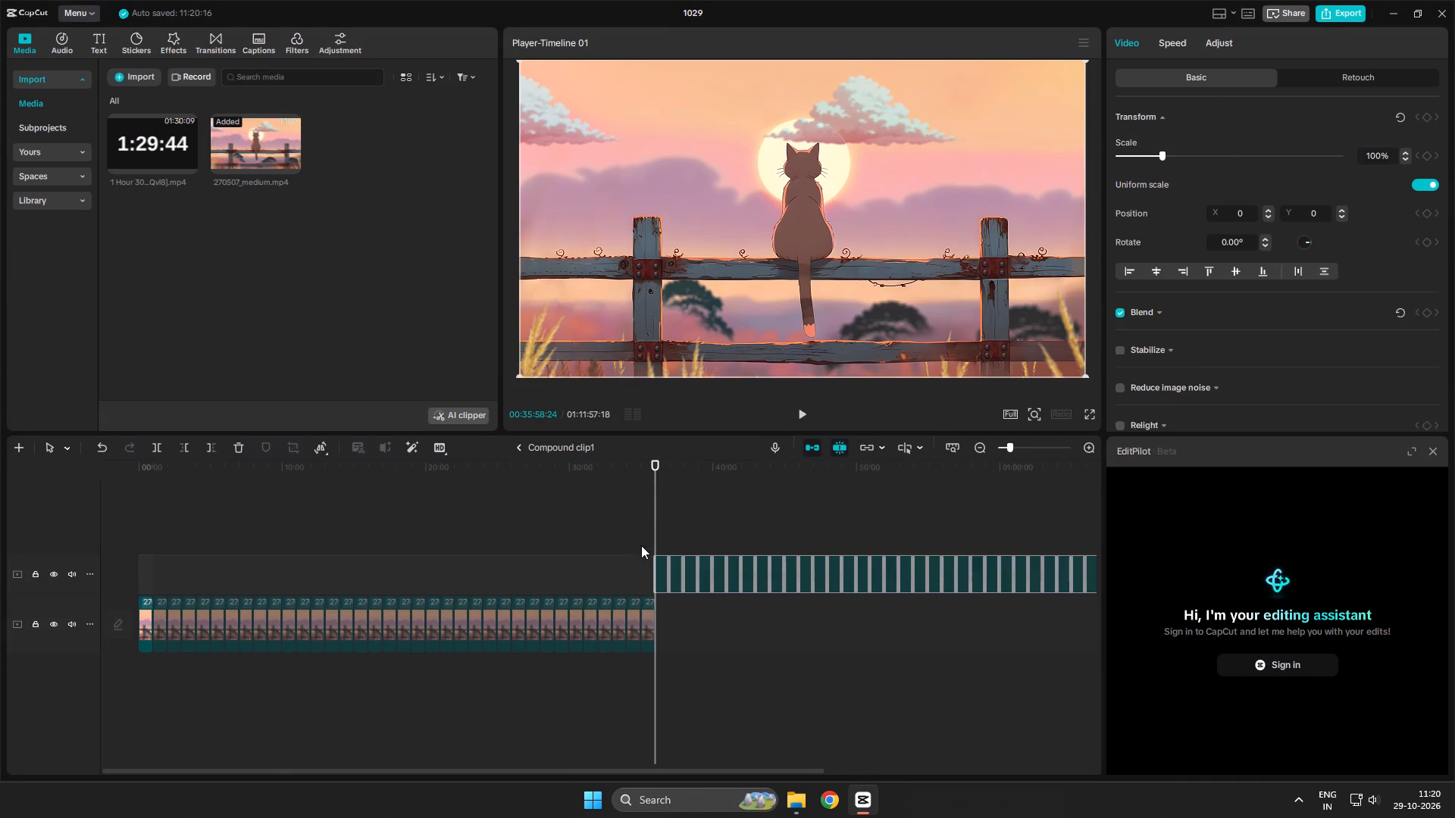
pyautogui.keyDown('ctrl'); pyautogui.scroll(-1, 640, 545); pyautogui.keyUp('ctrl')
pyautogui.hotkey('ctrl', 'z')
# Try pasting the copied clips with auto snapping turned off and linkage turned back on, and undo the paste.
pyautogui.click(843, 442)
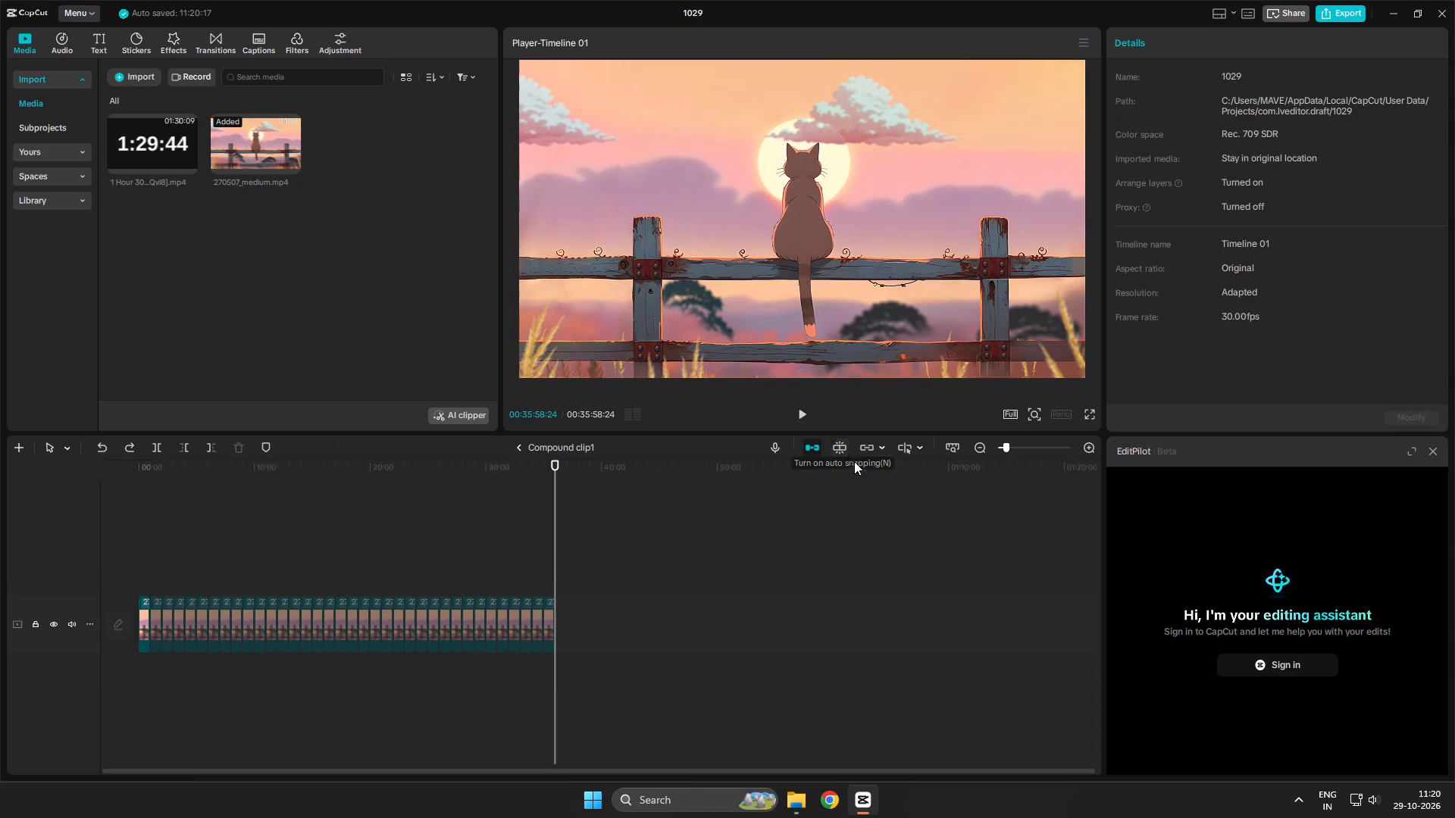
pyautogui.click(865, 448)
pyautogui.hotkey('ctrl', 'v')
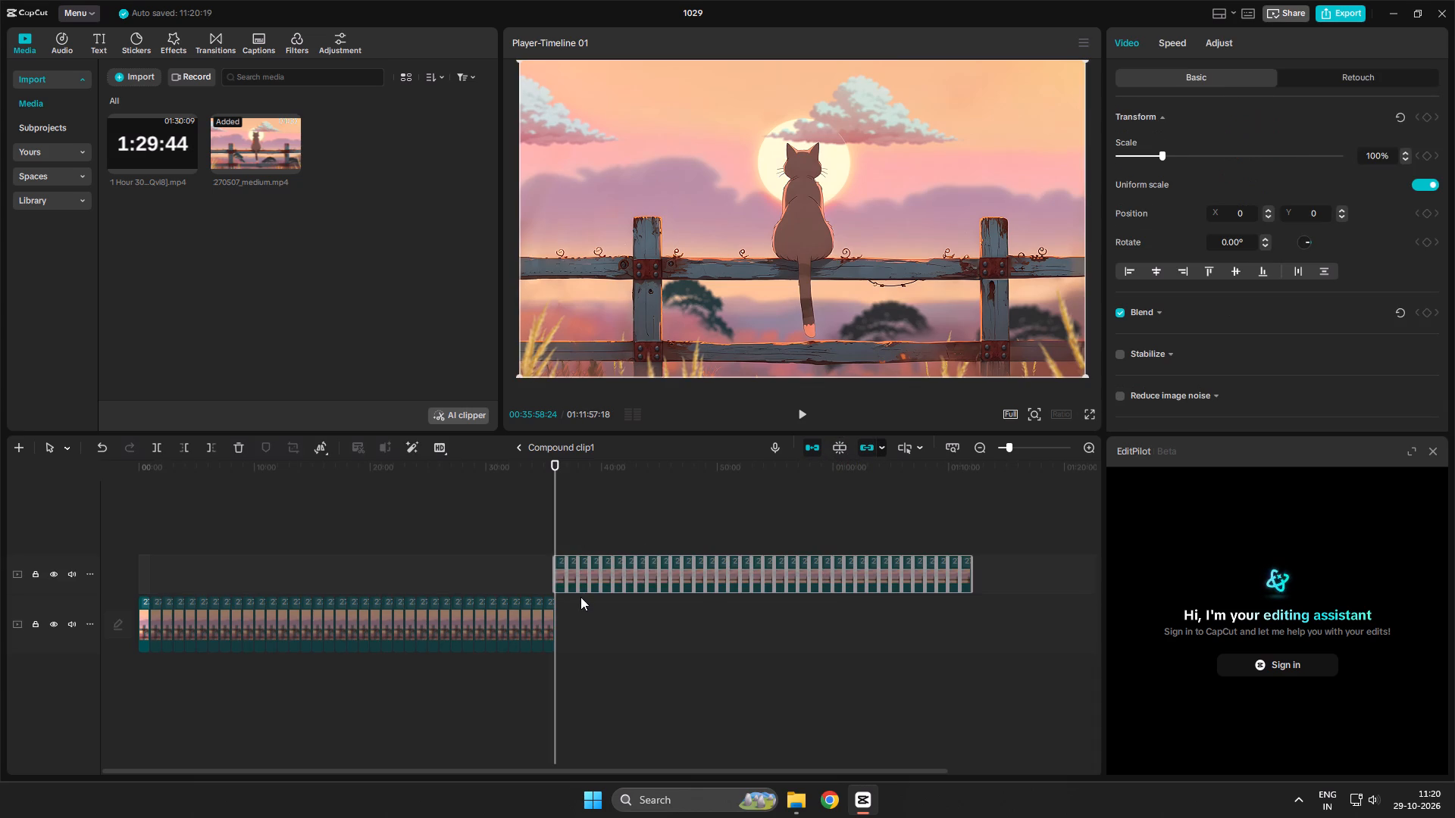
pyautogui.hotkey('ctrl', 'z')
# Turn off the main track magnet, turn auto snapping back on, and paste the copied block twice in succession at the main track's end.
pyautogui.click(811, 446)
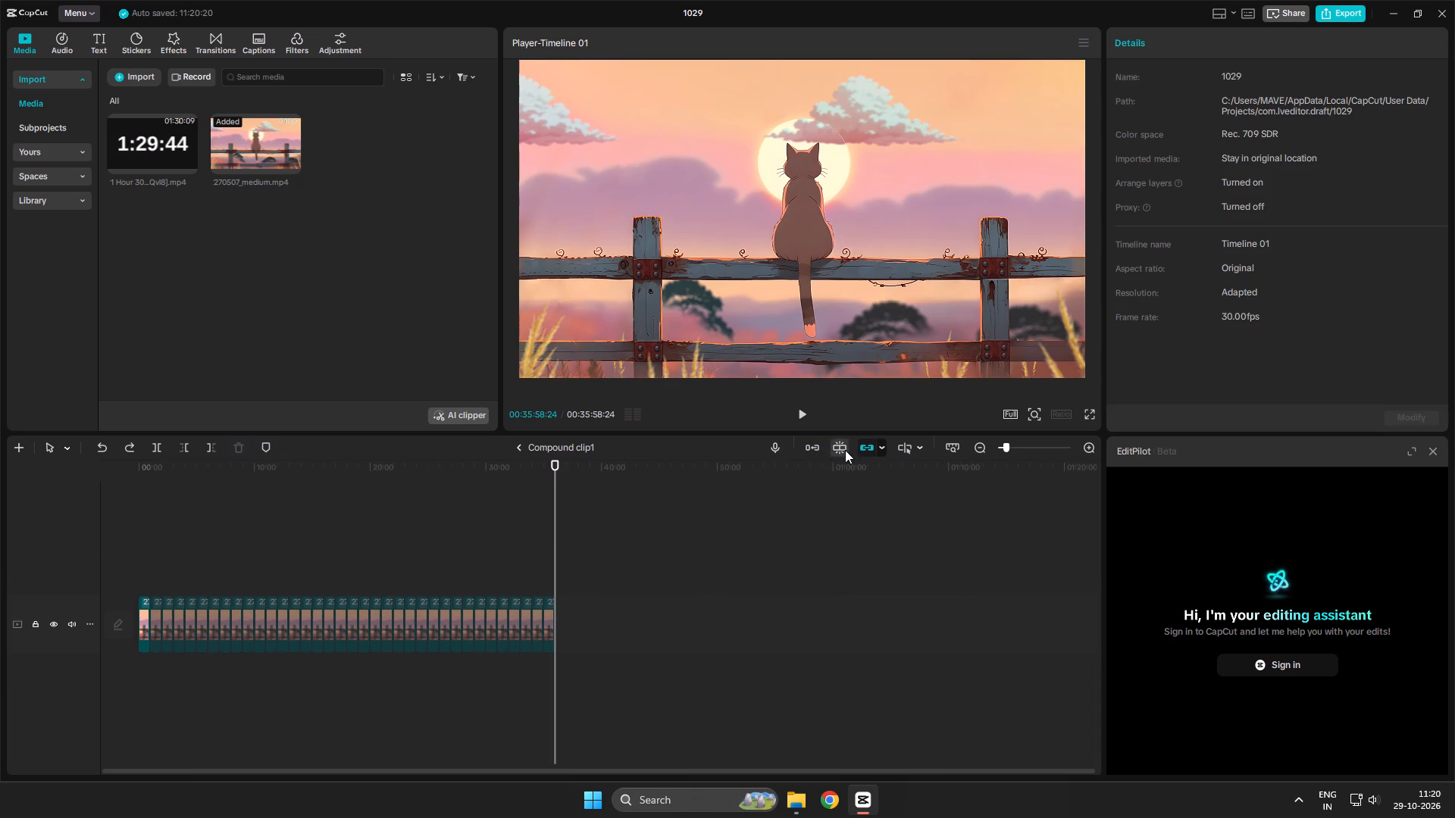
pyautogui.click(844, 449)
pyautogui.hotkey('ctrl', 'v')
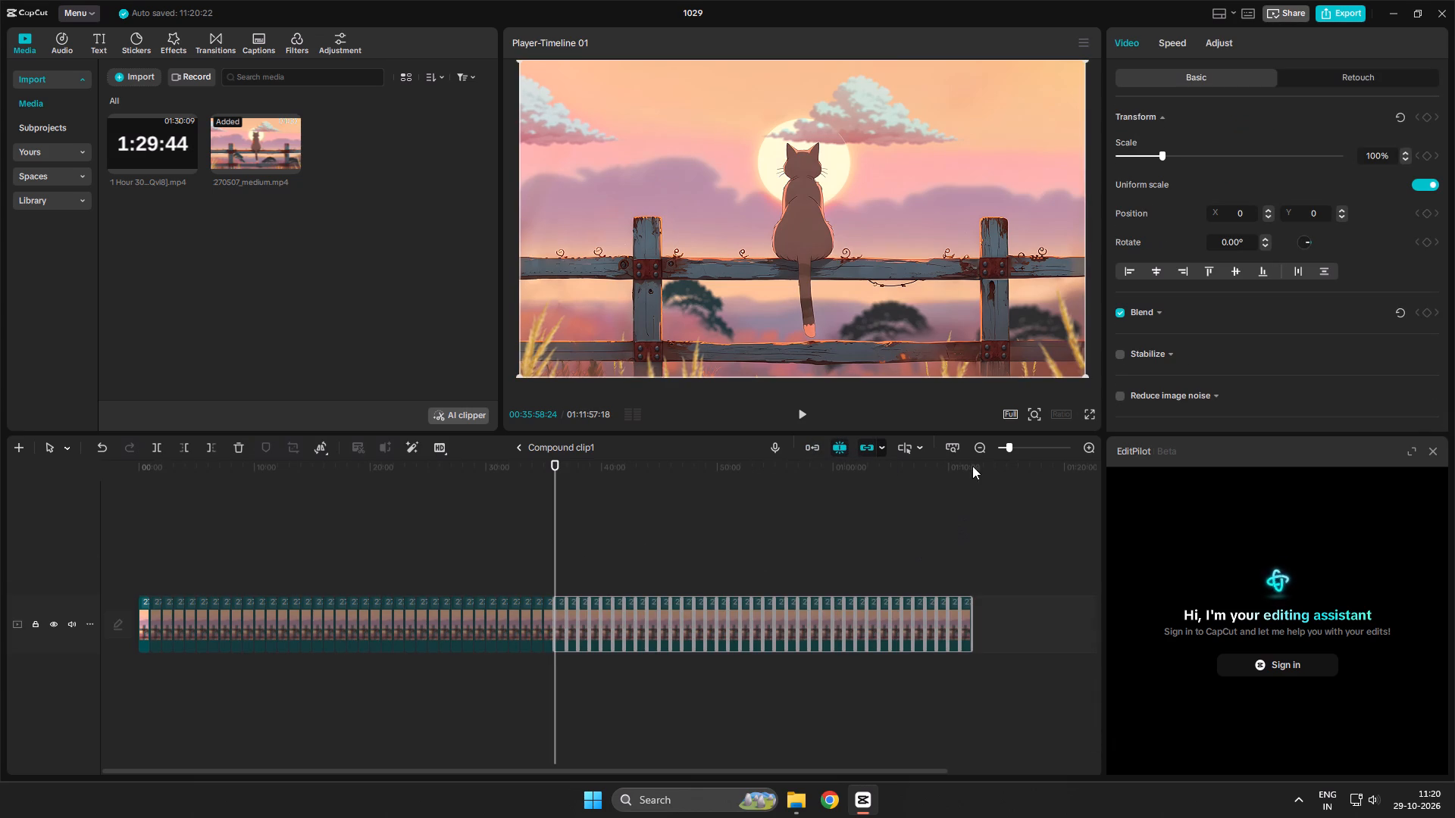
pyautogui.click(972, 466)
pyautogui.hotkey('ctrl', 'v')
pyautogui.scroll(-11, 650, 595)
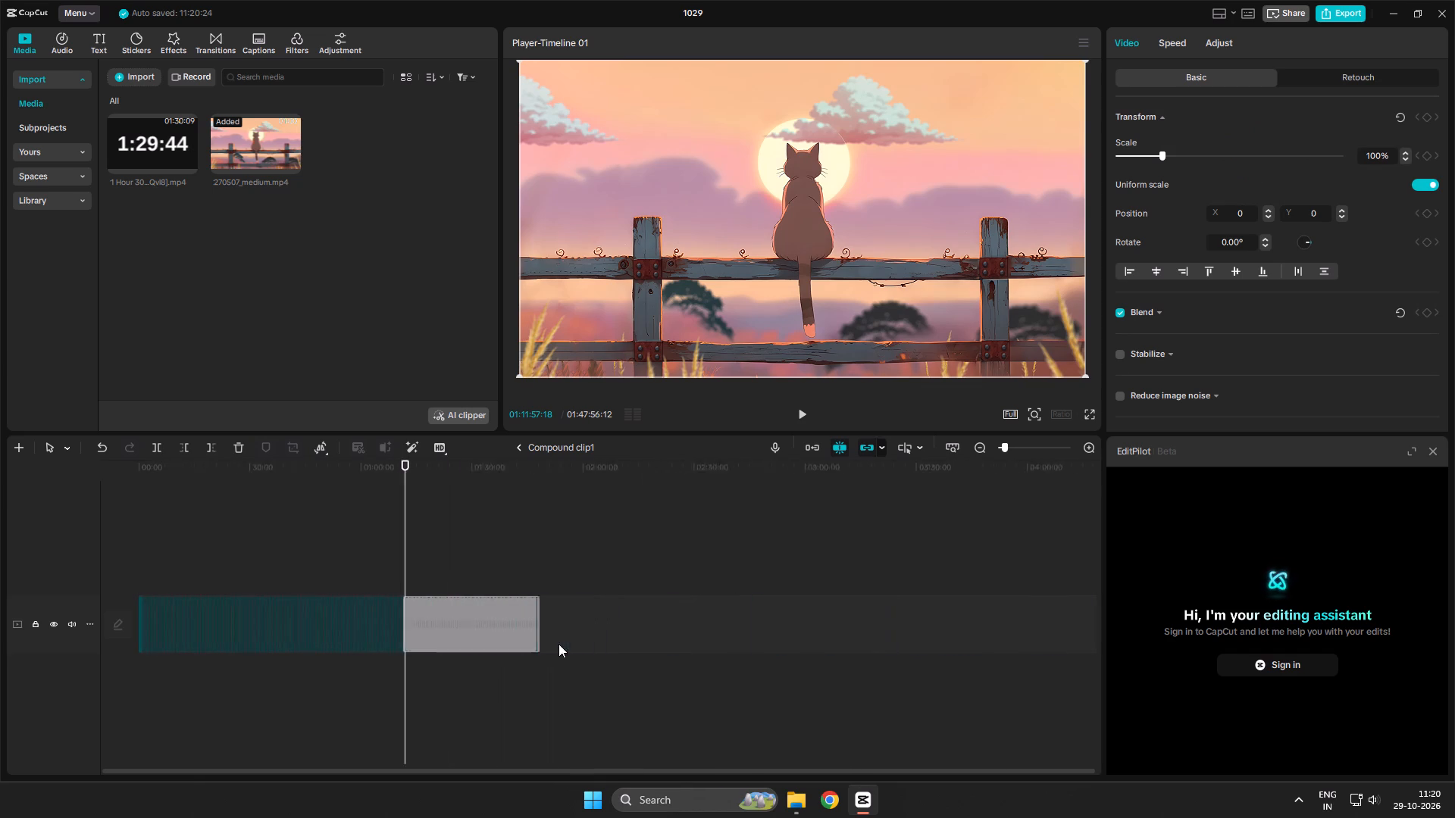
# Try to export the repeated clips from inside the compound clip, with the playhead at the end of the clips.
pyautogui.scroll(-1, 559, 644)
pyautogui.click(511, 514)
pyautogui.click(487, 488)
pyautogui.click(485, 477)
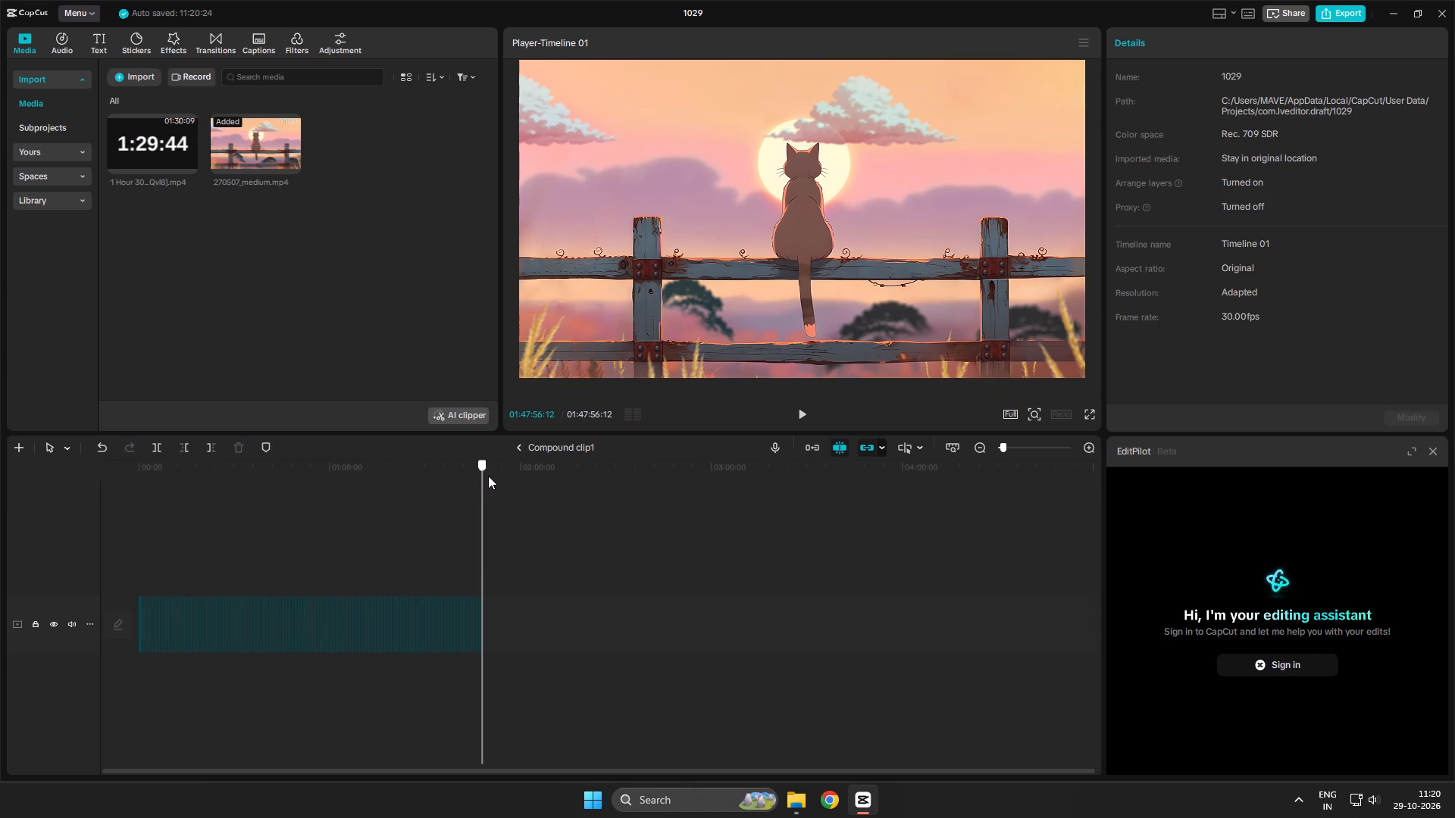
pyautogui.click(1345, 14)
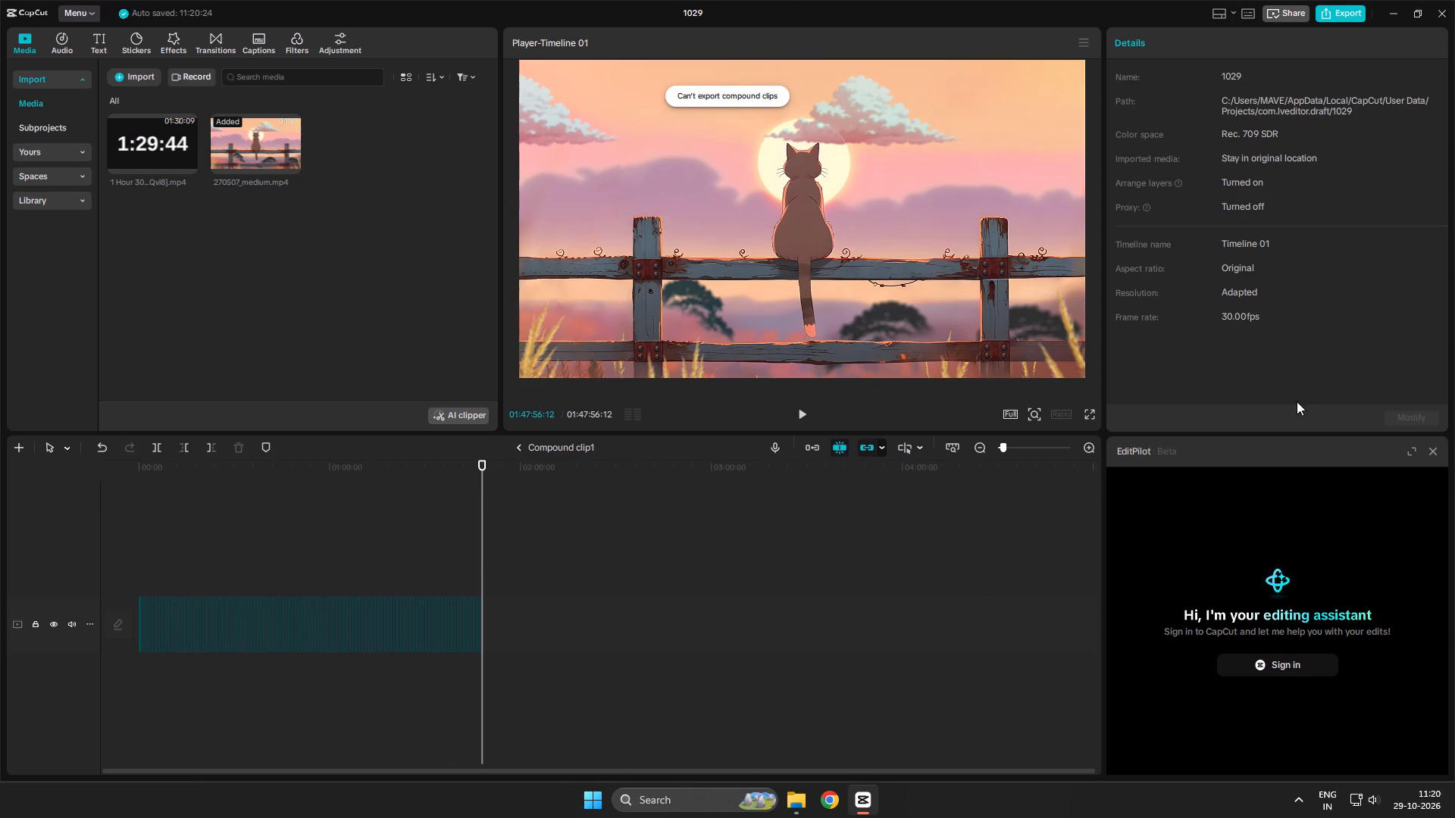
# Close the EditPilot assistant and check the options available for the repeated clips in the compound clip.
pyautogui.click(1428, 452)
pyautogui.rightClick(333, 612)
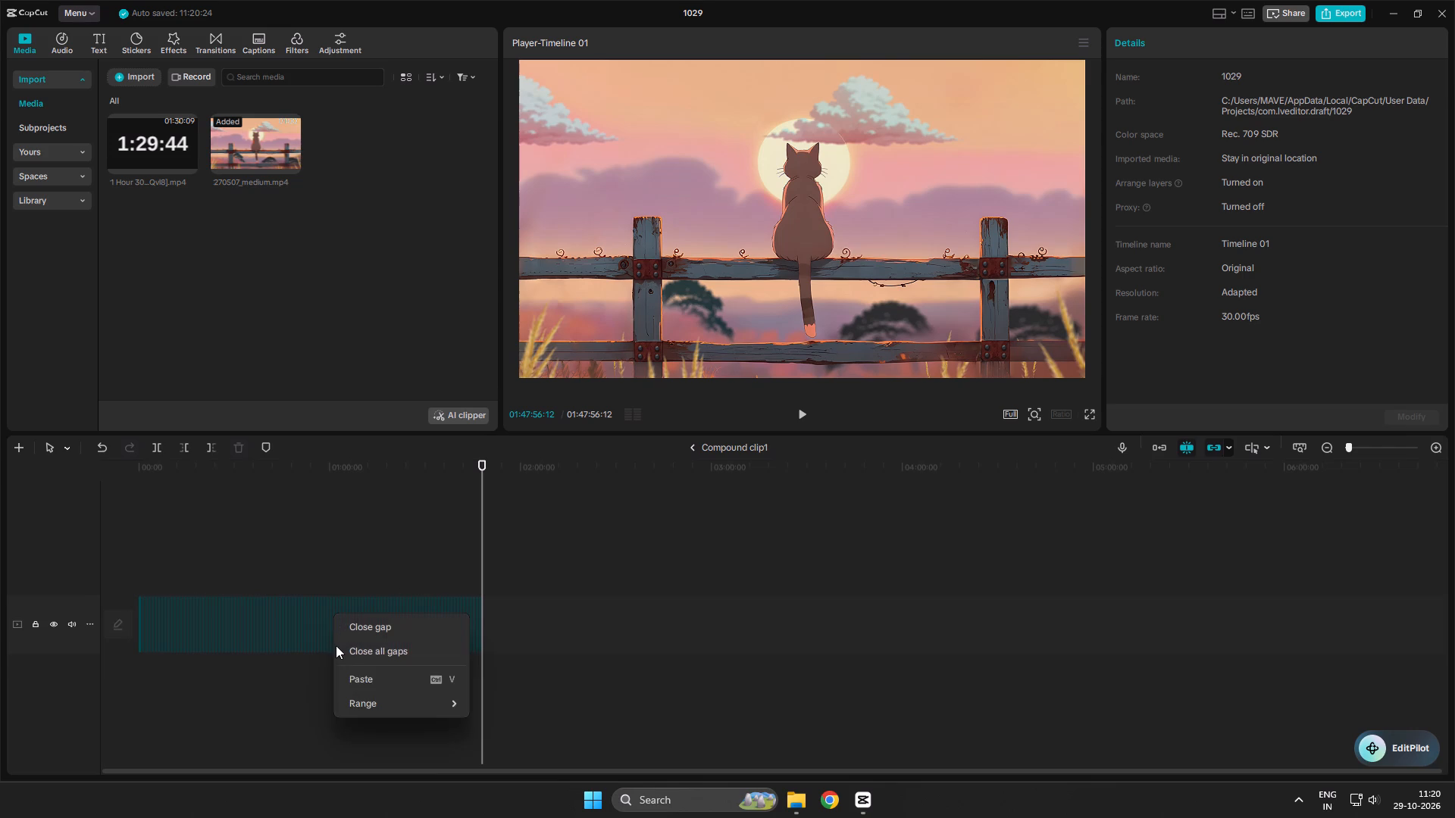
pyautogui.click(258, 657)
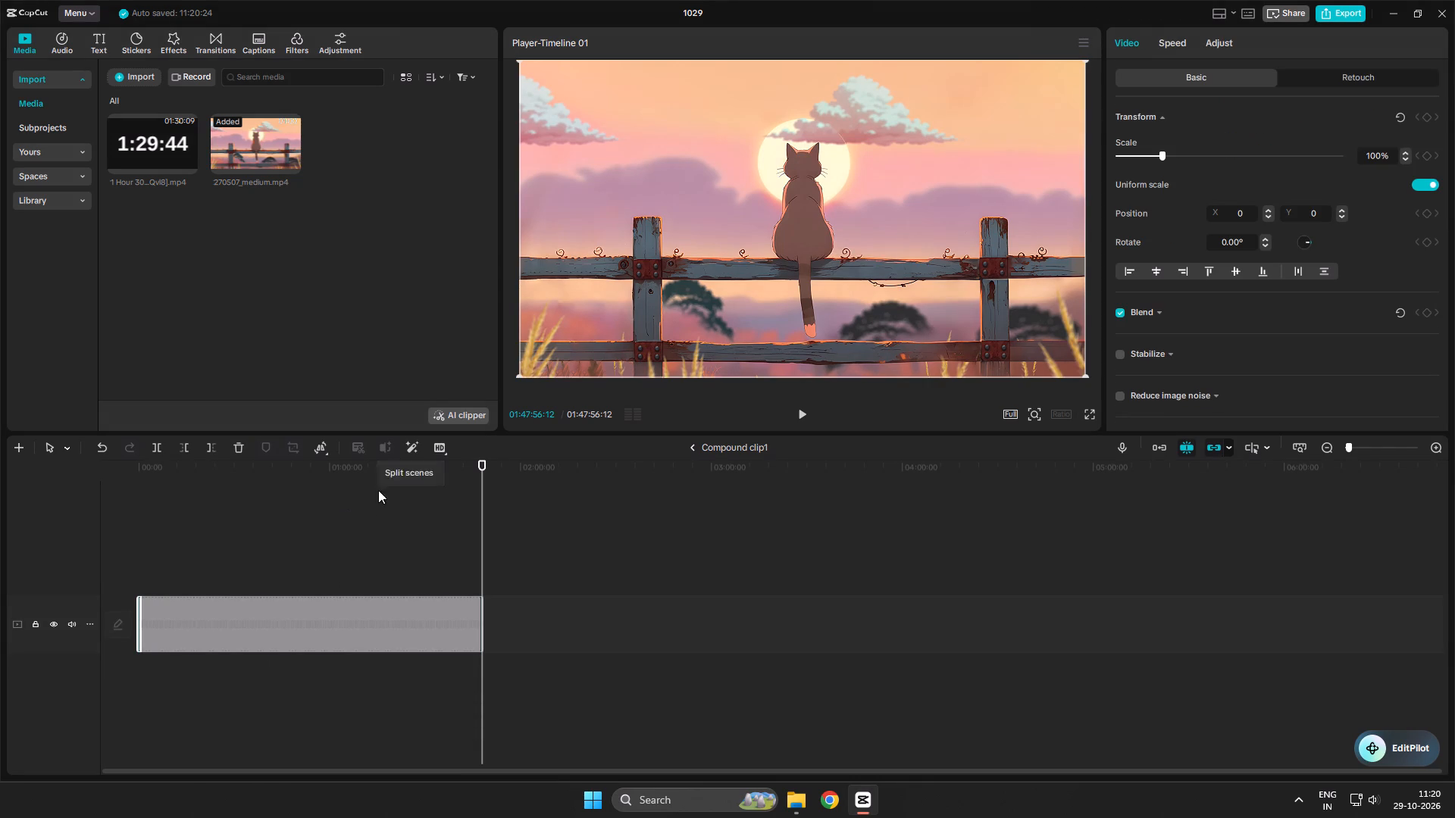
pyautogui.rightClick(351, 610)
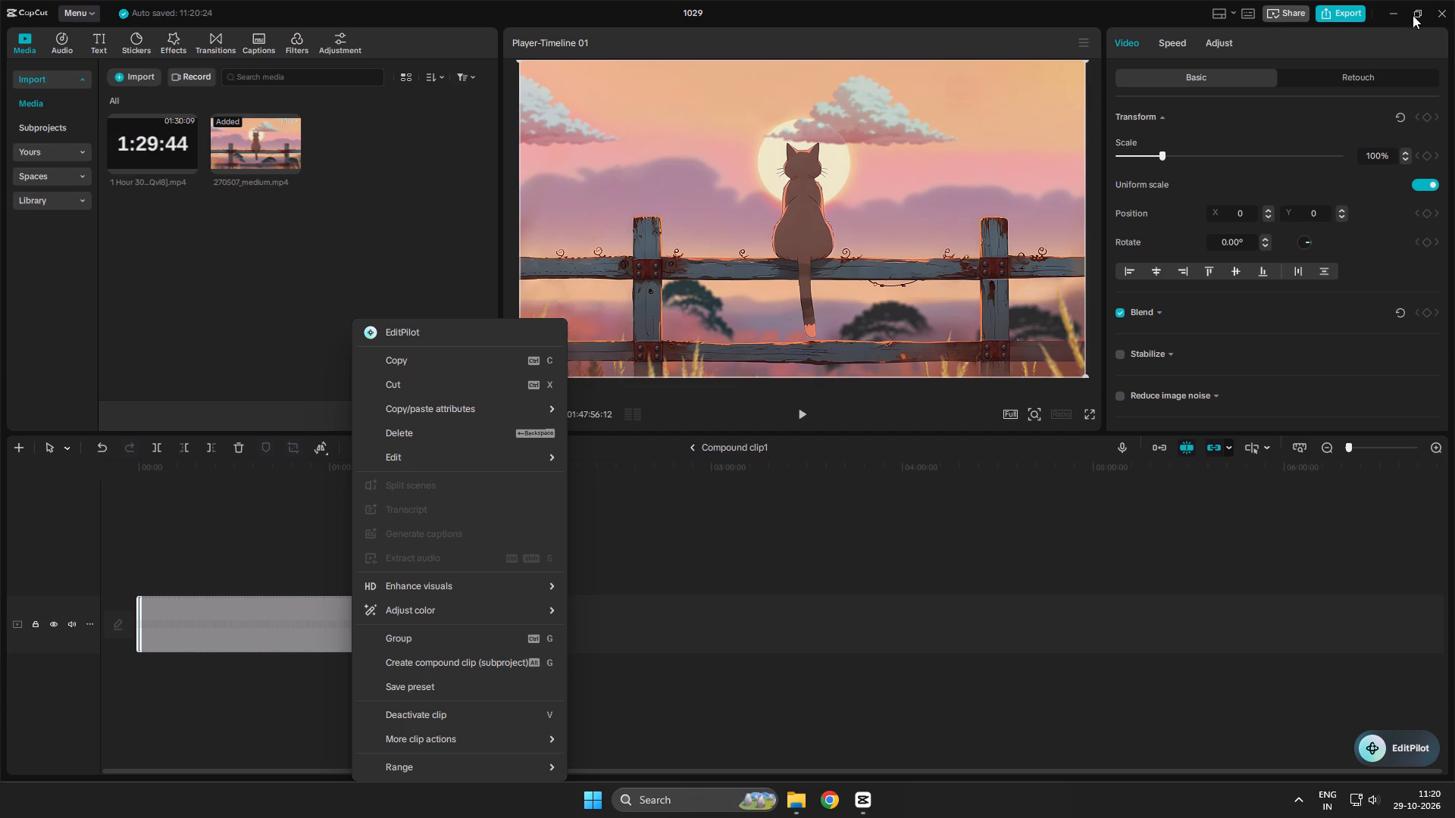
pyautogui.click(265, 252)
# Close the open project and delete project 1029 from the project list.
pyautogui.click(1451, 16)
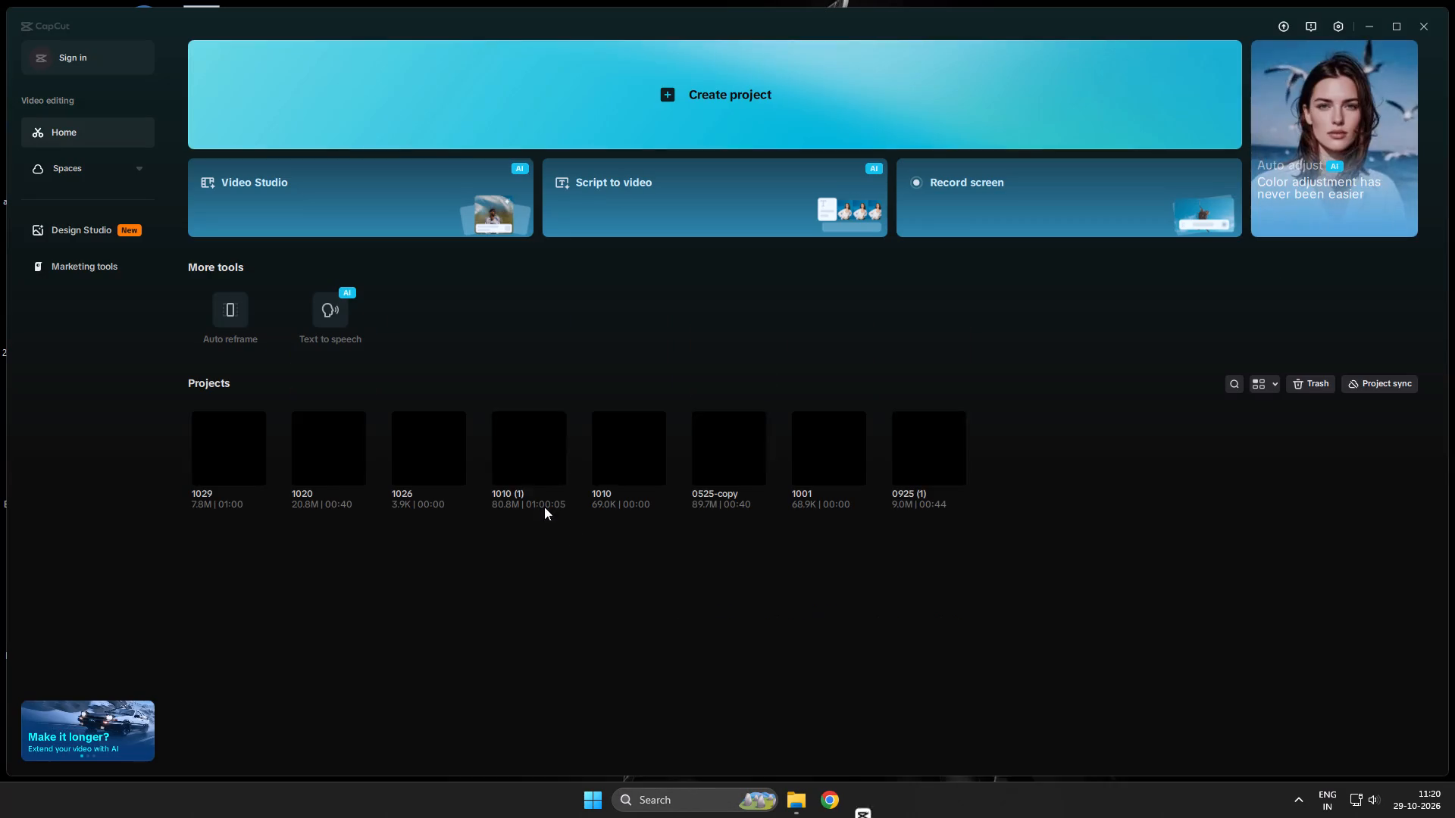
pyautogui.rightClick(228, 451)
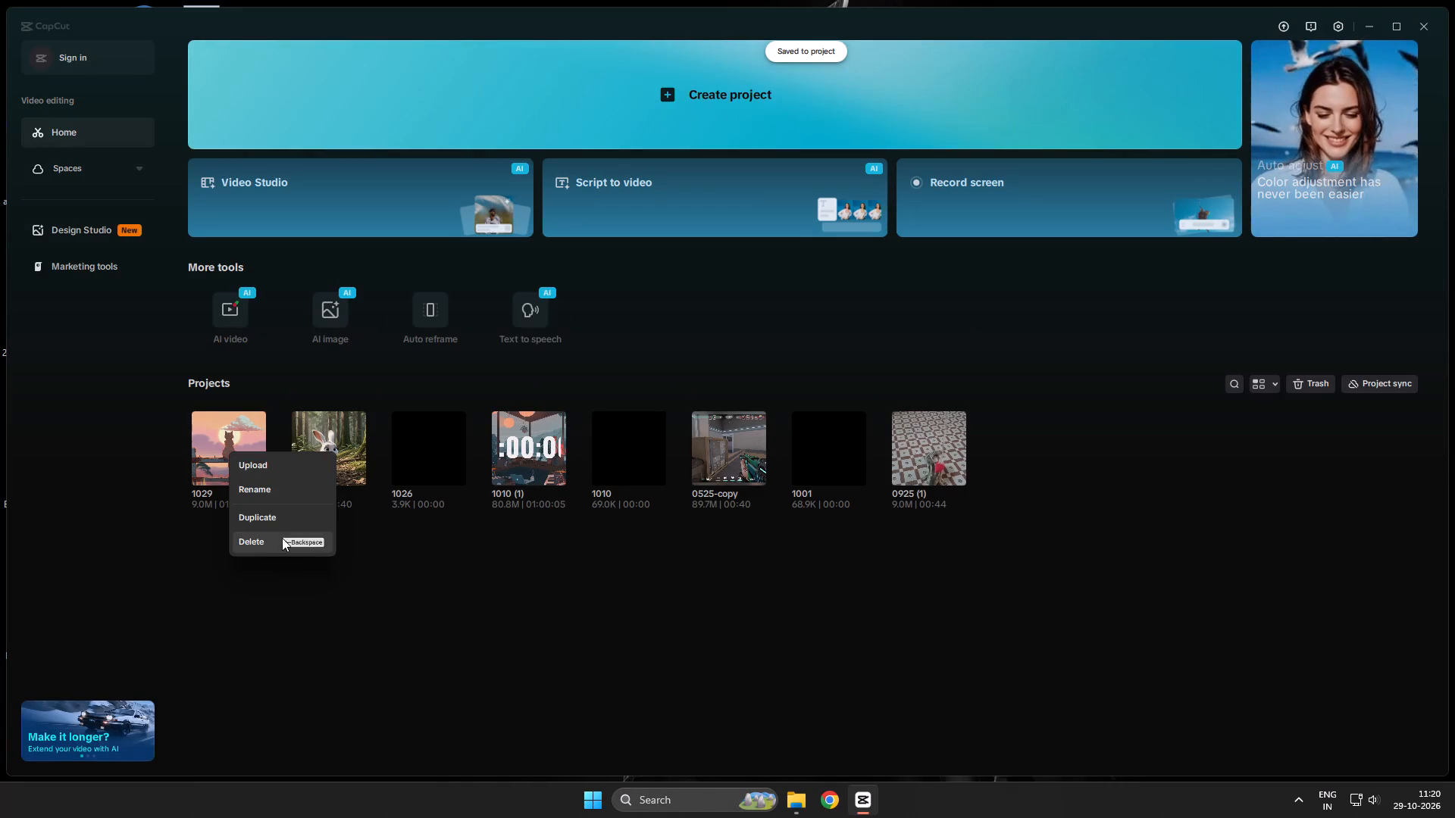
pyautogui.click(282, 538)
pyautogui.click(693, 440)
# Create a new project, import 270507_medium from Downloads, and place it at the start of the main track.
pyautogui.click(534, 101)
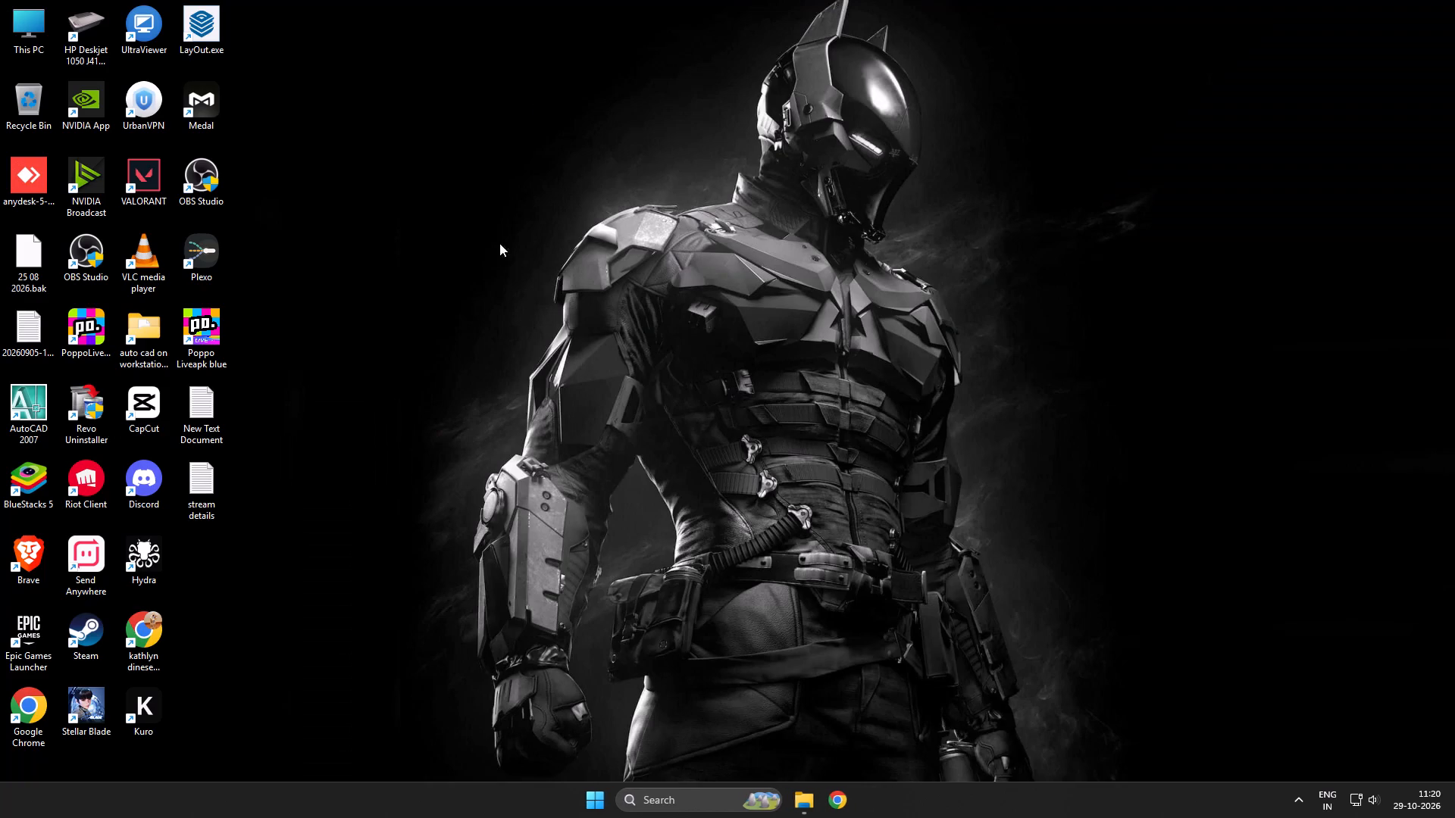
pyautogui.click(328, 315)
pyautogui.click(233, 164)
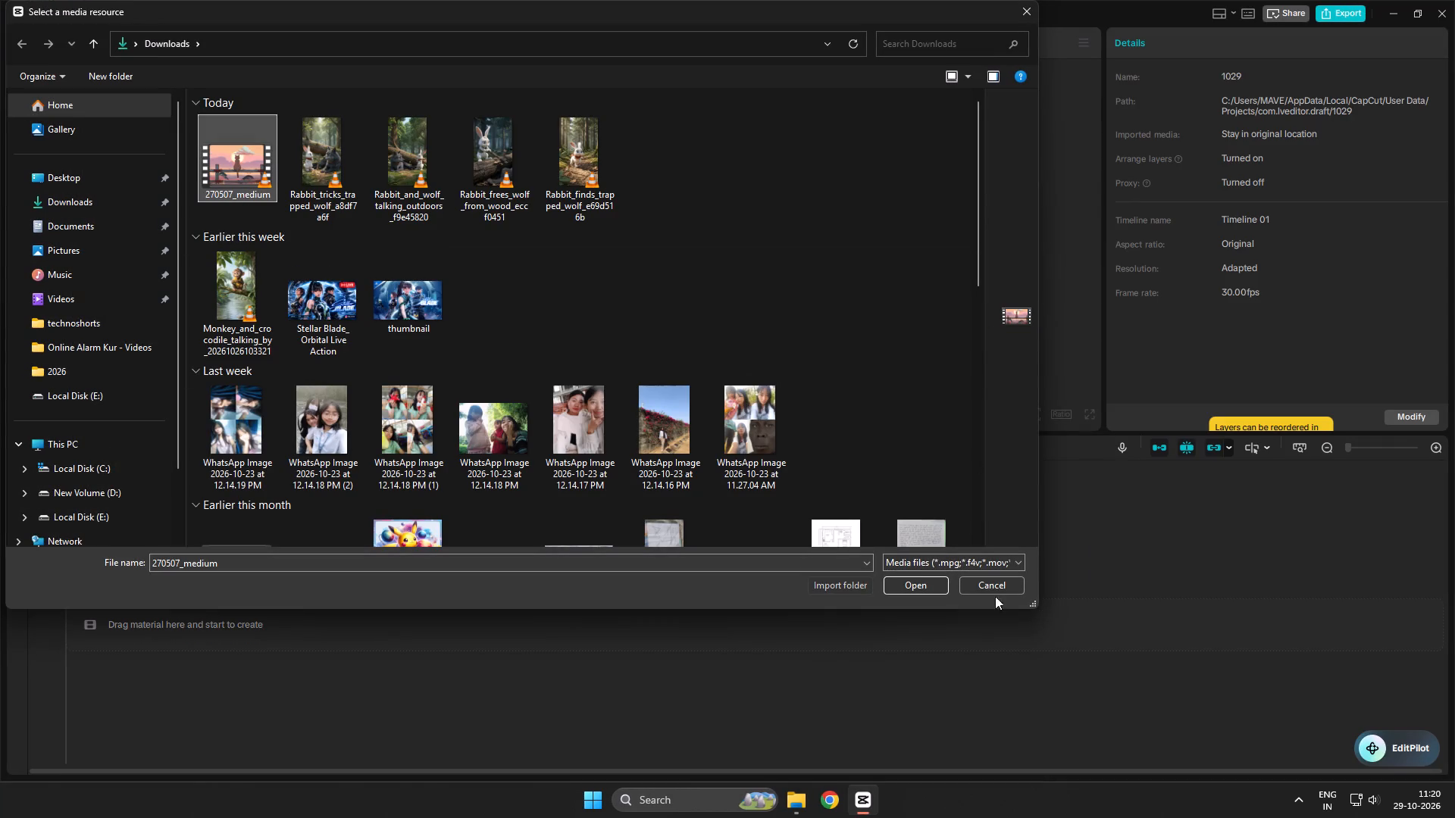
pyautogui.click(900, 585)
pyautogui.moveTo(152, 145); pyautogui.dragTo(79, 655)
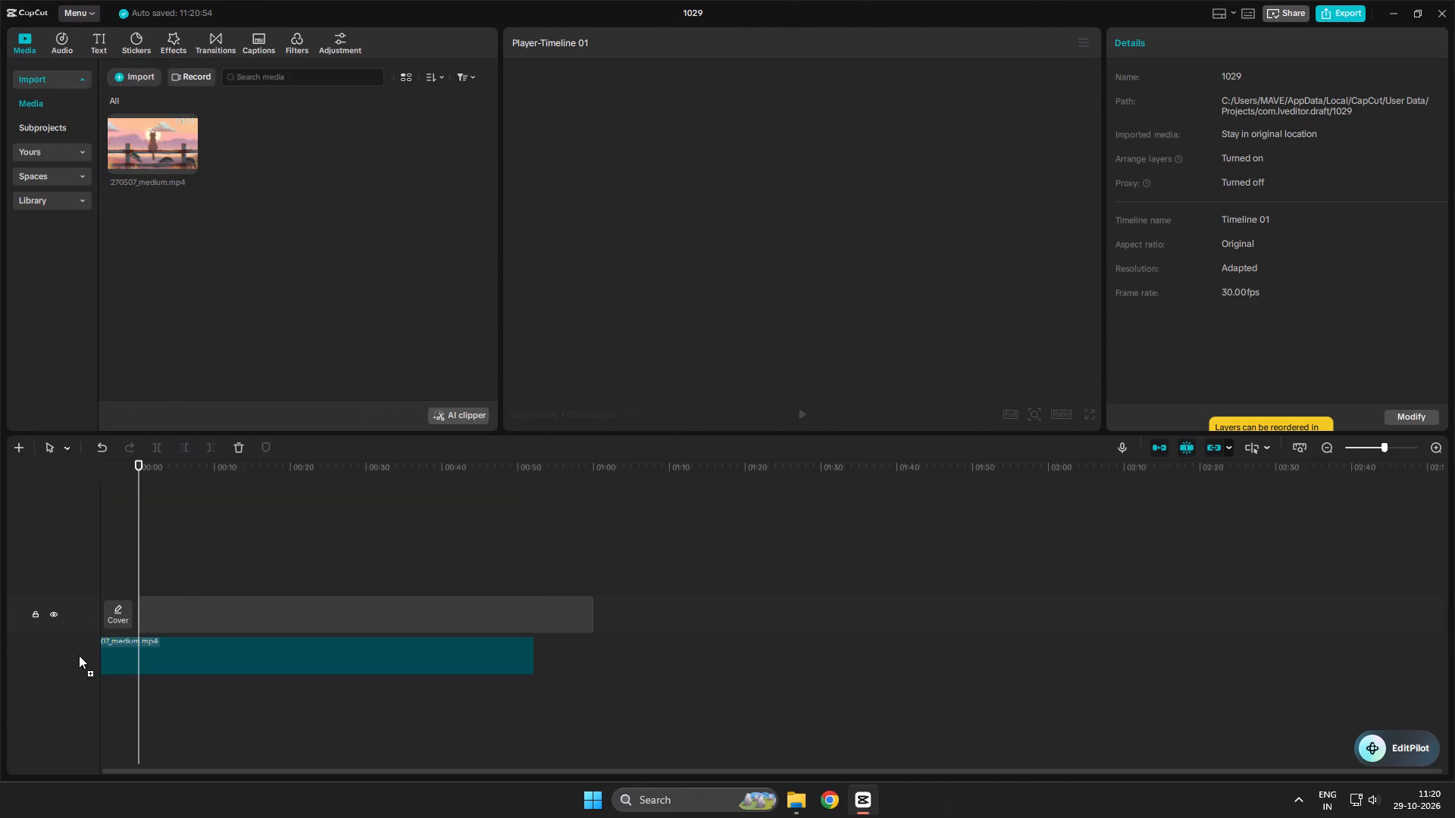
pyautogui.moveTo(79, 655); pyautogui.dragTo(100, 615)
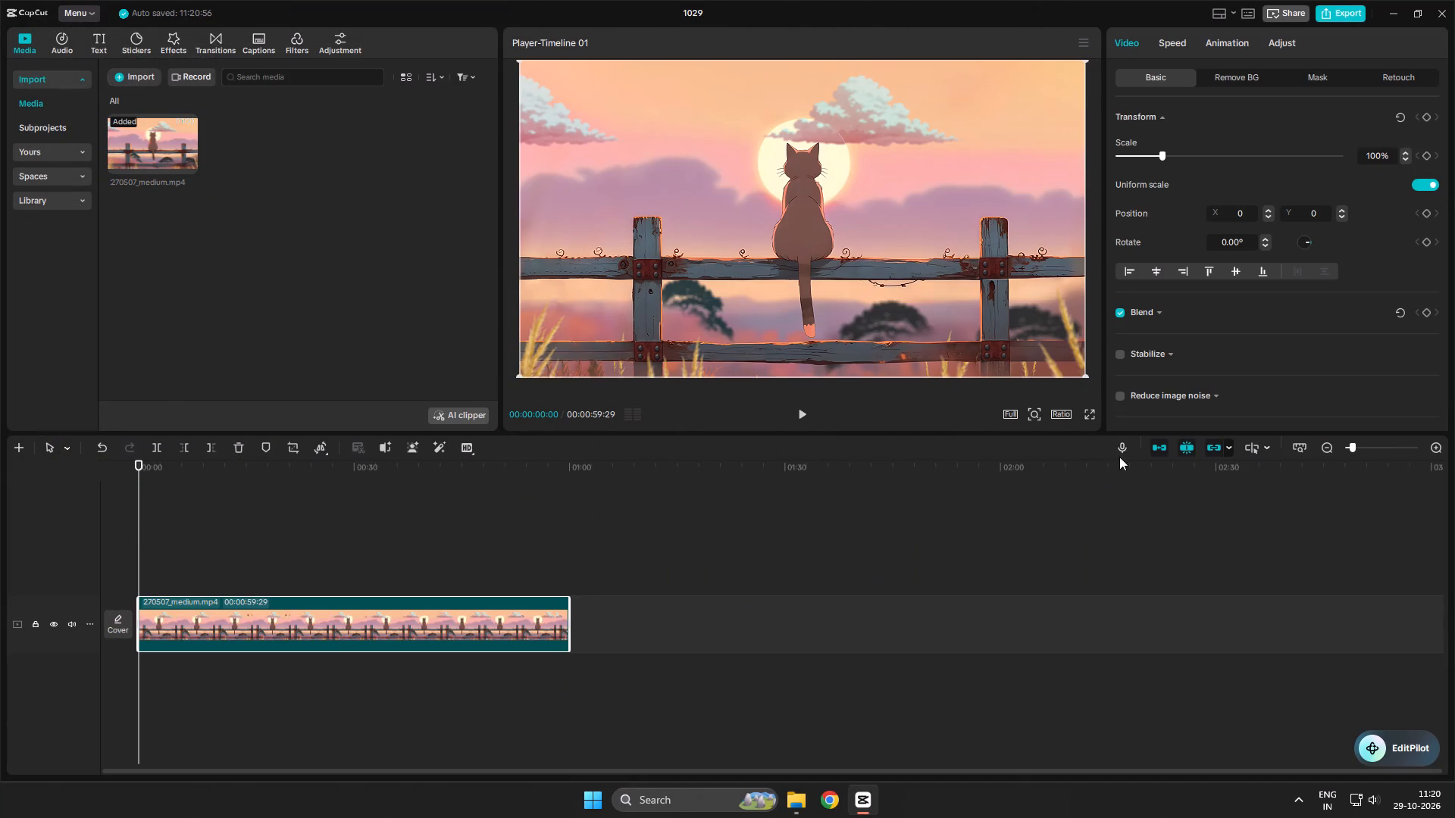
# Turn off the main track magnet, copy the cat clip, and paste it twice end to end to make three clips.
pyautogui.click(1157, 450)
pyautogui.click(549, 607)
pyautogui.hotkey('ctrl', 'c')
pyautogui.click(577, 478)
pyautogui.hotkey('ctrl', 'v')
pyautogui.click(1003, 463)
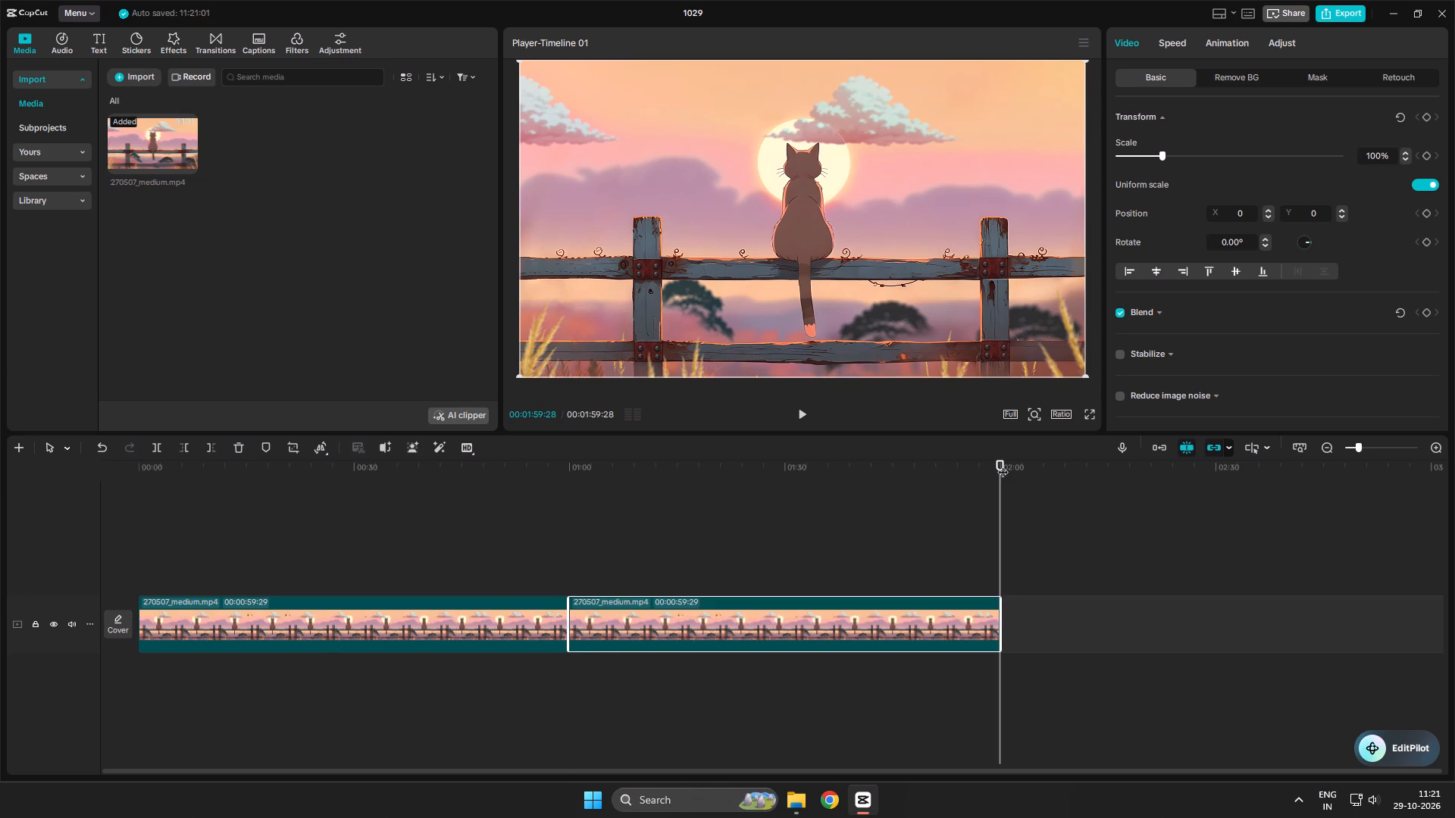
pyautogui.hotkey('ctrl', 'v')
# Copy the three-clip block and paste it four times in succession at the track's end, extending the timeline to about 15 minutes.
pyautogui.scroll(-15, 965, 653)
pyautogui.moveTo(746, 689); pyautogui.dragTo(195, 586)
pyautogui.hotkey('ctrl', 'c')
pyautogui.click(603, 470)
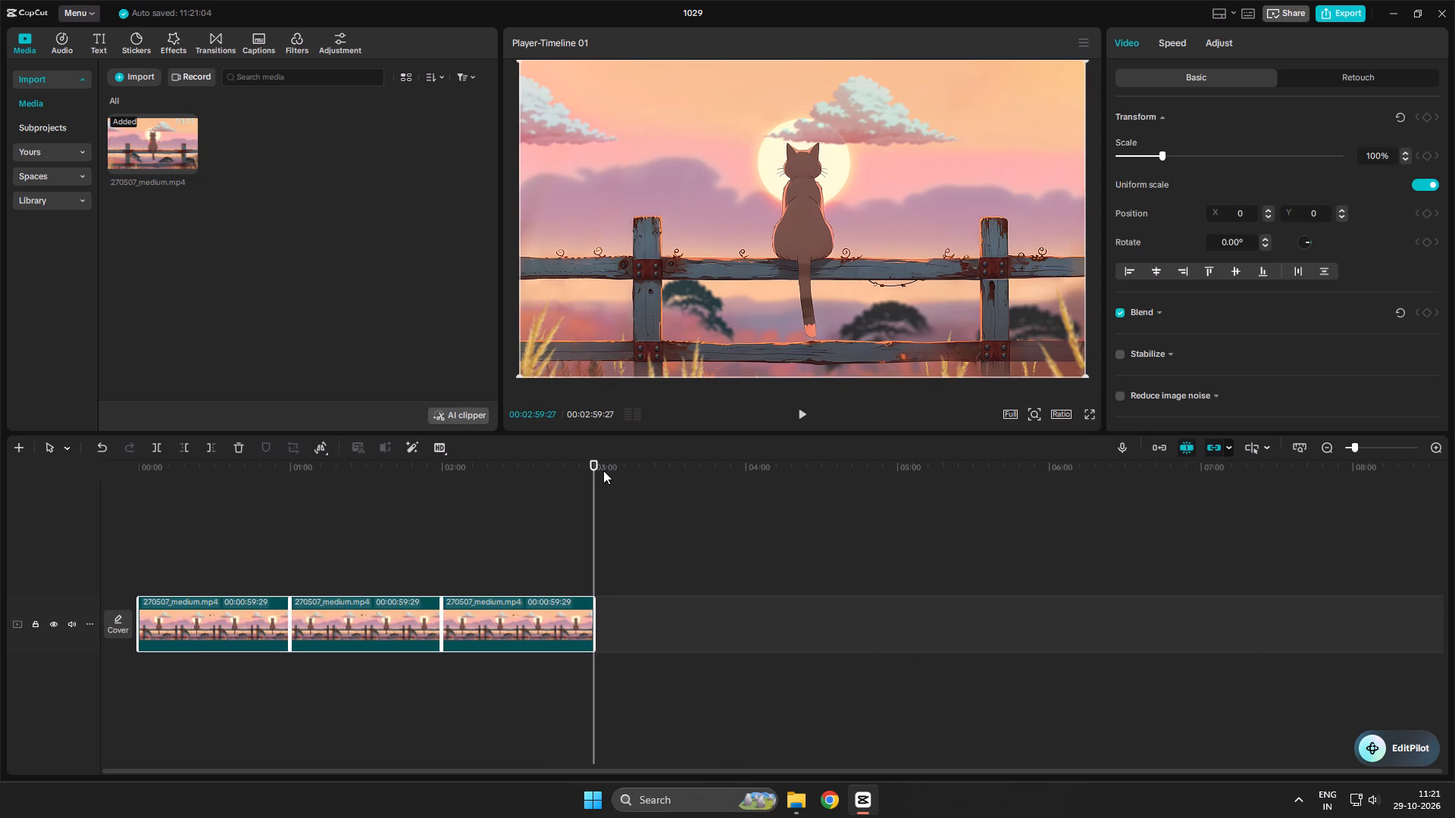
pyautogui.hotkey('ctrl', 'v')
pyautogui.click(1061, 468)
pyautogui.hotkey('ctrl', 'v')
pyautogui.scroll(-3, 692, 570)
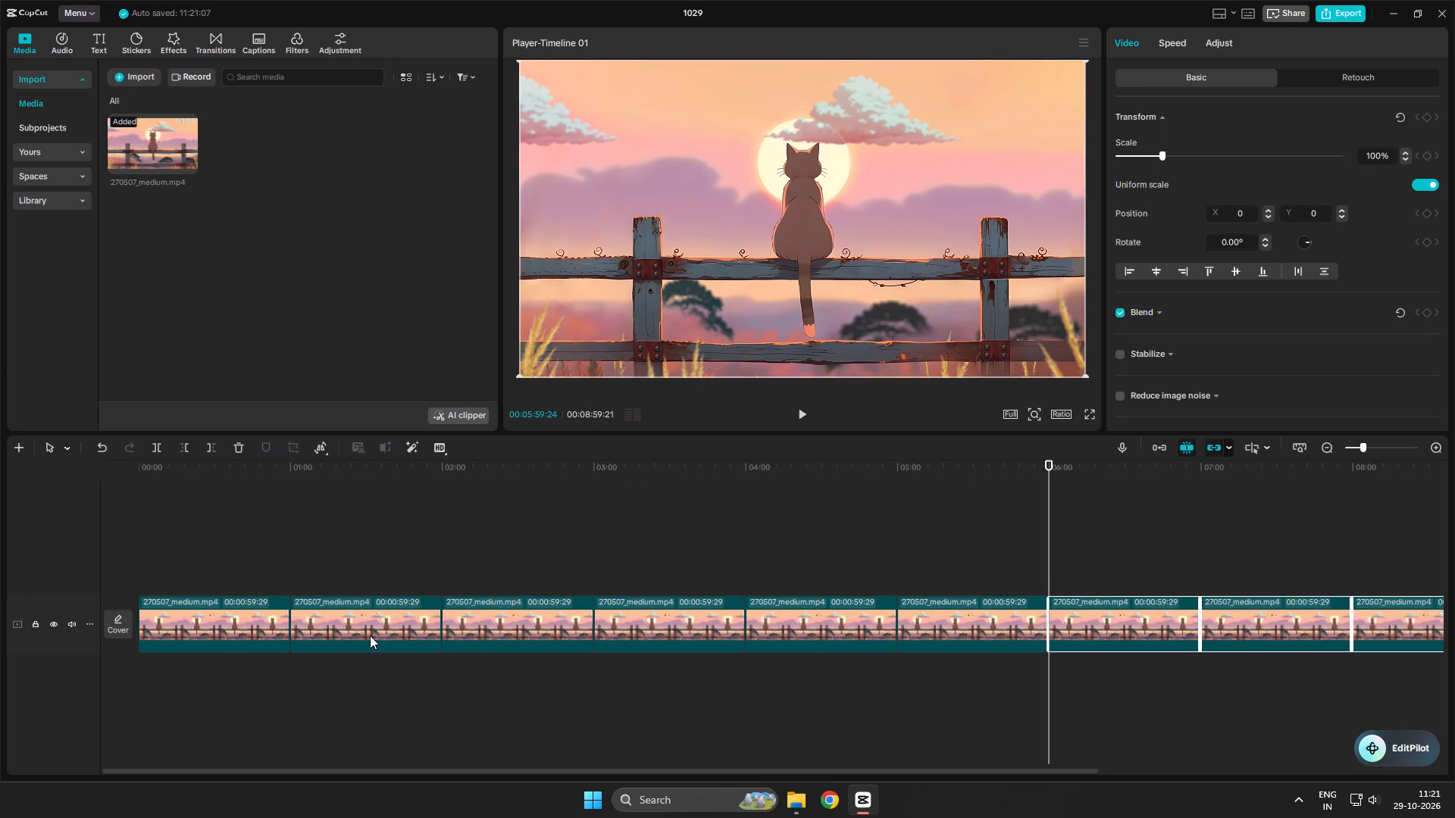
pyautogui.scroll(-20, 370, 635)
pyautogui.scroll(-3, 370, 635)
pyautogui.click(498, 485)
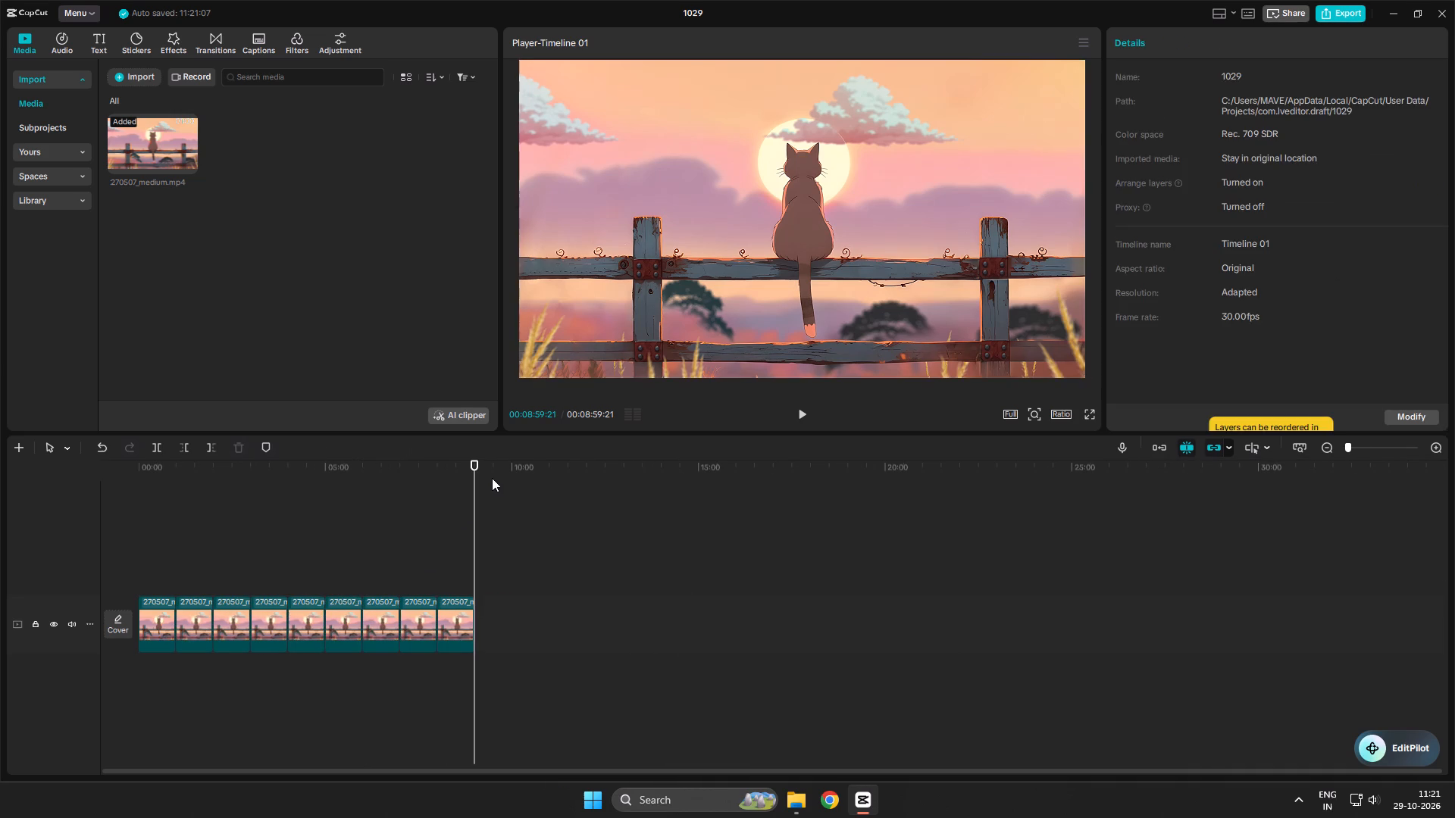
pyautogui.hotkey('ctrl', 'v')
pyautogui.click(594, 469)
pyautogui.hotkey('ctrl', 'v')
# Copy all fifteen clips and paste them once at the track's end, extending the timeline to about 30 minutes.
pyautogui.moveTo(706, 682); pyautogui.dragTo(224, 577)
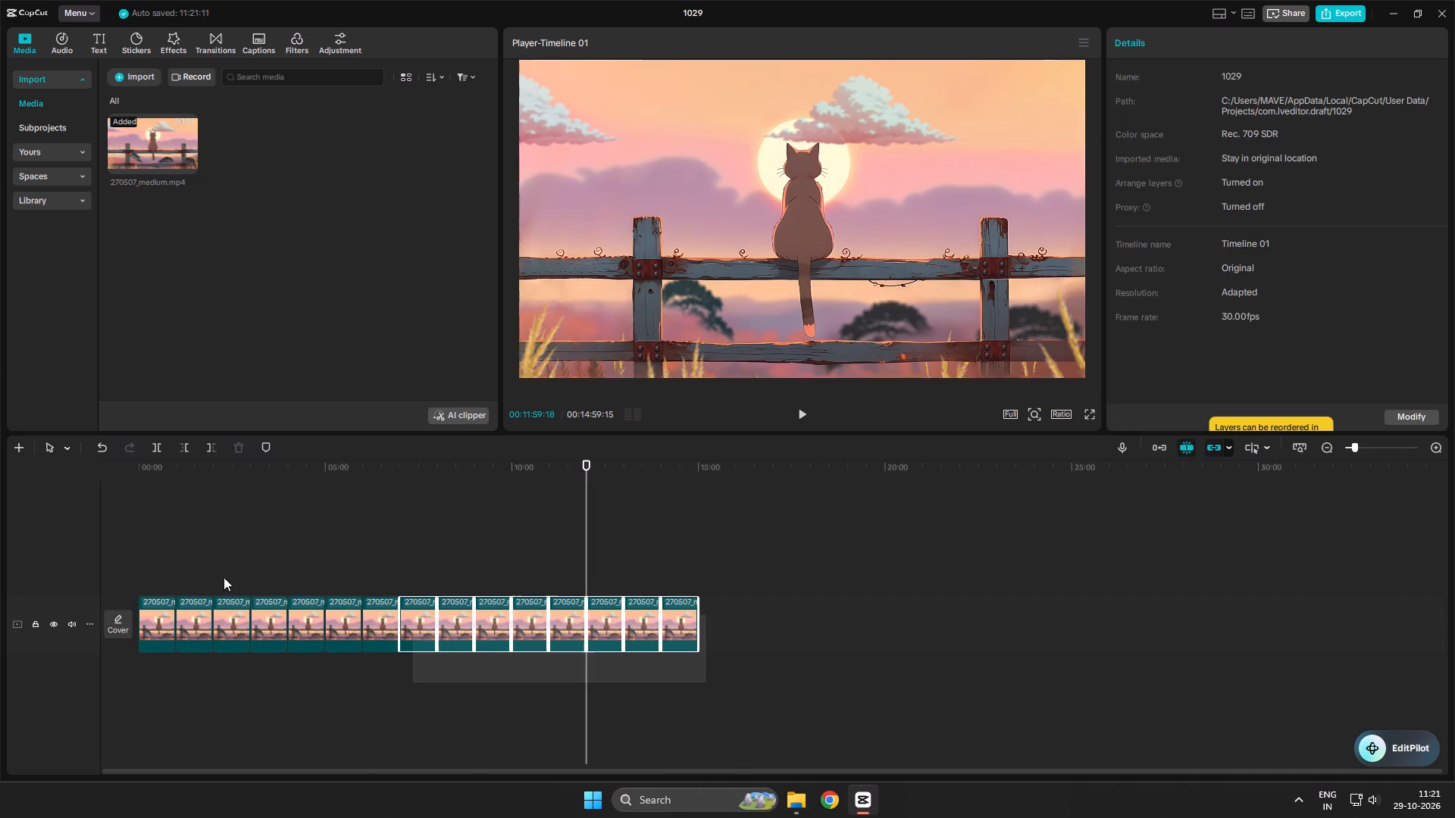
pyautogui.moveTo(224, 577); pyautogui.dragTo(119, 564)
pyautogui.hotkey('ctrl', 'c')
pyautogui.click(692, 467)
pyautogui.moveTo(696, 466); pyautogui.dragTo(708, 464)
pyautogui.hotkey('ctrl', 'v')
pyautogui.keyDown('ctrl'); pyautogui.scroll(-6, 571, 576); pyautogui.keyUp('ctrl')
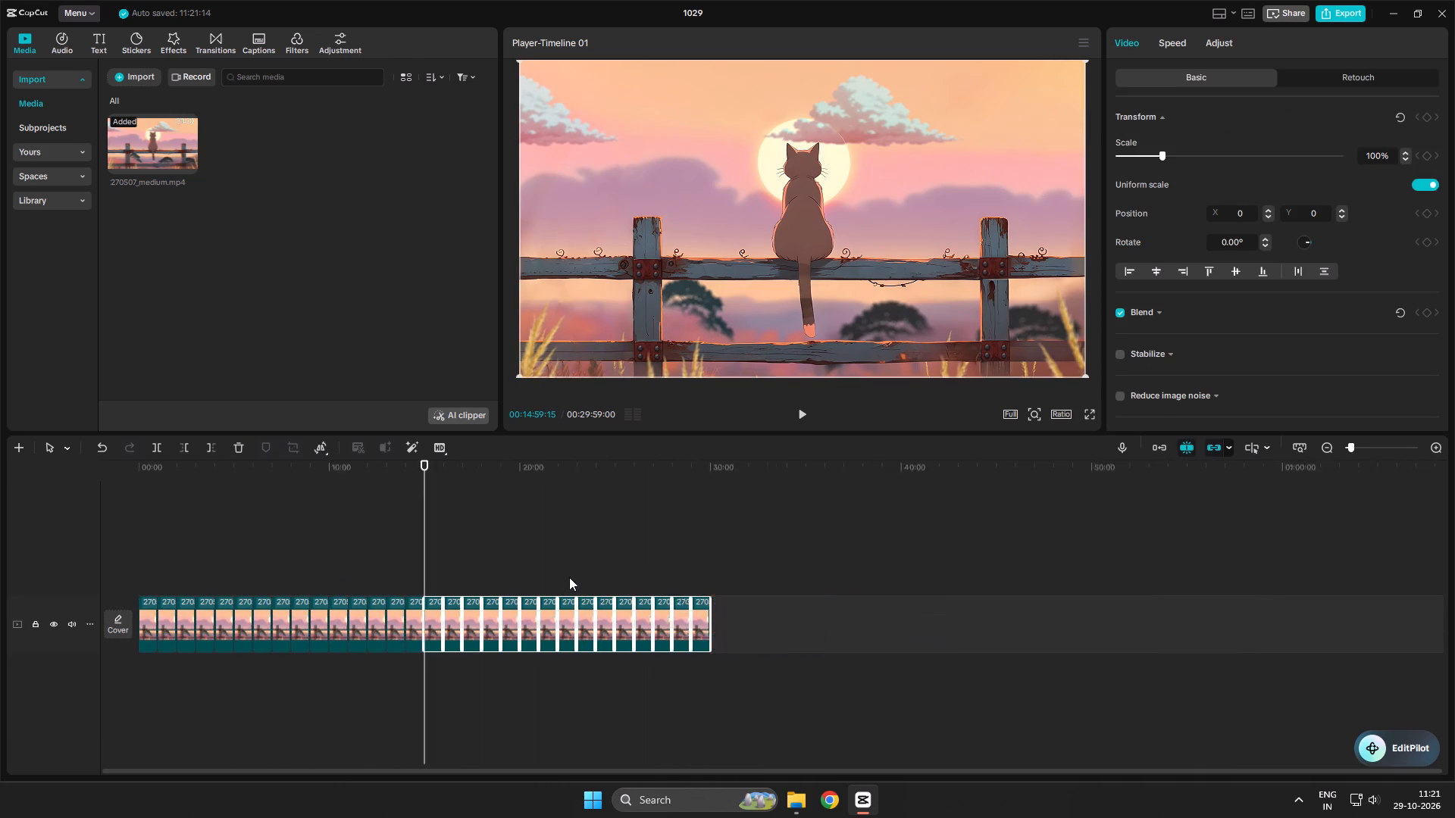
pyautogui.keyDown('ctrl'); pyautogui.scroll(-1, 569, 577); pyautogui.keyUp('ctrl')
pyautogui.click(656, 466)
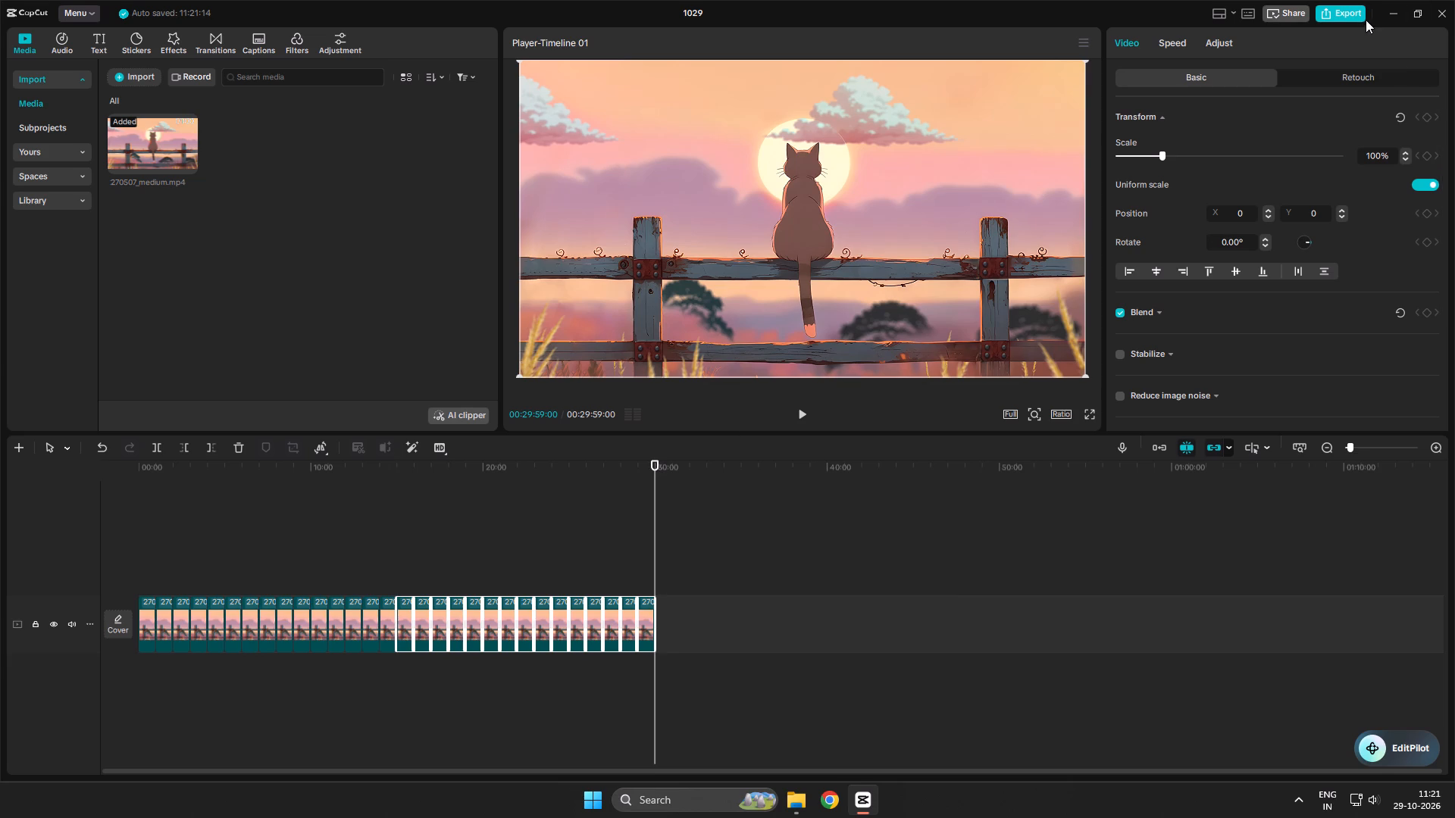
# Name the export "repeating gif" and export the video with the existing settings.
pyautogui.click(1354, 20)
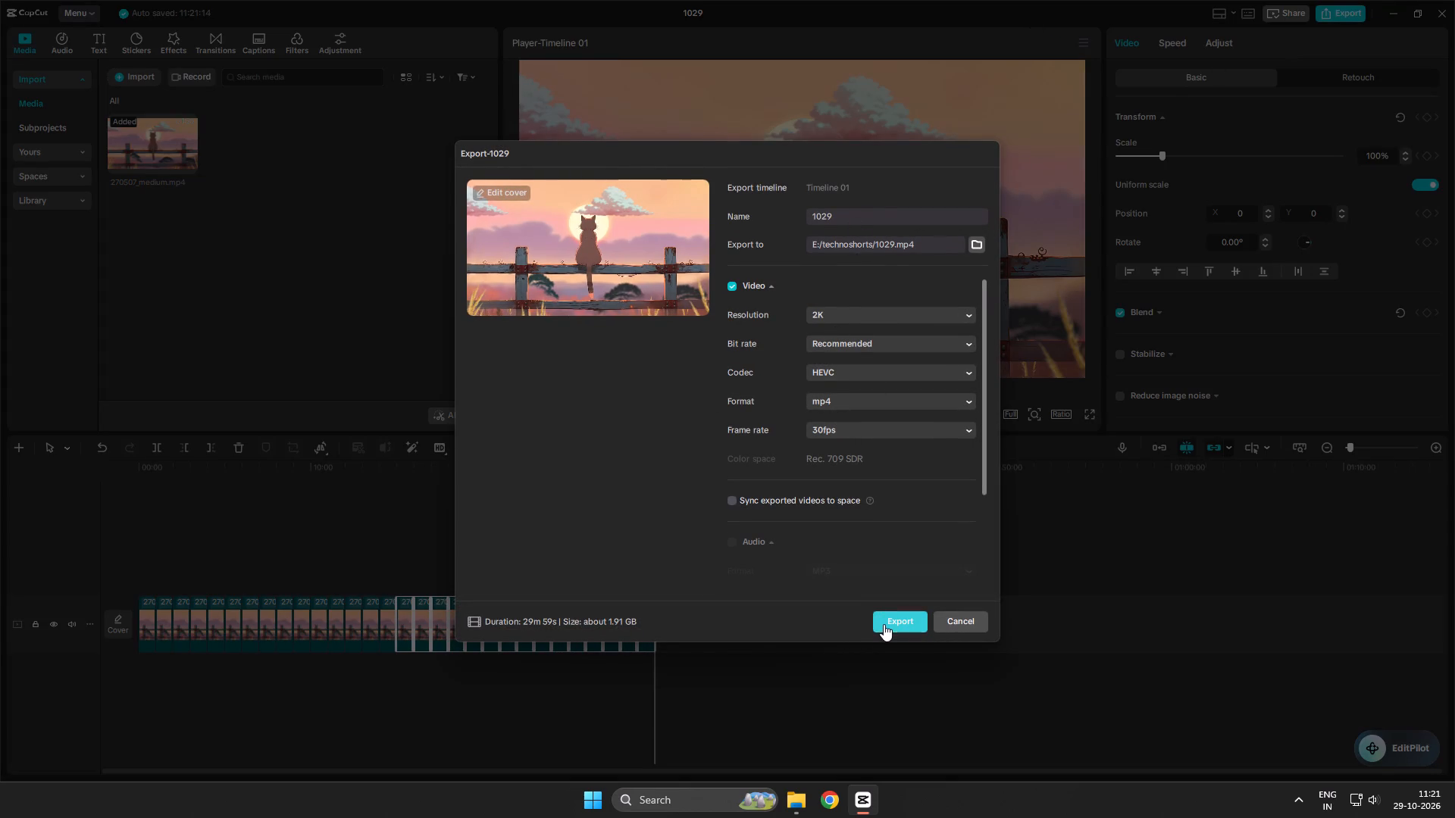
pyautogui.moveTo(859, 217); pyautogui.dragTo(643, 245)
pyautogui.write('repeatri')
pyautogui.press('BackSpace')
pyautogui.press('BackSpace')
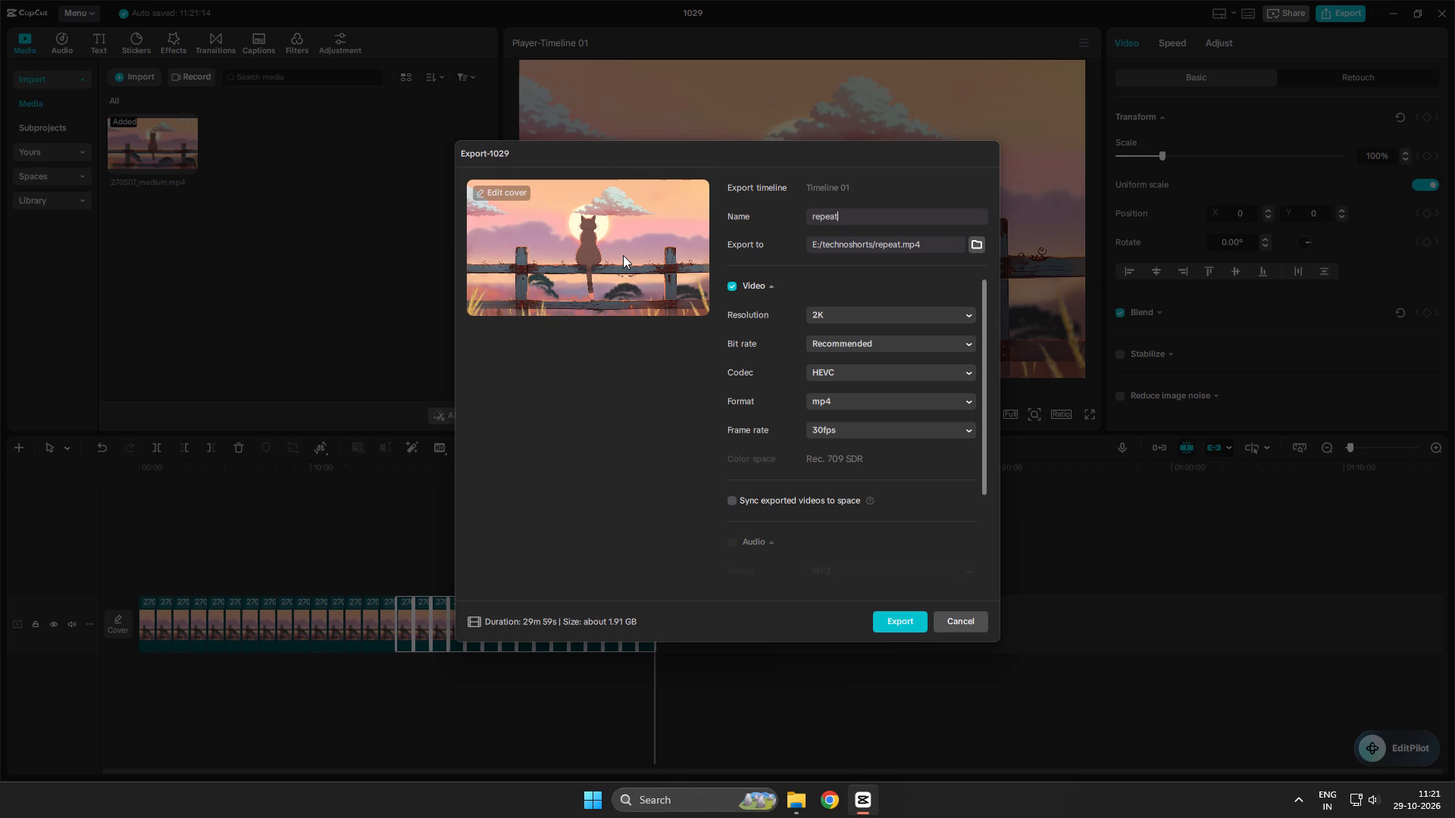
pyautogui.write('in g')
pyautogui.press('space')
pyautogui.press('BackSpace')
pyautogui.press('BackSpace')
pyautogui.press('BackSpace')
pyautogui.press('BackSpace')
pyautogui.write('g gif')
pyautogui.press('Return')
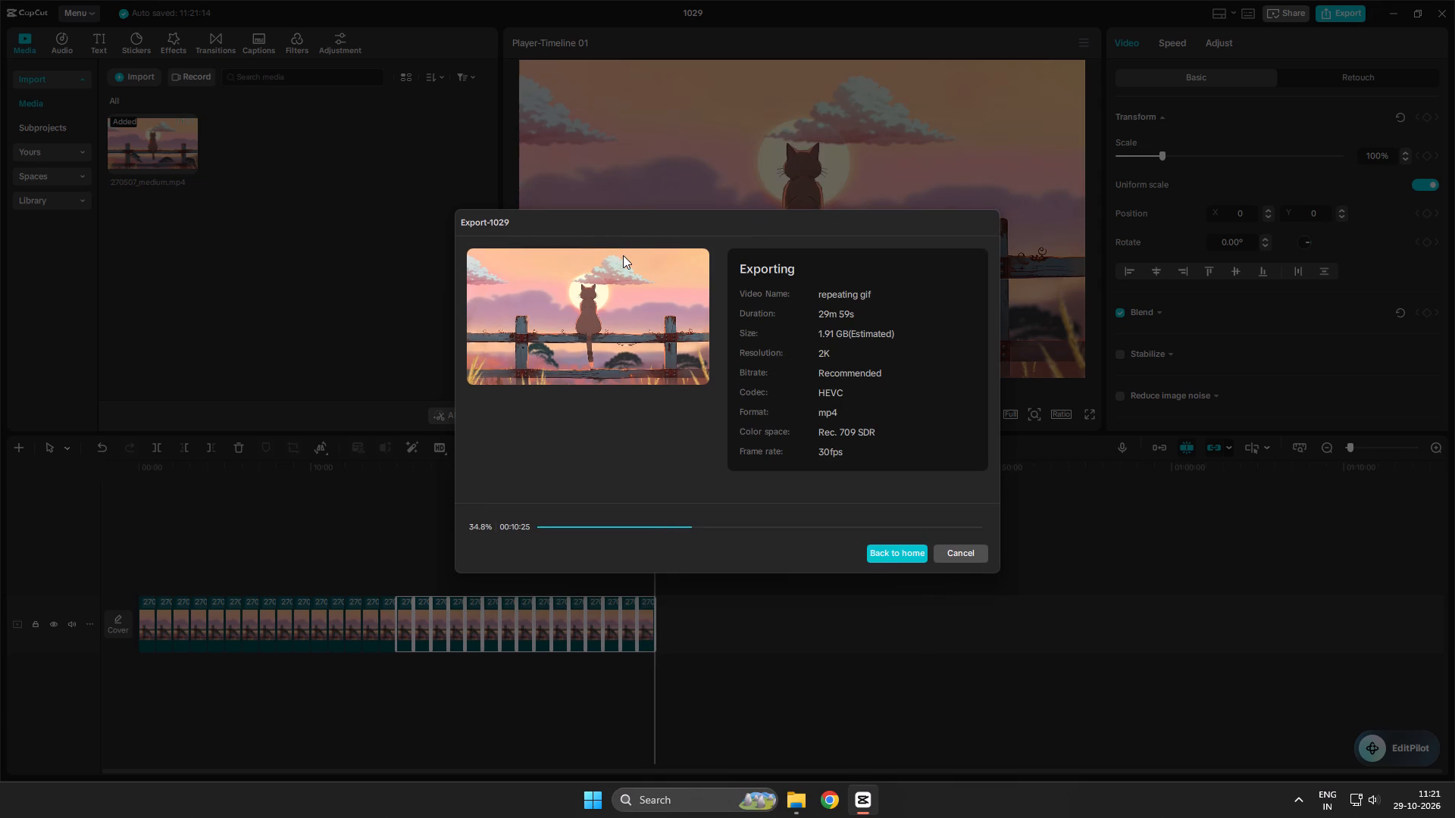
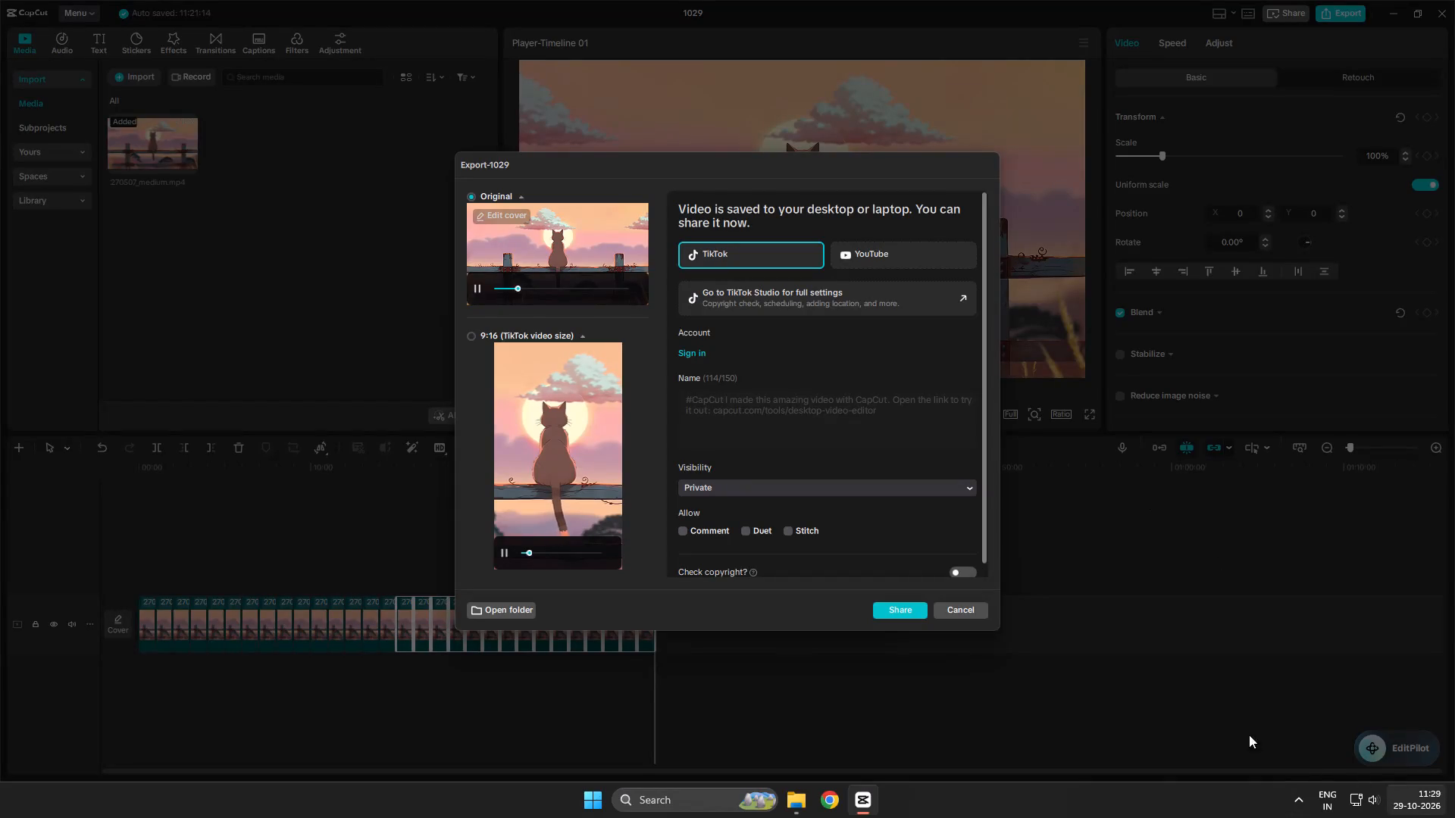
# Dismiss the share window of the finished export, close the project, and create a new project.
pyautogui.click(967, 609)
pyautogui.click(1441, 11)
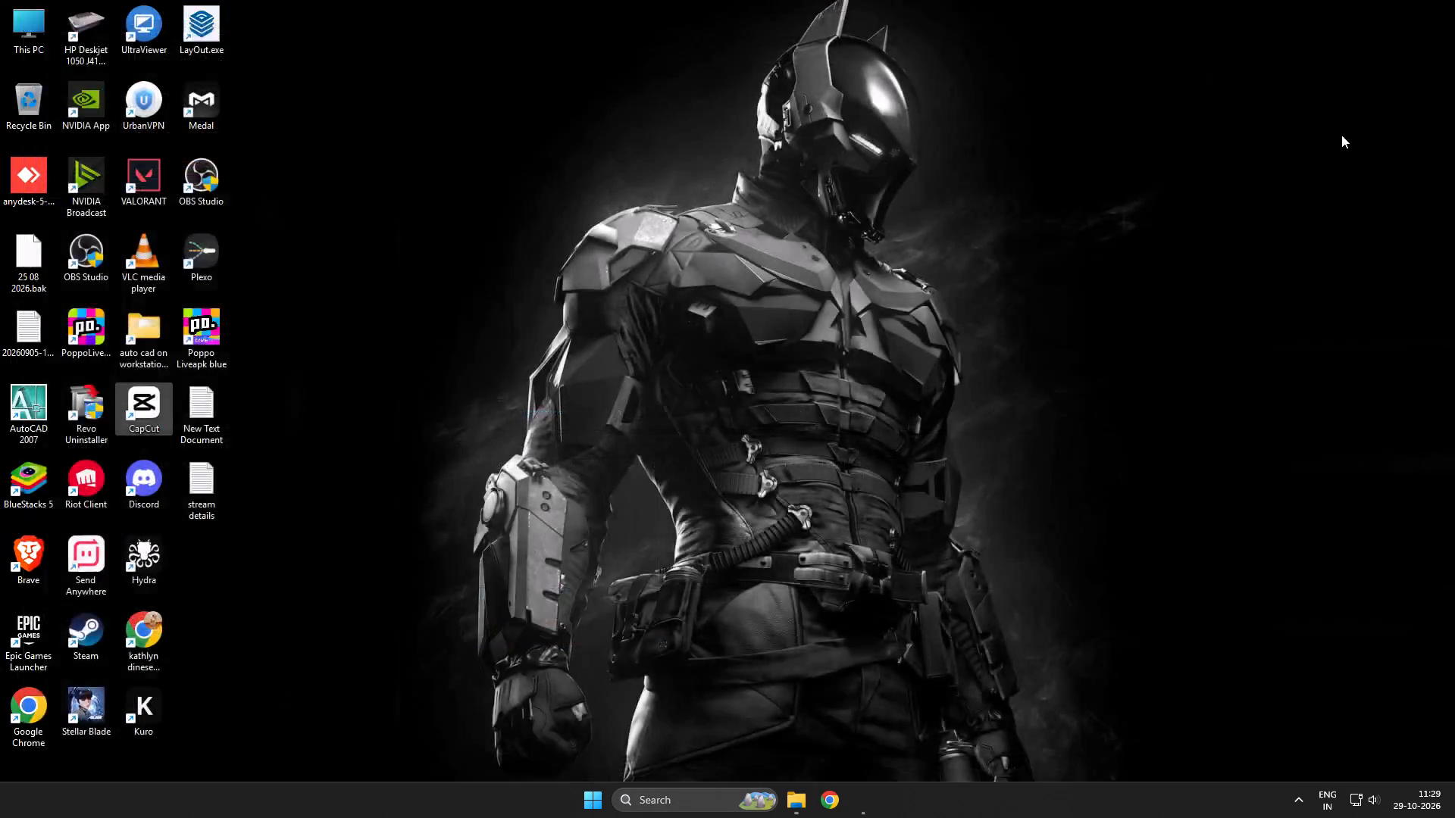
pyautogui.click(349, 91)
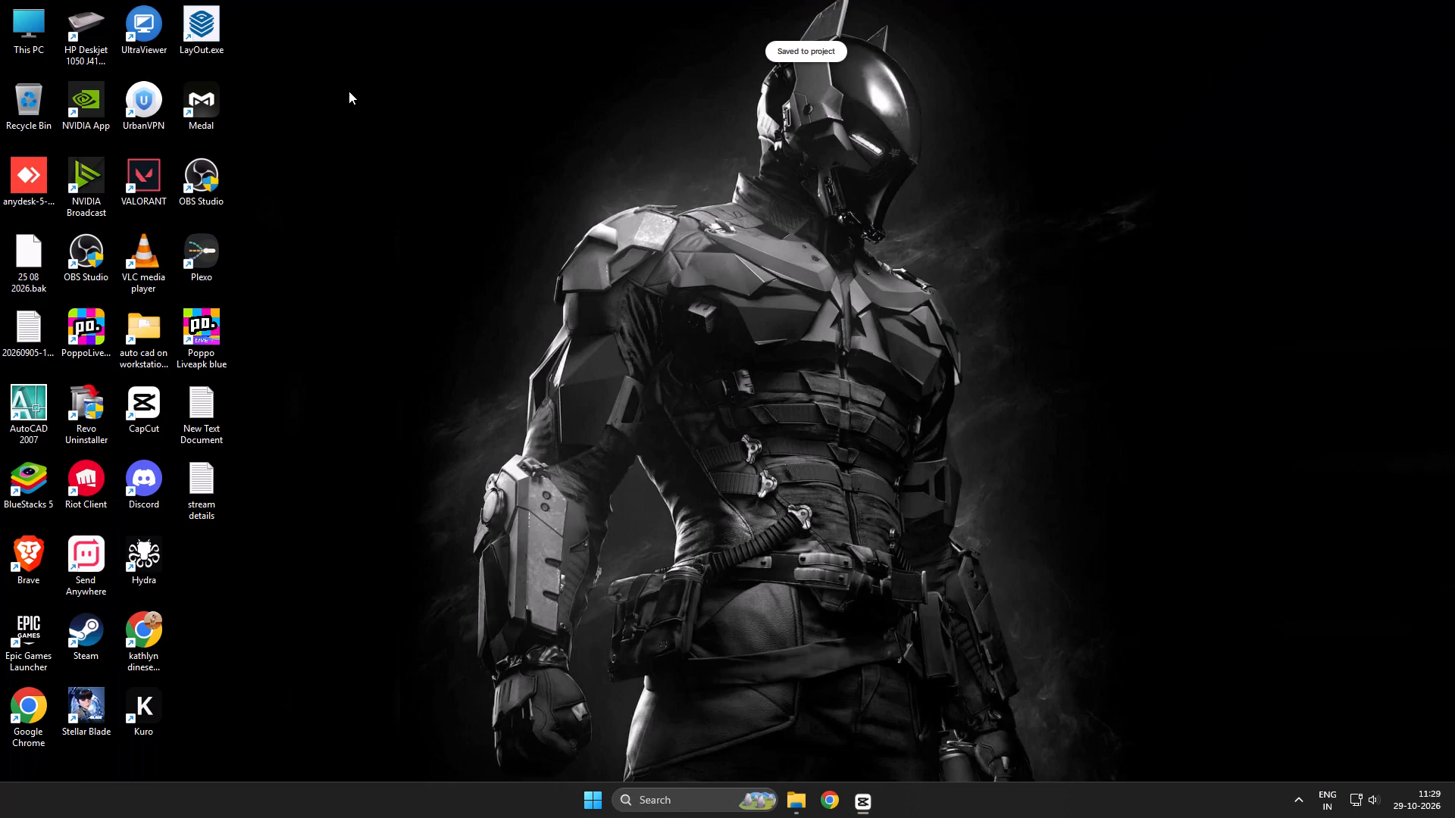
# Import the 1 Hour 30 Minute Timer video from D:'s timer > Online Alarm Kur - Videos folder and place it at the timeline's start.
pyautogui.click(332, 294)
pyautogui.click(236, 186)
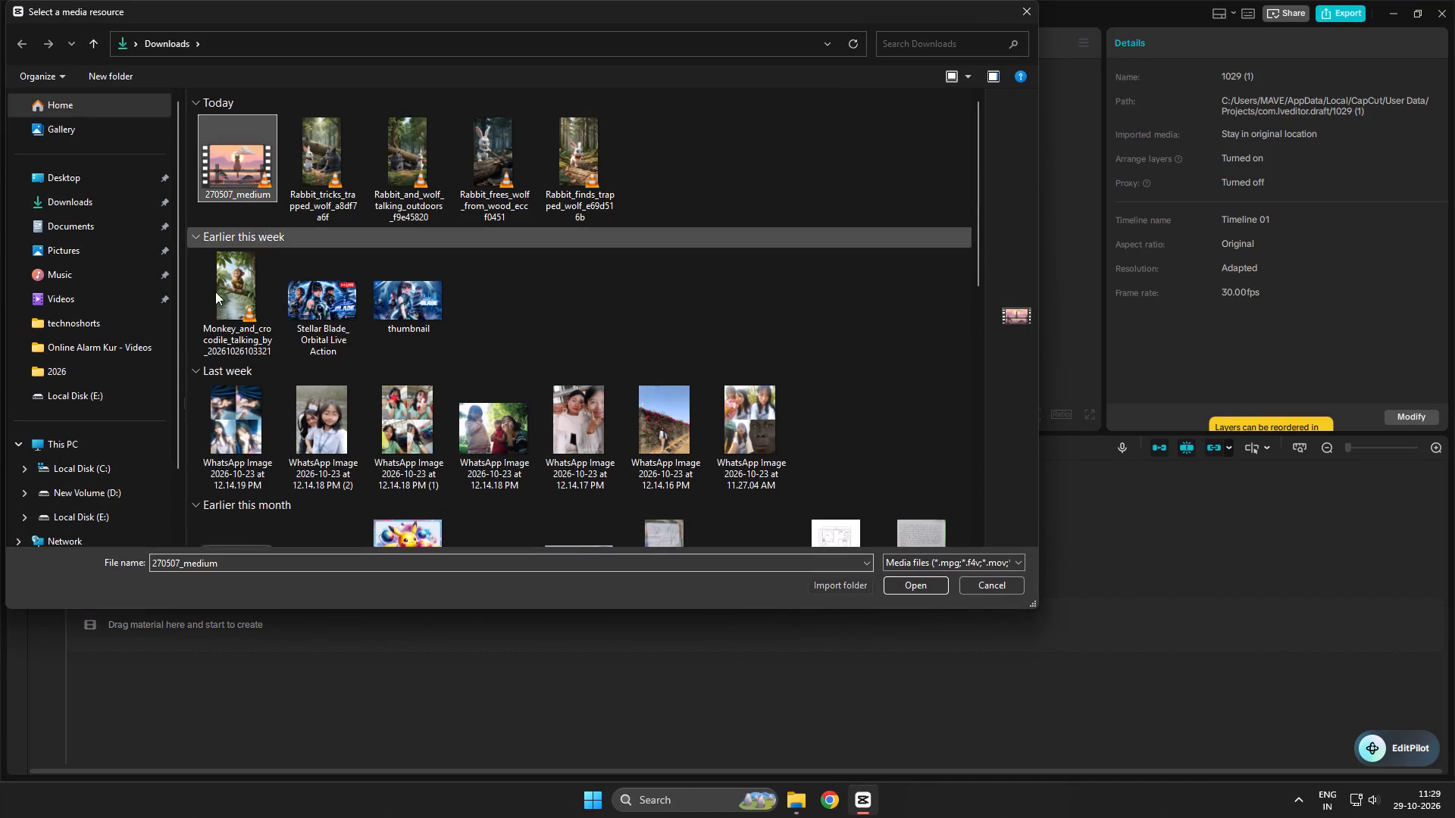
pyautogui.click(114, 495)
pyautogui.click(214, 266)
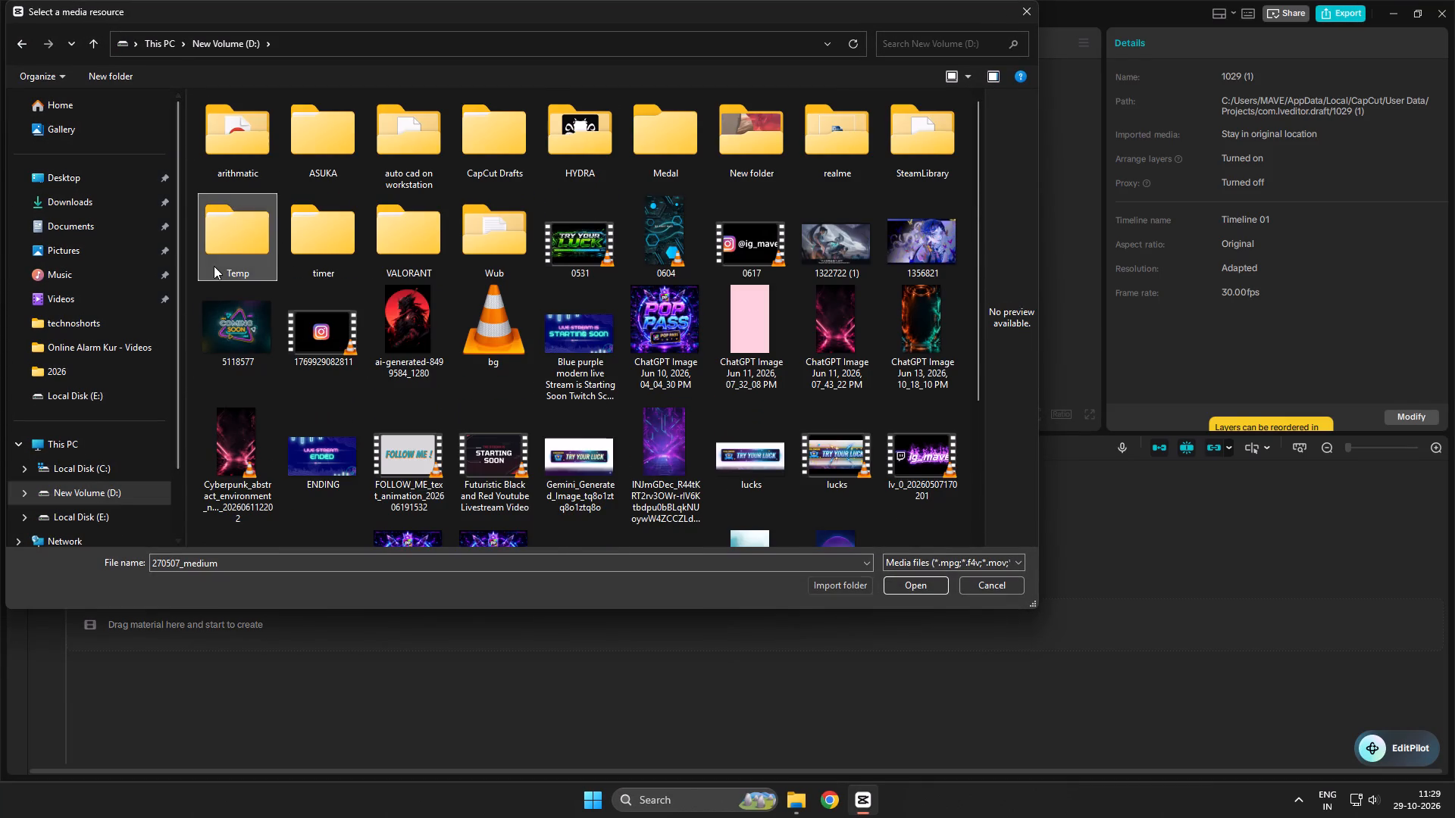
pyautogui.doubleClick(327, 243)
pyautogui.doubleClick(253, 151)
pyautogui.click(351, 153)
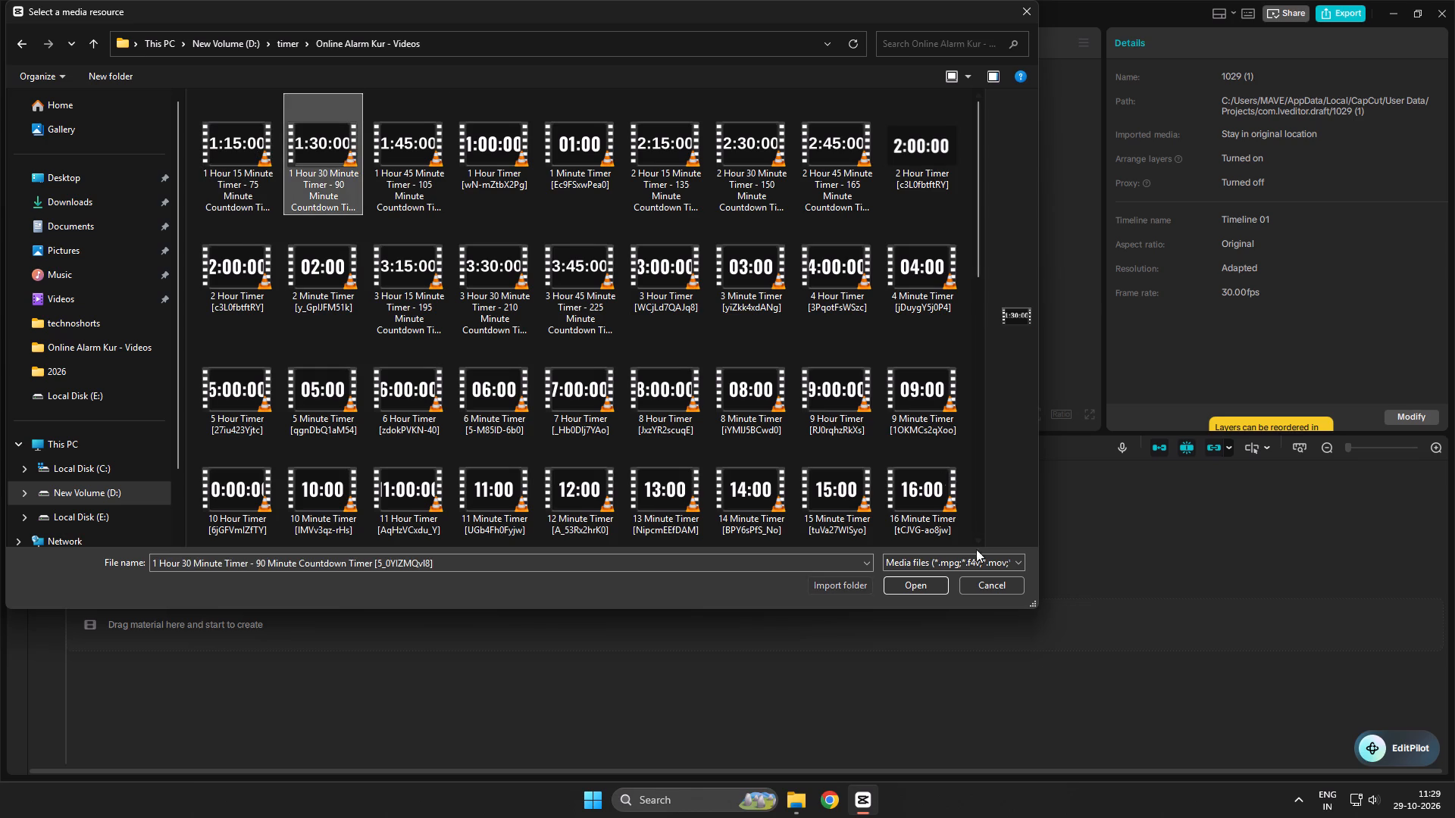
pyautogui.click(934, 581)
pyautogui.moveTo(165, 160); pyautogui.dragTo(164, 660)
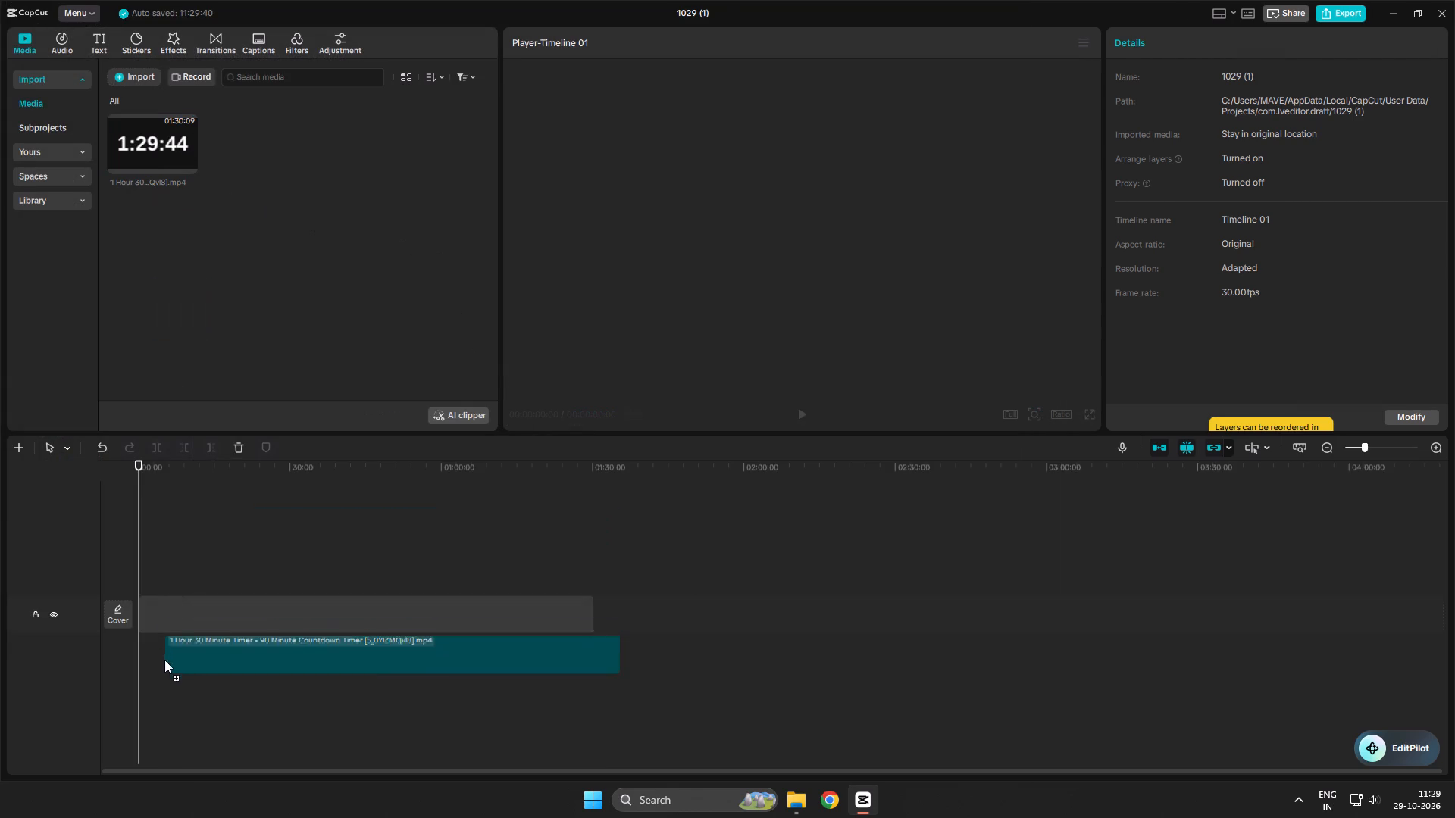
pyautogui.moveTo(164, 660); pyautogui.dragTo(126, 610)
# Import "repeating gif" from the technoshorts folder on Local Disk (E:) and place it above the timer clip at the timeline's start.
pyautogui.click(120, 80)
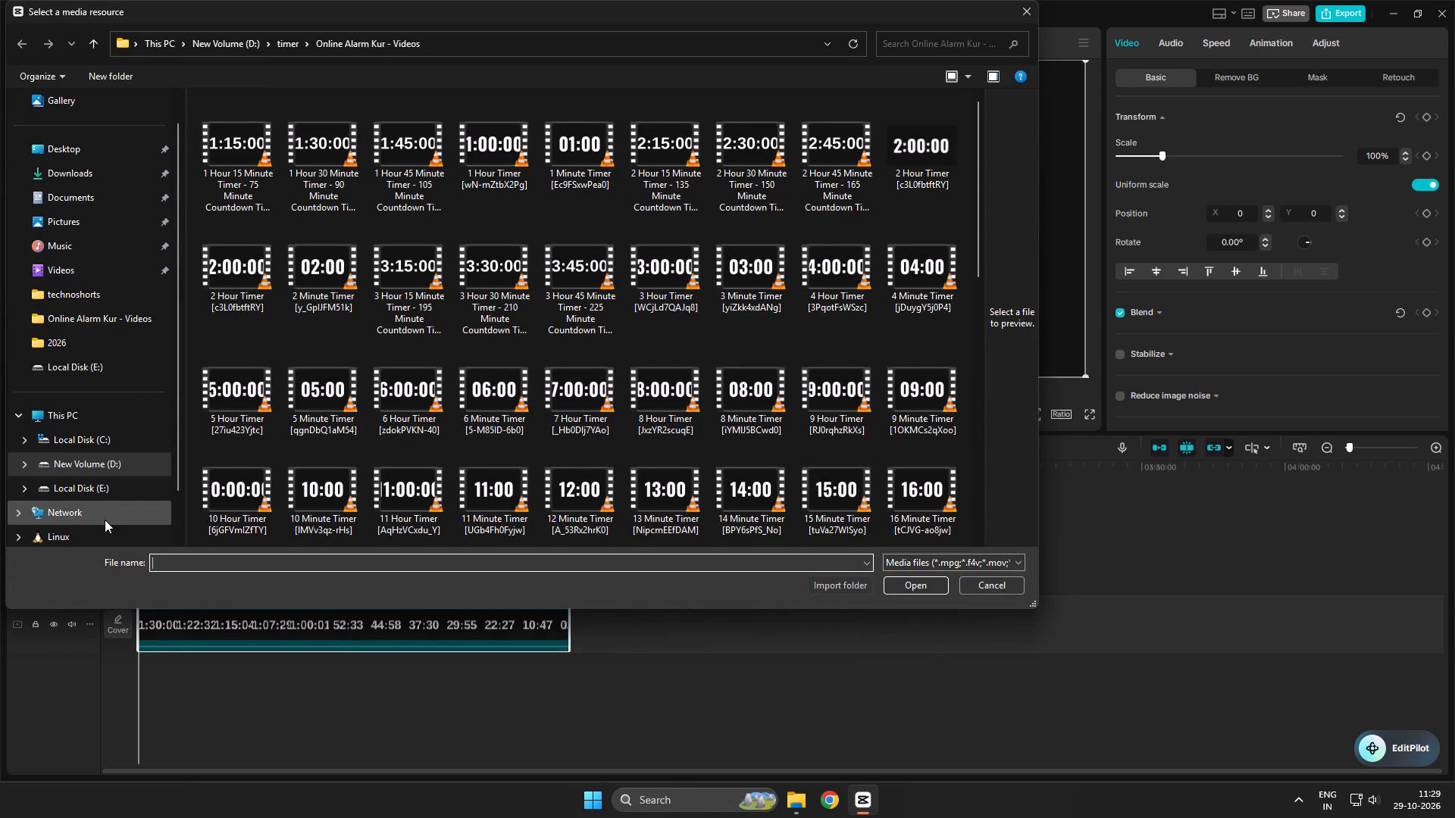
pyautogui.click(108, 494)
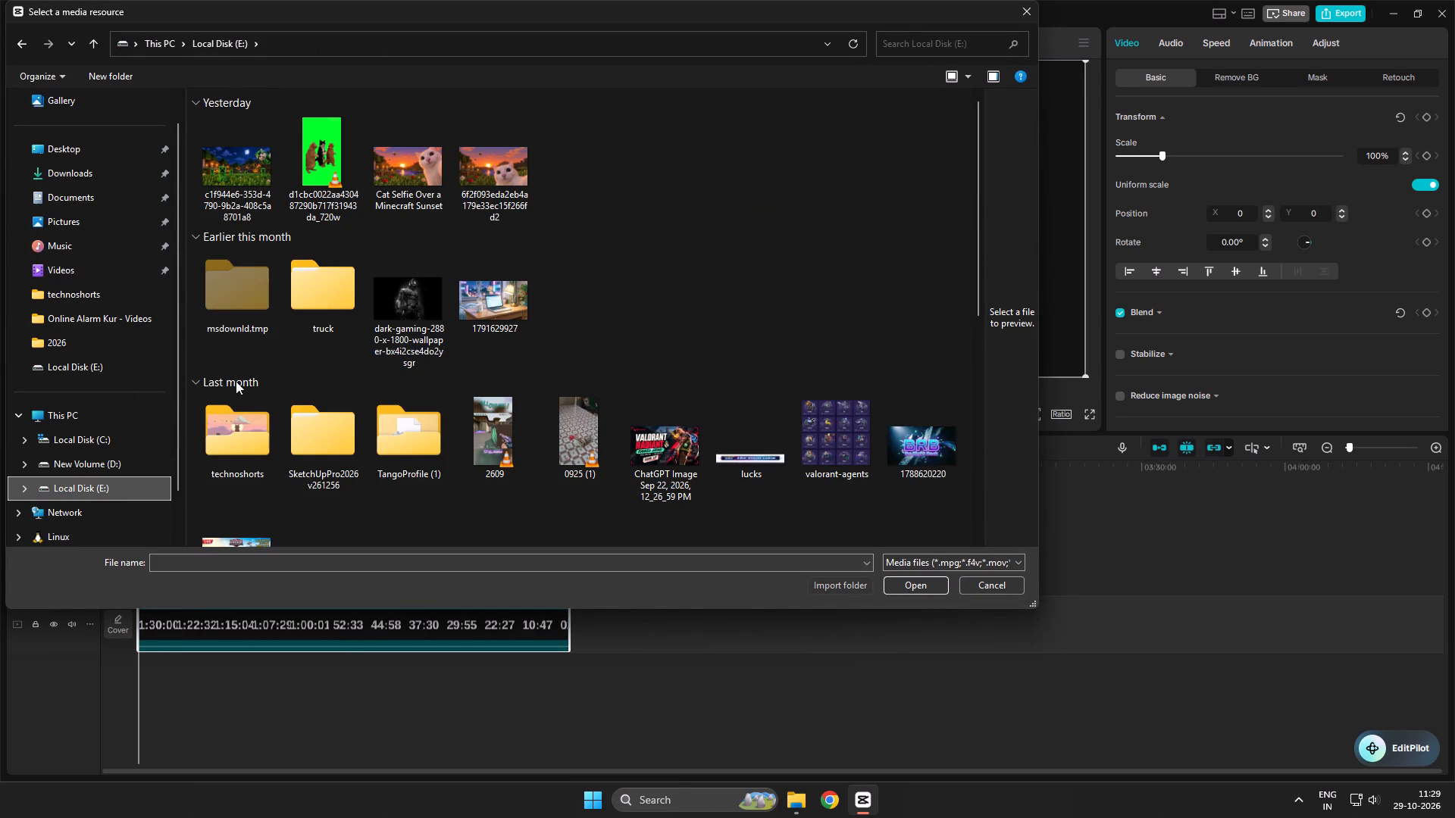
pyautogui.doubleClick(237, 417)
pyautogui.click(239, 186)
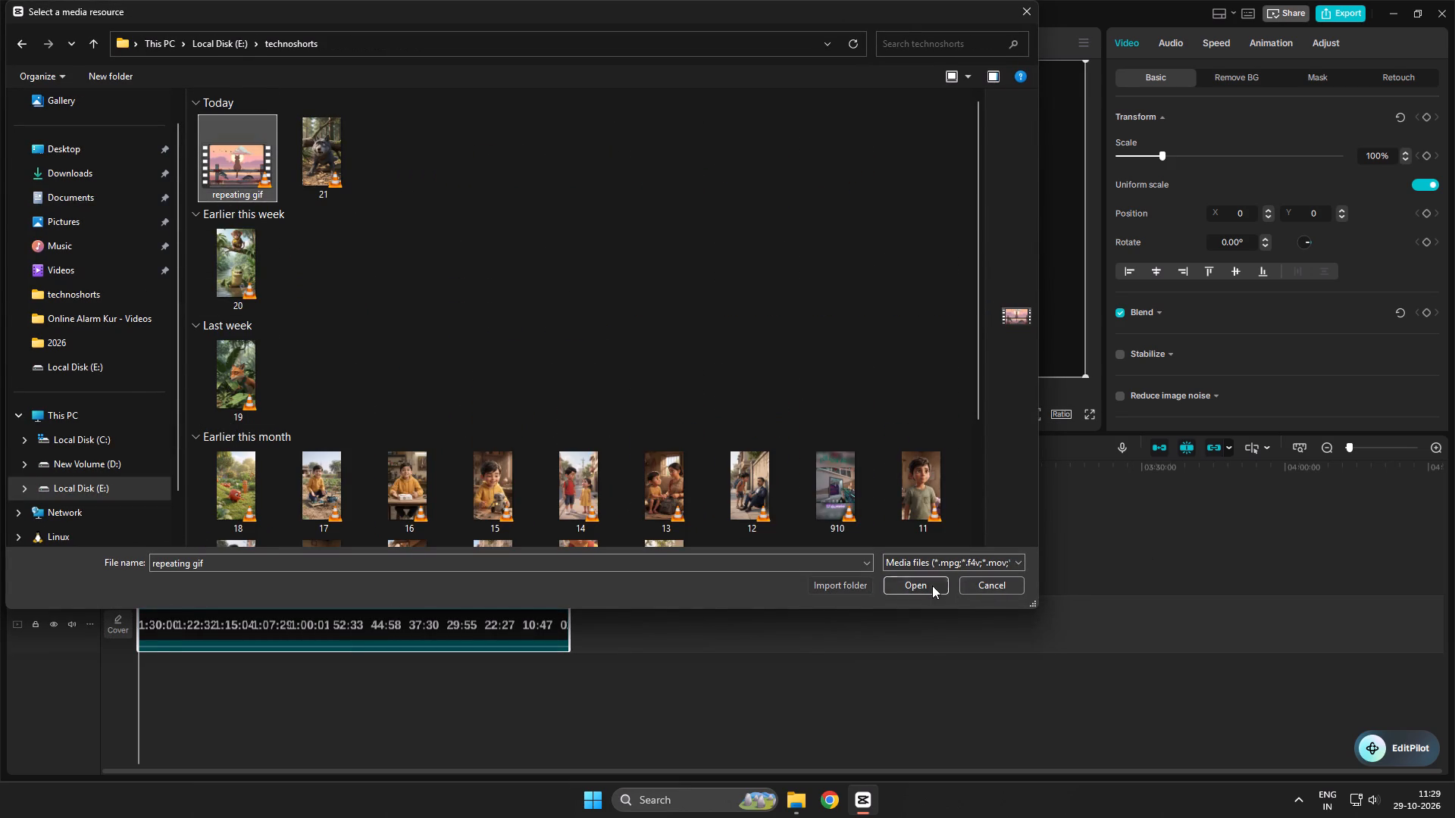
pyautogui.click(932, 585)
pyautogui.moveTo(243, 150); pyautogui.dragTo(139, 546)
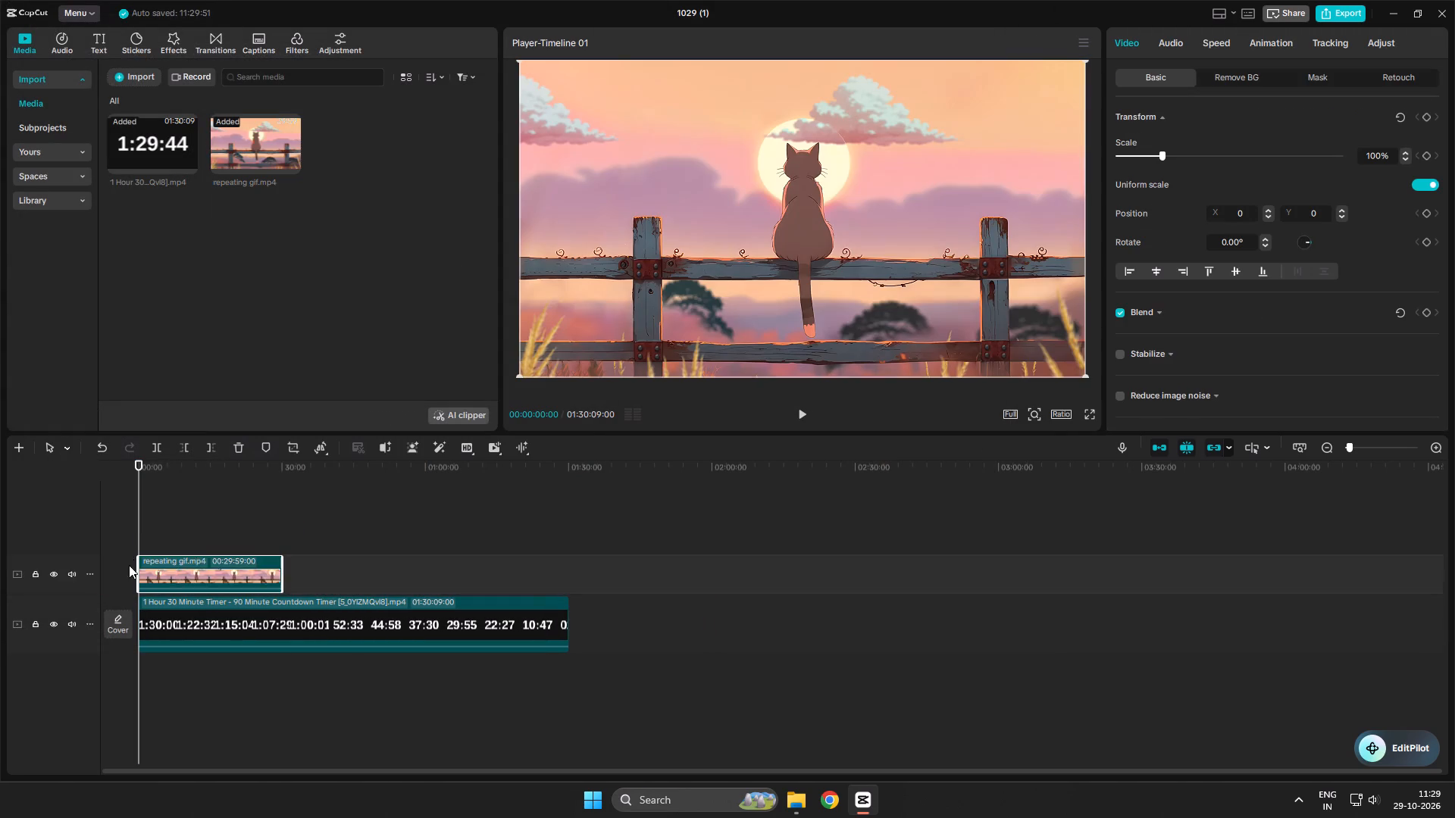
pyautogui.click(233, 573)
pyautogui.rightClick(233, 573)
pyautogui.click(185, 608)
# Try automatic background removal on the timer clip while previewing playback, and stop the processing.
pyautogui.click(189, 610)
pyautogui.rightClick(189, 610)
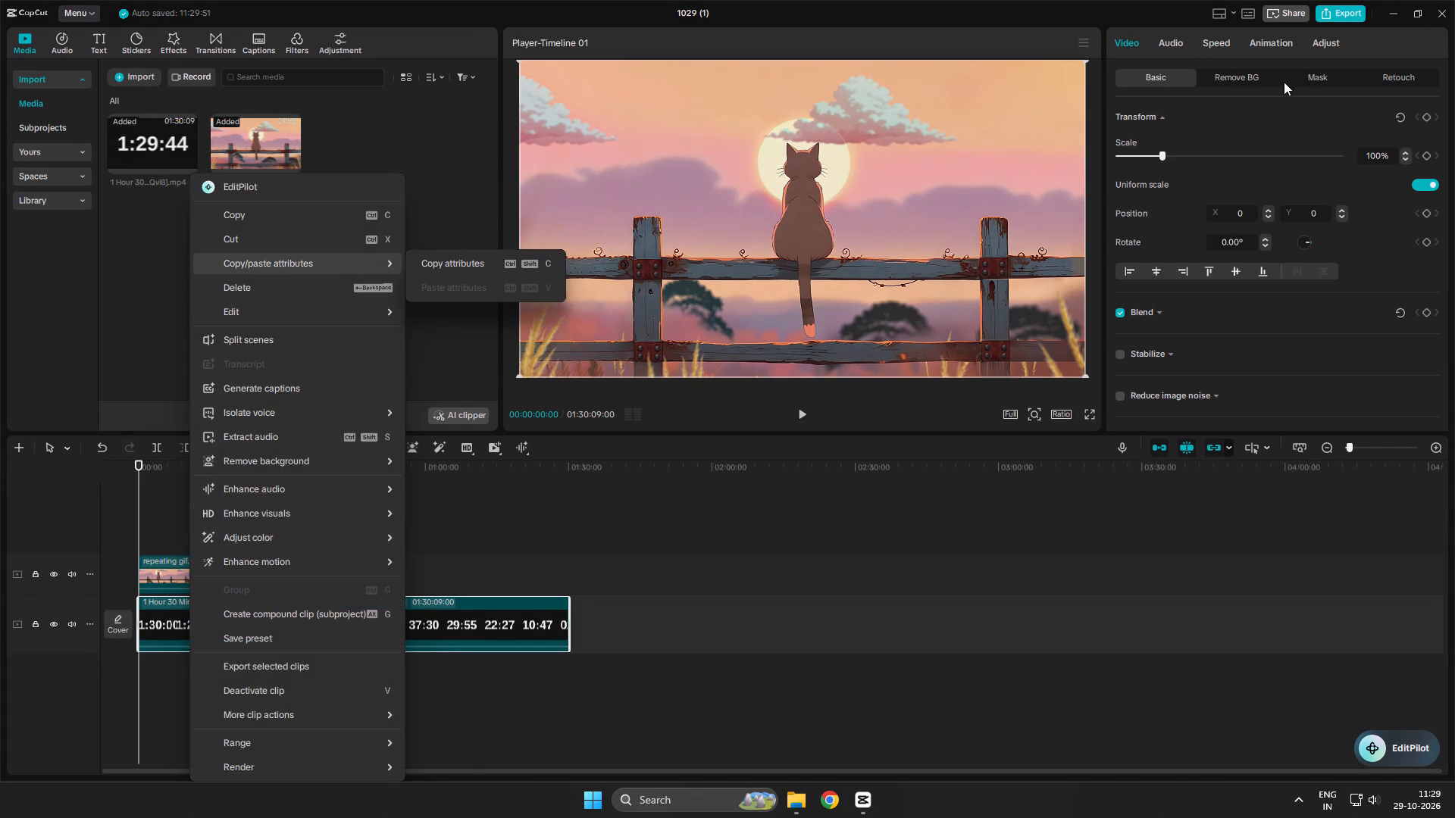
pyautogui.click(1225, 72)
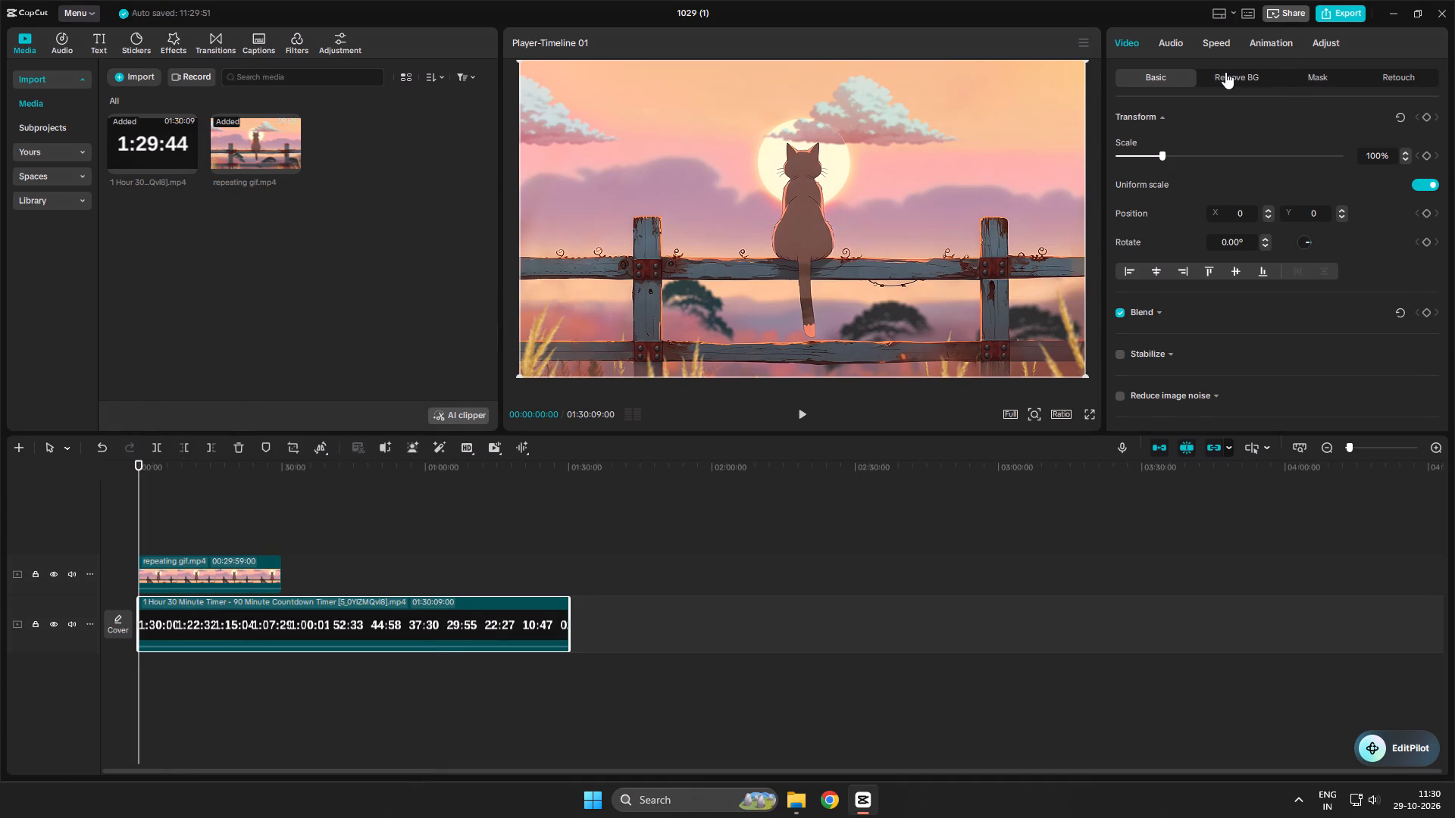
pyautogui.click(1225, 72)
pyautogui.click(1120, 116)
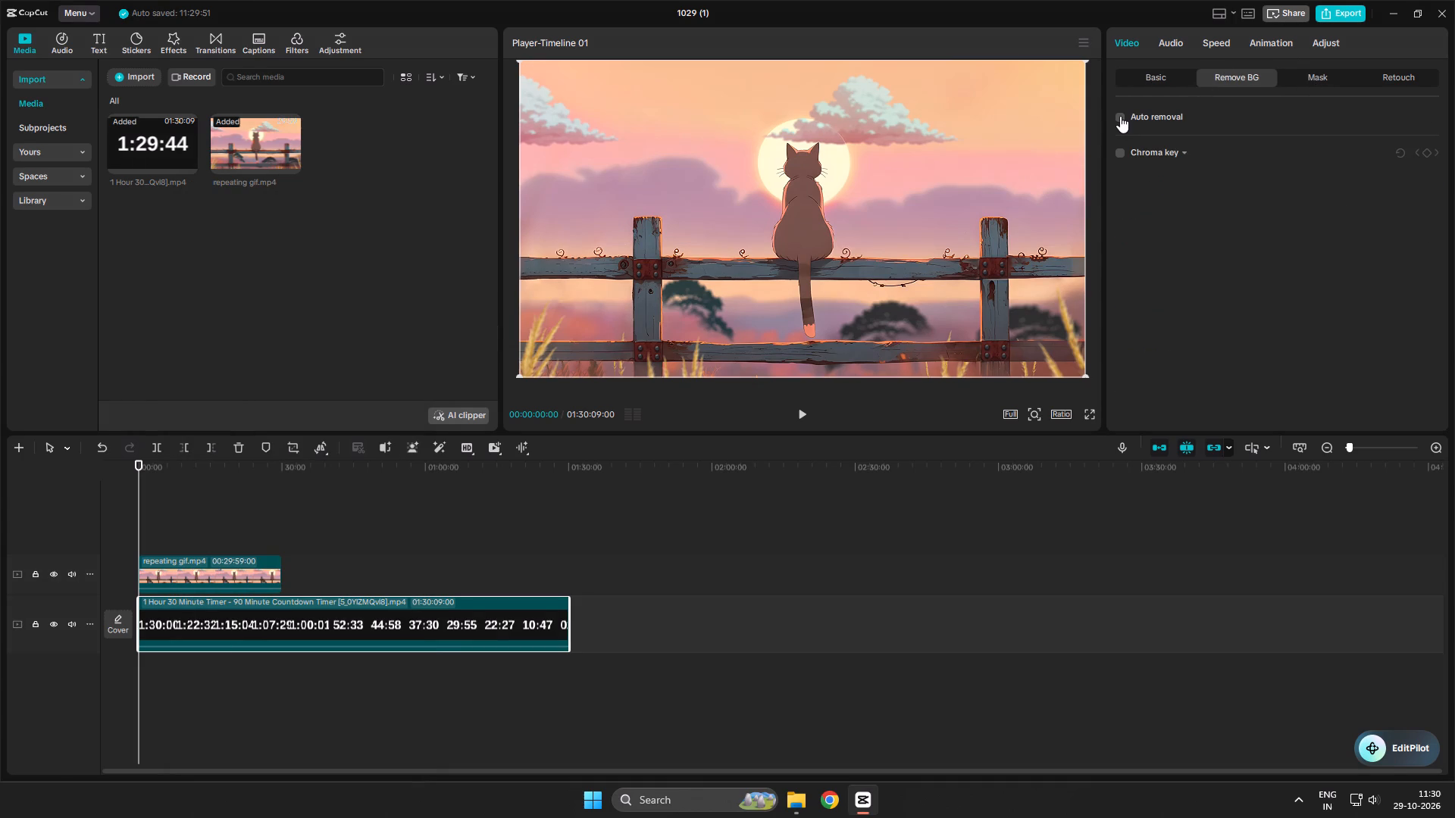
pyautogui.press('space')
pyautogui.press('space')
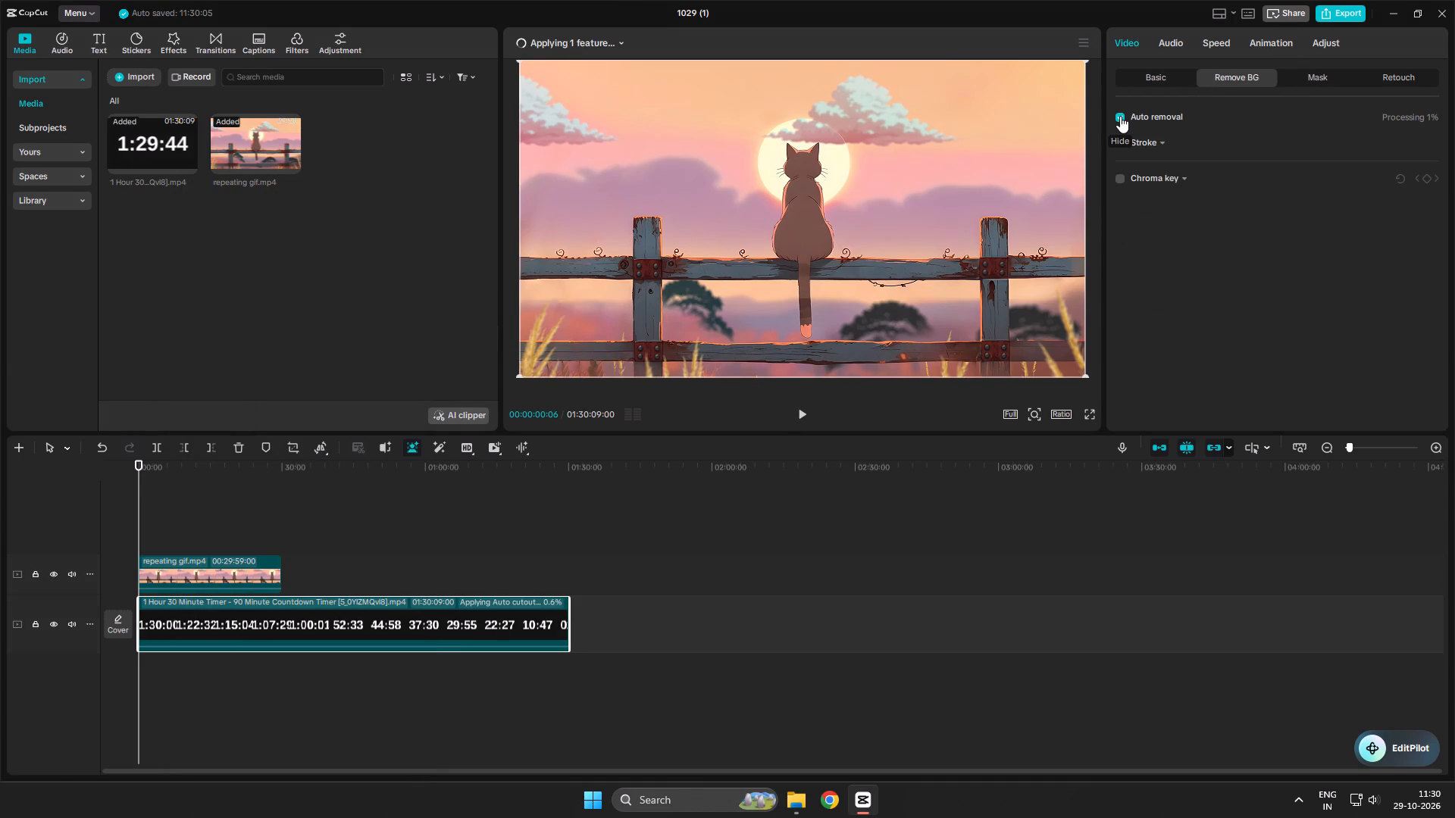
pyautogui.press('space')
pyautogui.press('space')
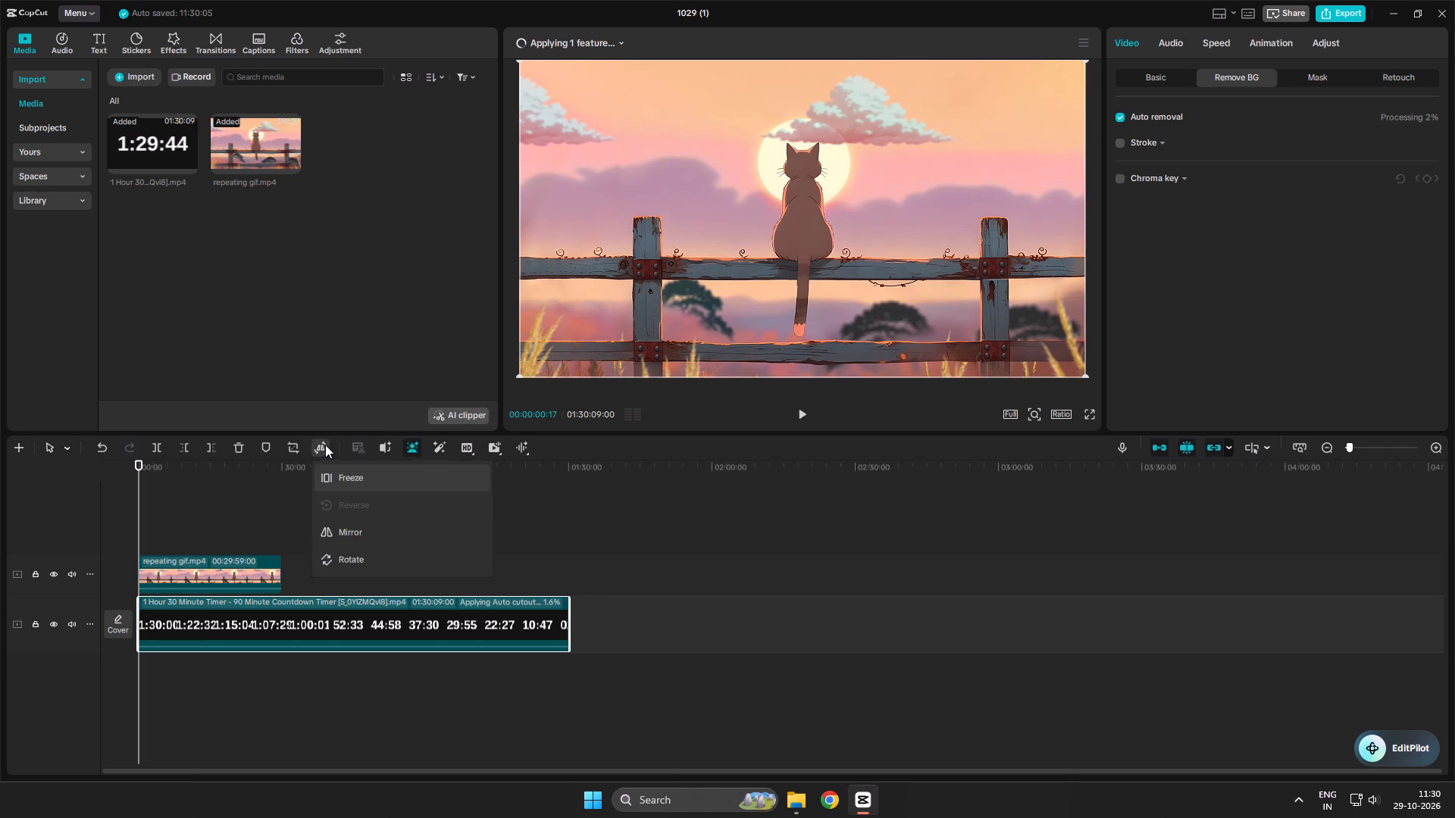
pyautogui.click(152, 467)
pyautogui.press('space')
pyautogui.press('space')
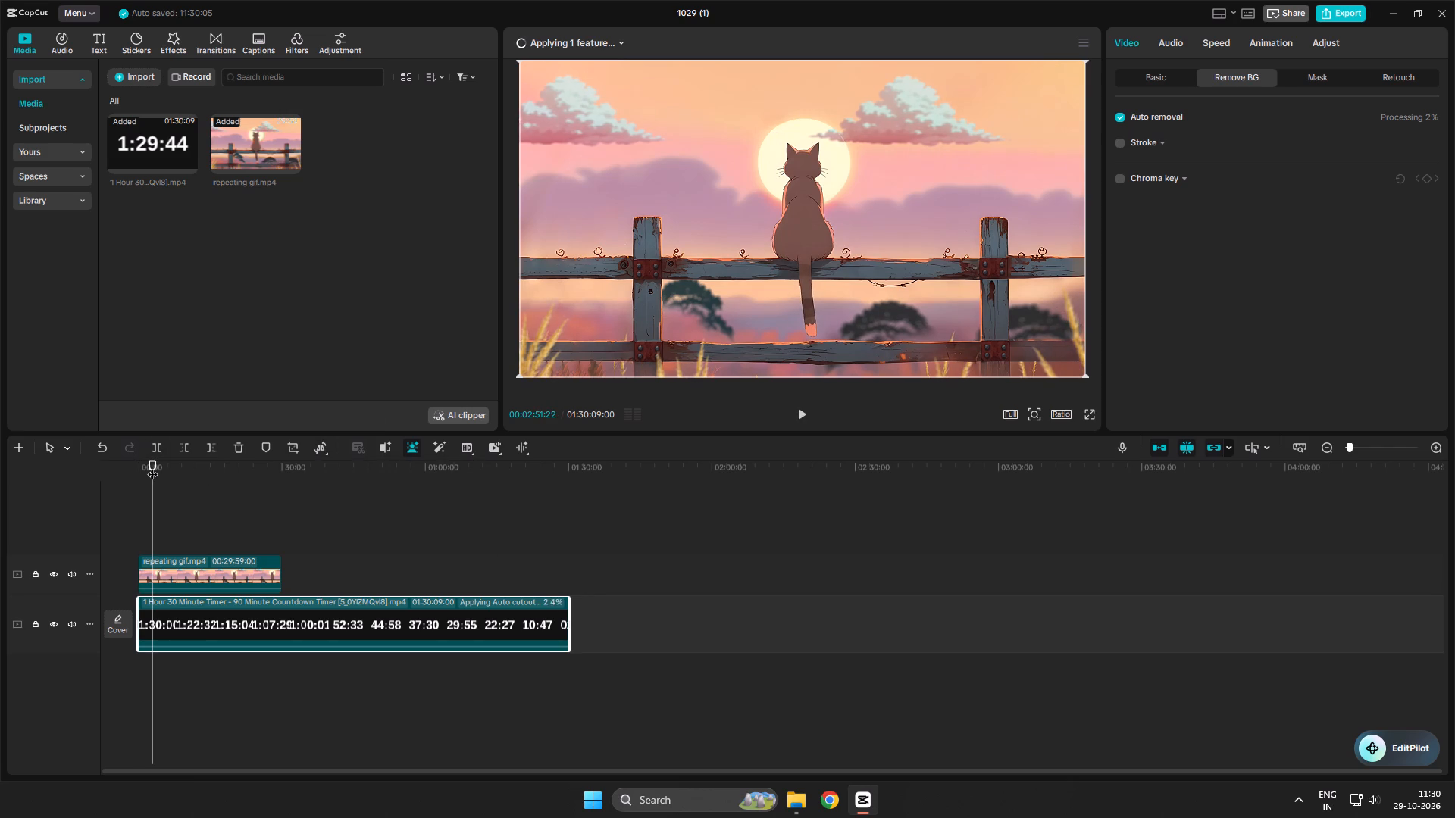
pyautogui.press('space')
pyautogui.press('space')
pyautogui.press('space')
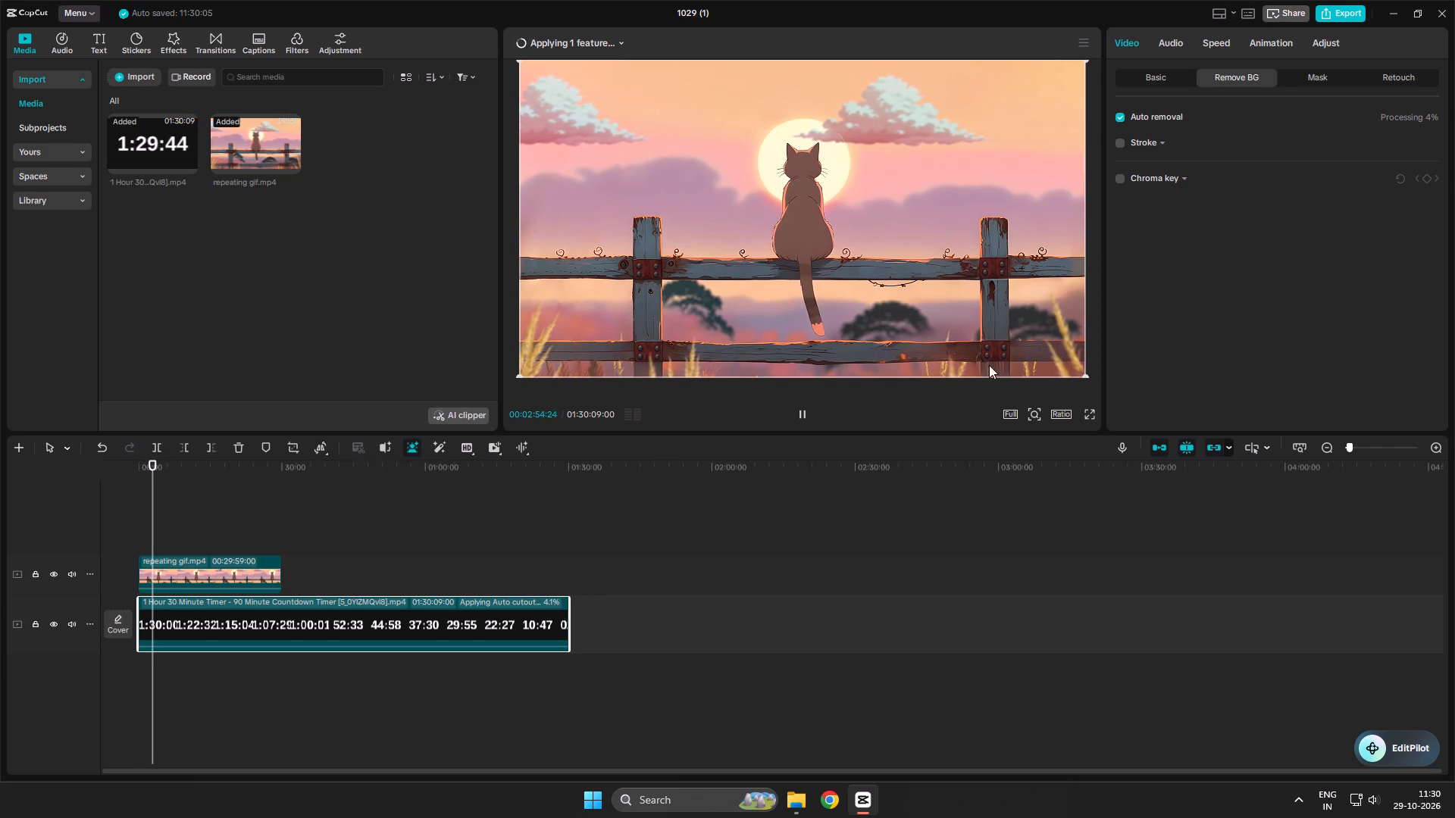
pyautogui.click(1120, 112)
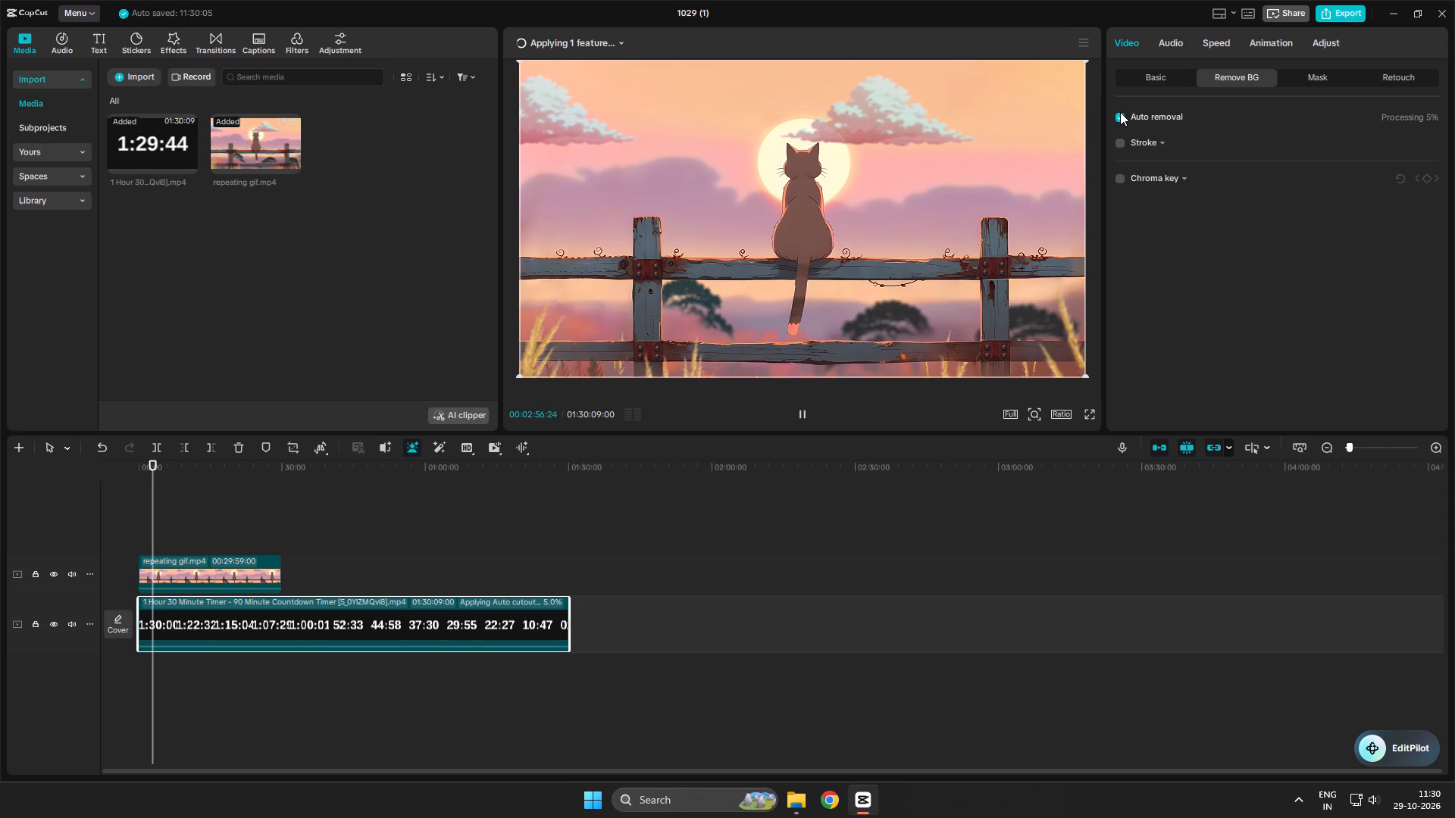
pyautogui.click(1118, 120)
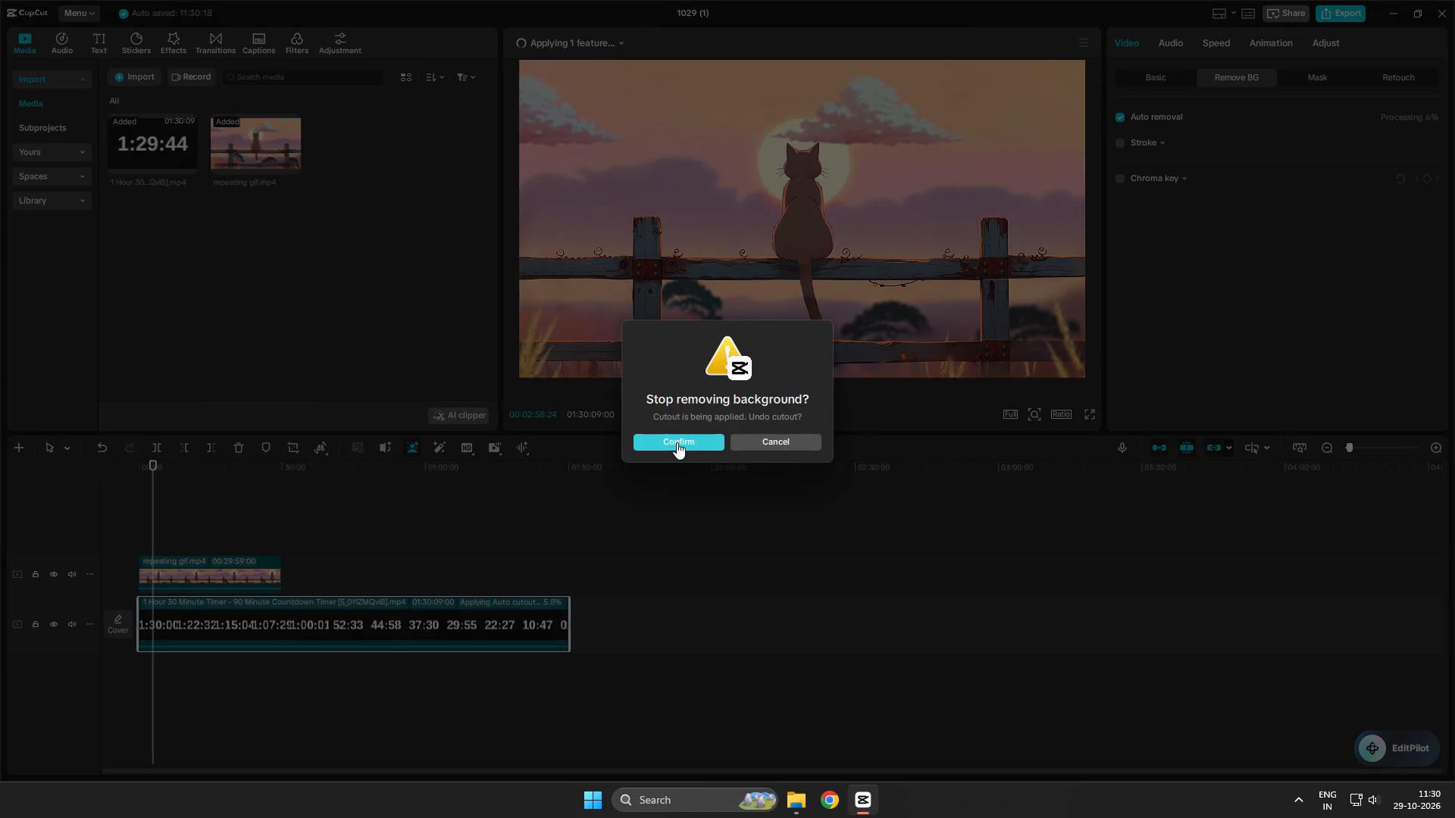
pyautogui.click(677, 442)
# Enable chroma key on the timer clip and pick the white of its digits as the key colour.
pyautogui.click(1119, 155)
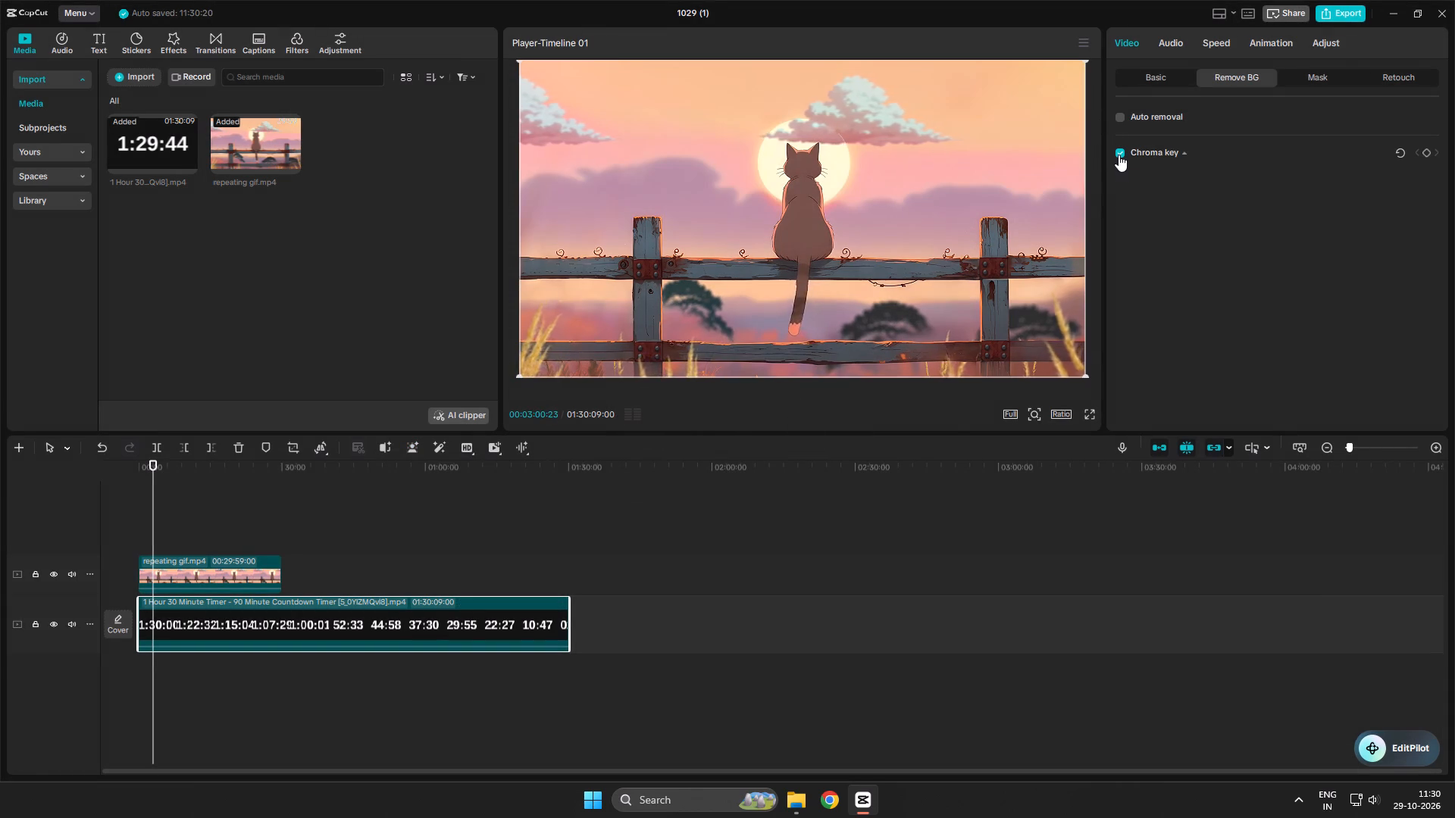
pyautogui.click(1174, 177)
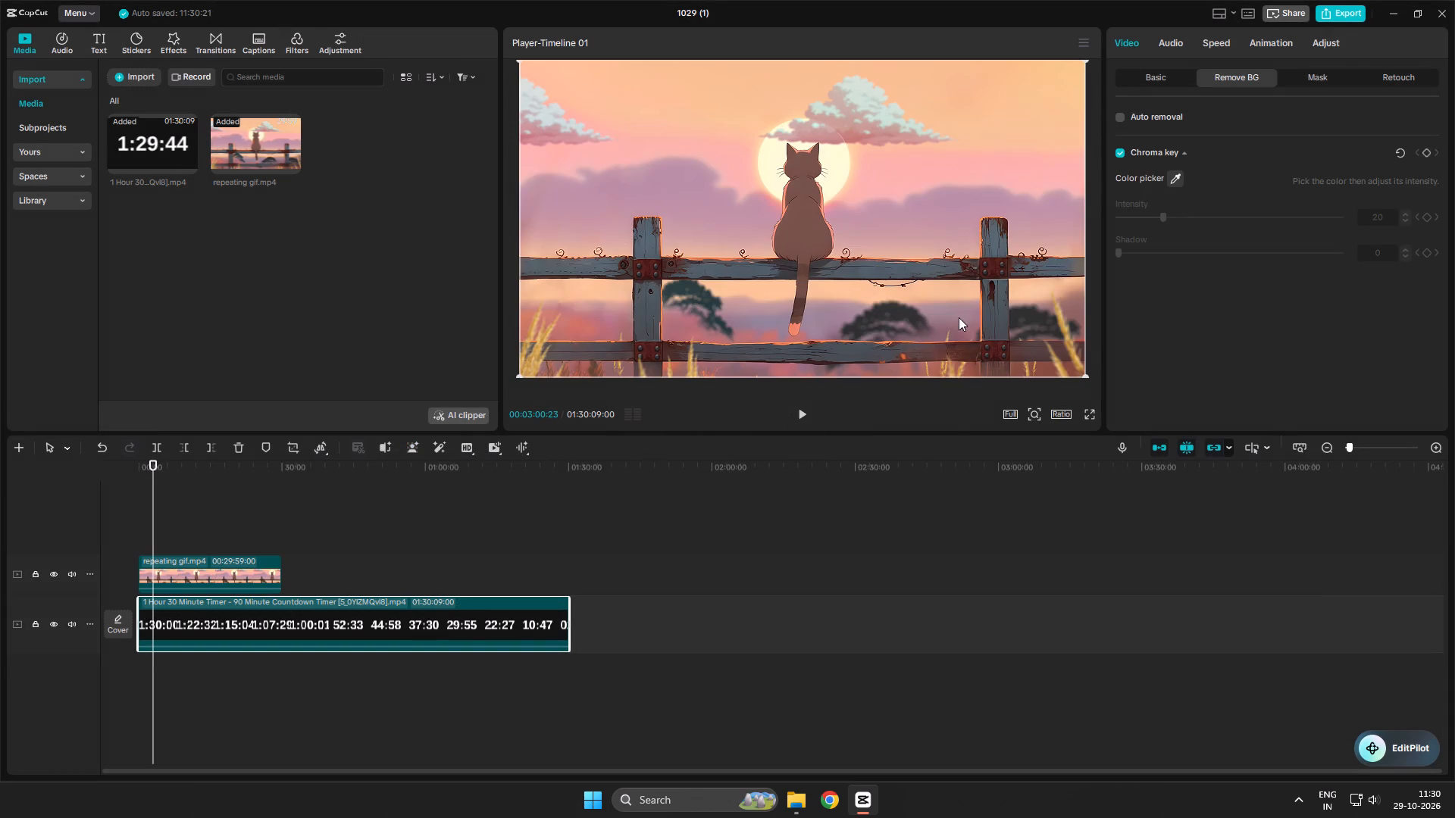
pyautogui.click(657, 166)
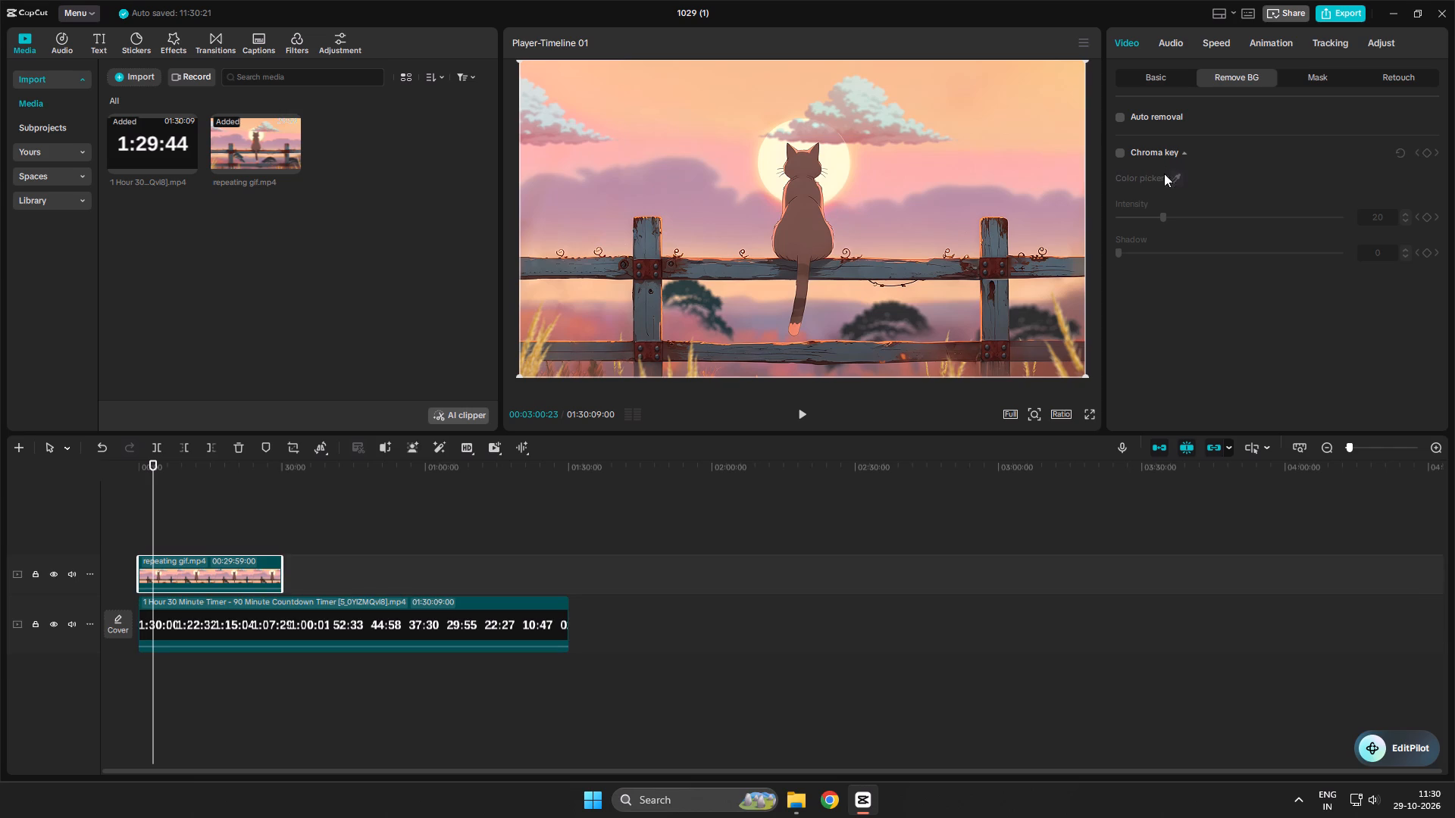
pyautogui.press('space')
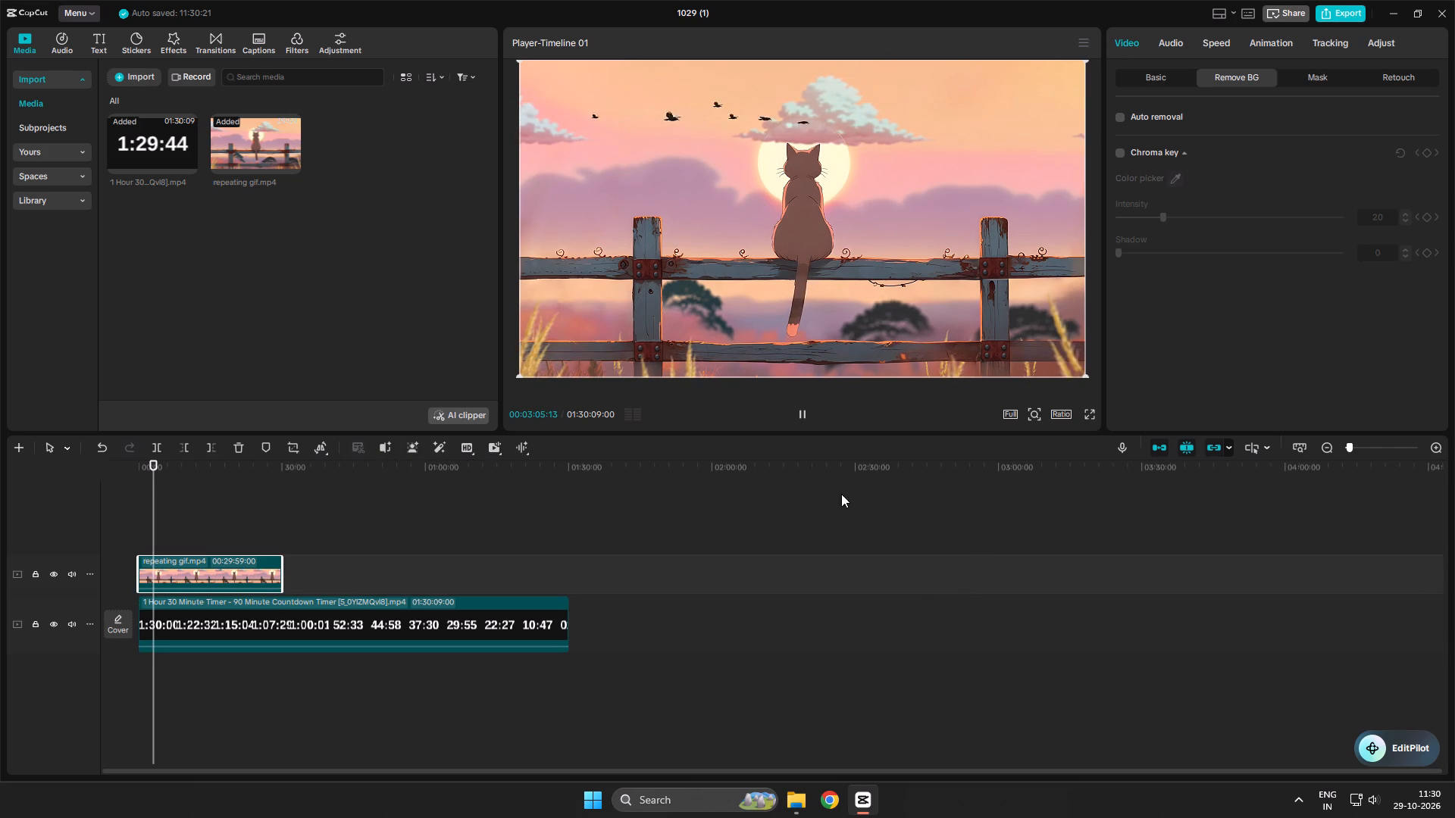
pyautogui.click(543, 606)
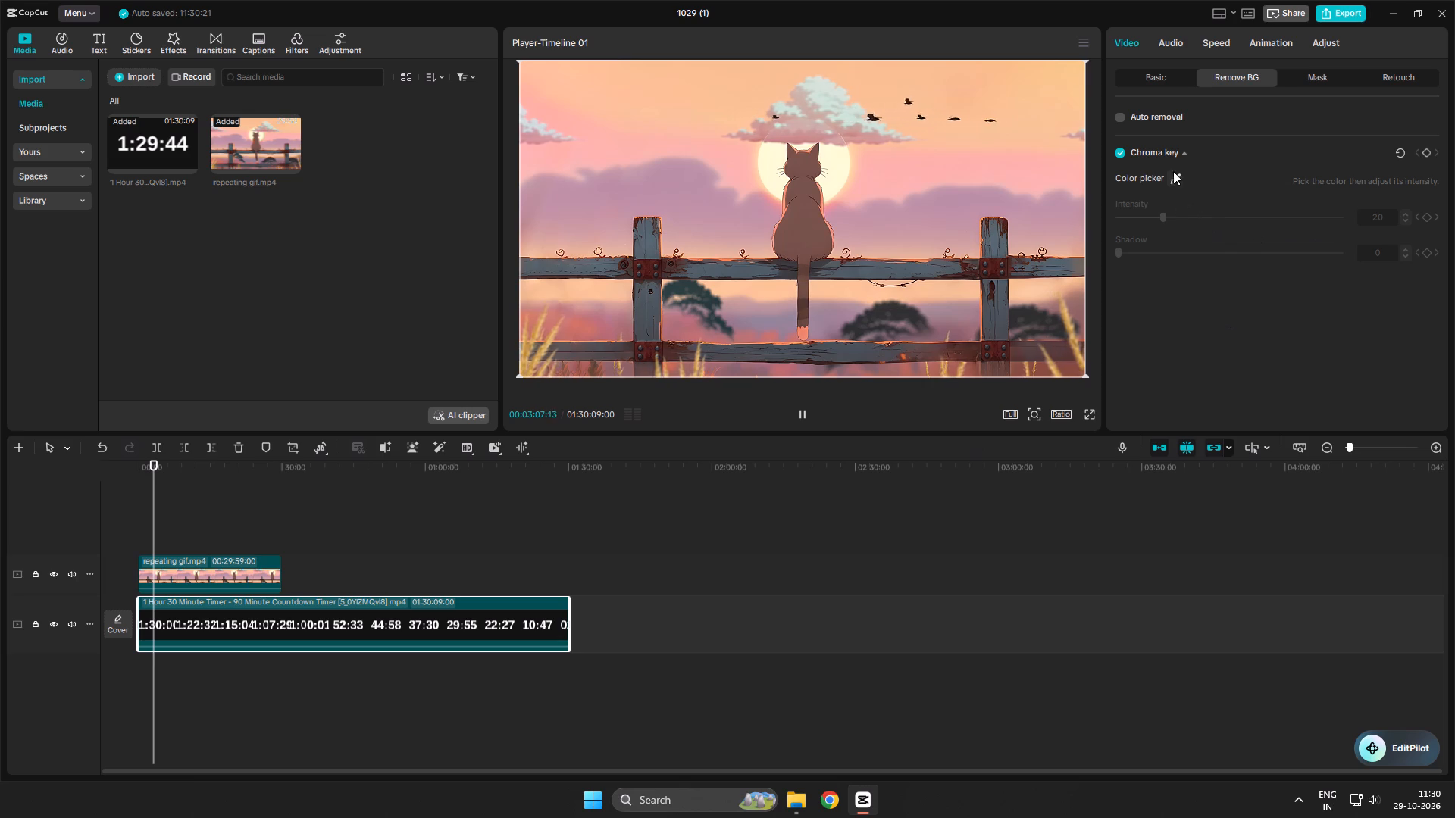
pyautogui.click(1172, 176)
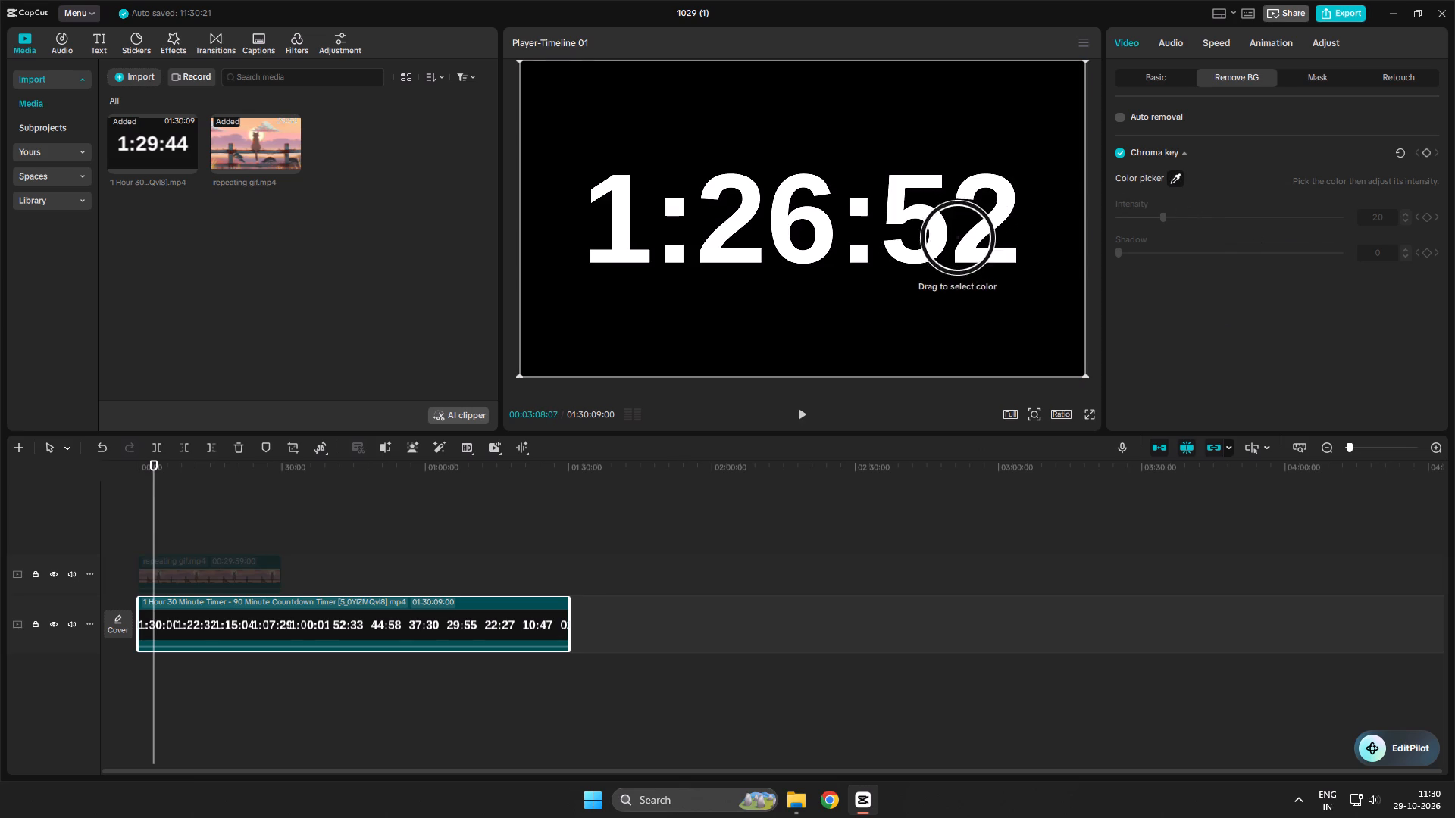
pyautogui.click(928, 248)
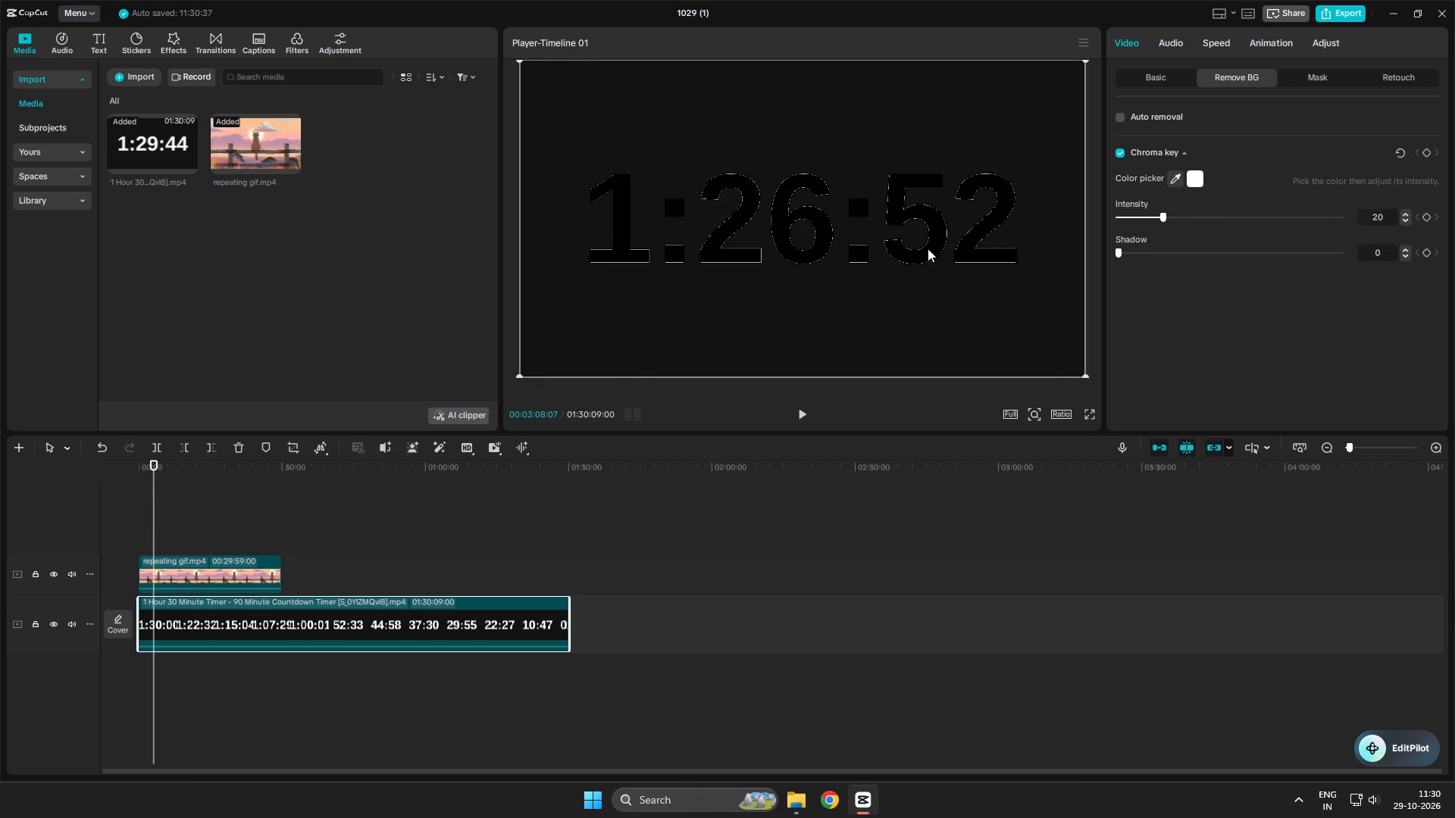
pyautogui.press('space')
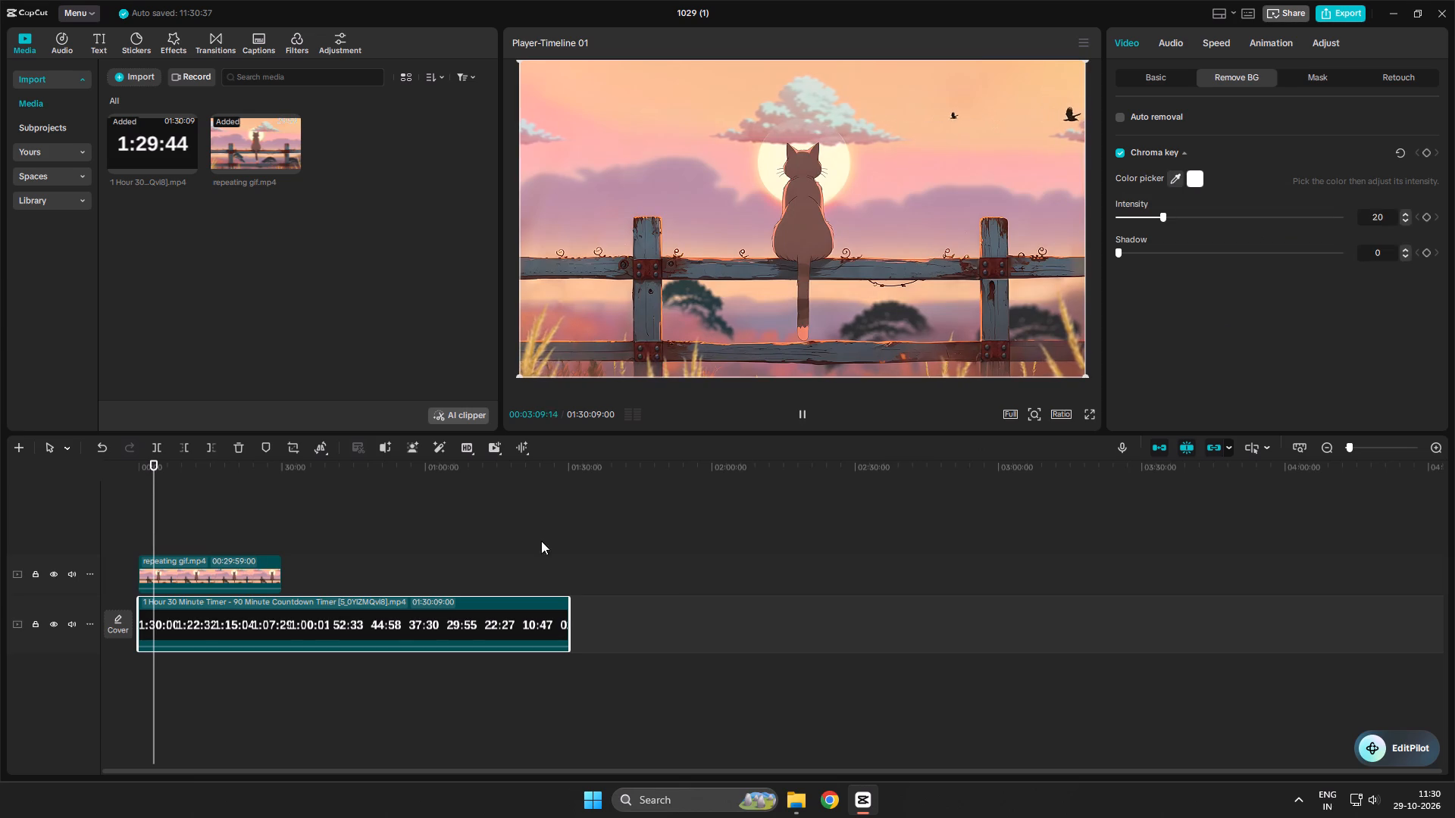
# Swap the layers so the repeating cat clip is on the main track and the timer clip sits above it, aligned to the start.
pyautogui.click(236, 558)
pyautogui.moveTo(232, 560); pyautogui.dragTo(231, 651)
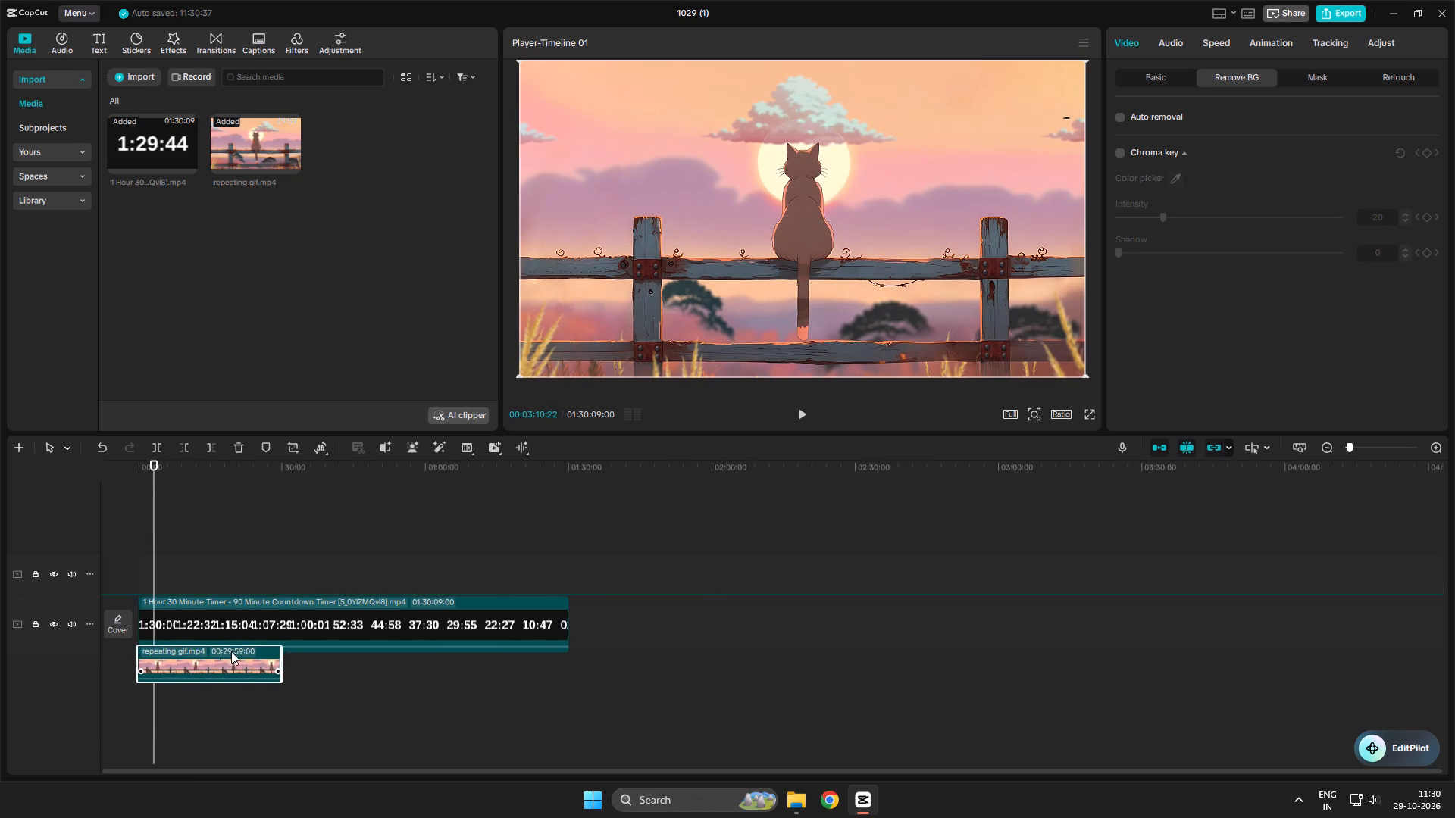
pyautogui.moveTo(231, 651); pyautogui.dragTo(234, 617)
pyautogui.moveTo(321, 600); pyautogui.dragTo(195, 549)
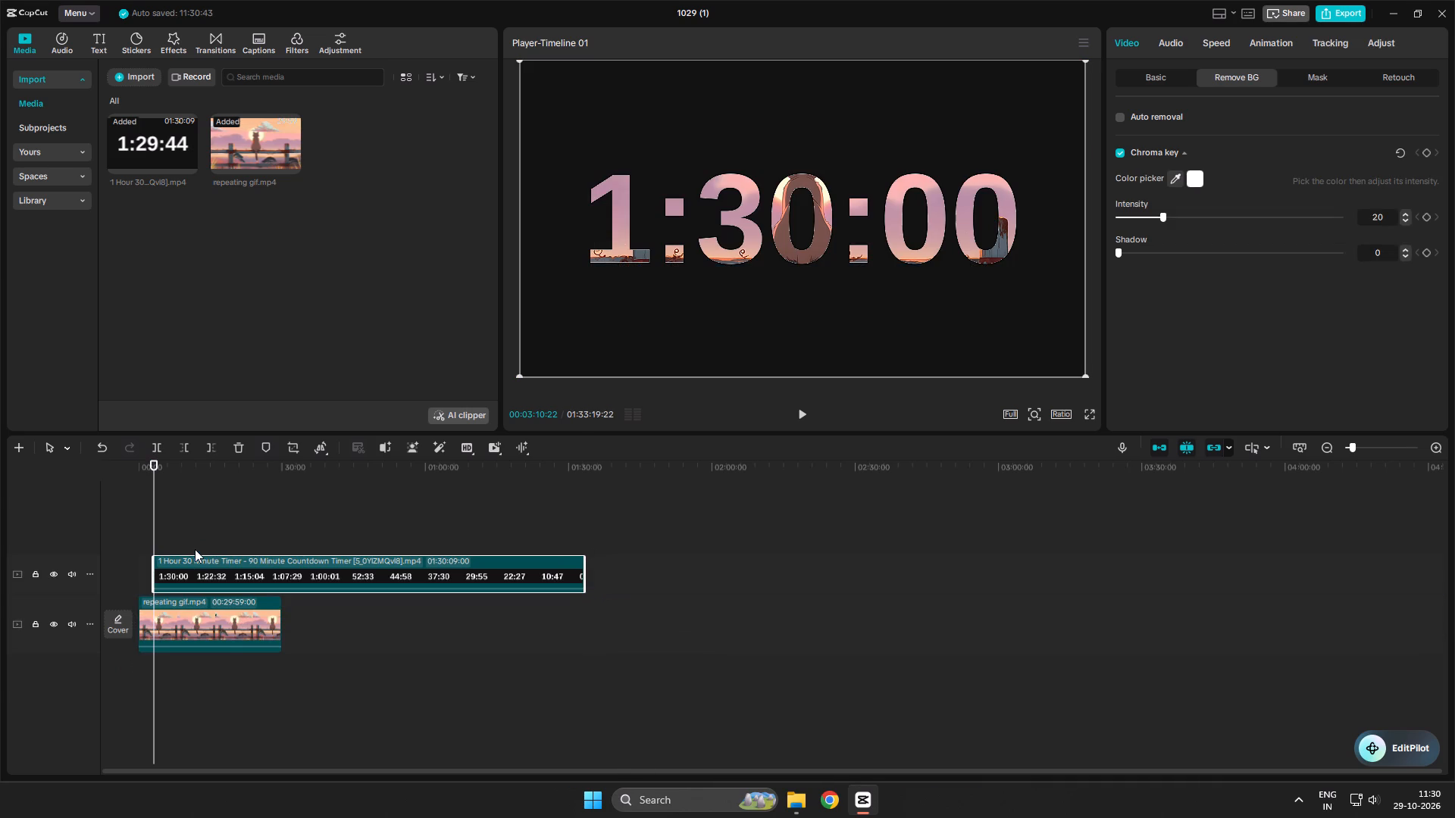
pyautogui.moveTo(196, 554); pyautogui.dragTo(161, 557)
pyautogui.moveTo(180, 557); pyautogui.dragTo(163, 558)
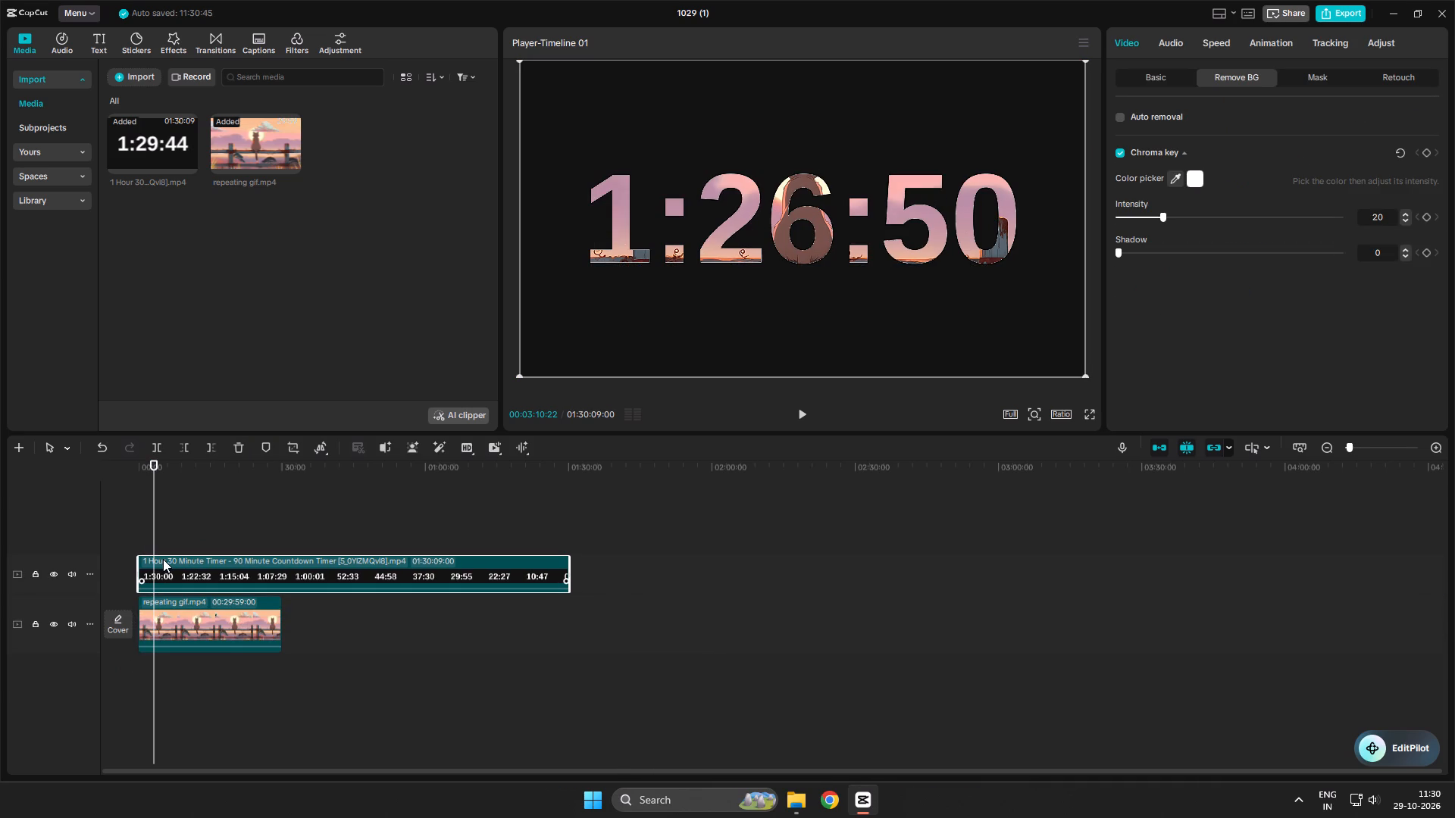
# Change the timer clip's chroma key colour to its black background and preview the result from the timeline's start.
pyautogui.press('space')
pyautogui.moveTo(155, 463); pyautogui.dragTo(126, 467)
pyautogui.press('space')
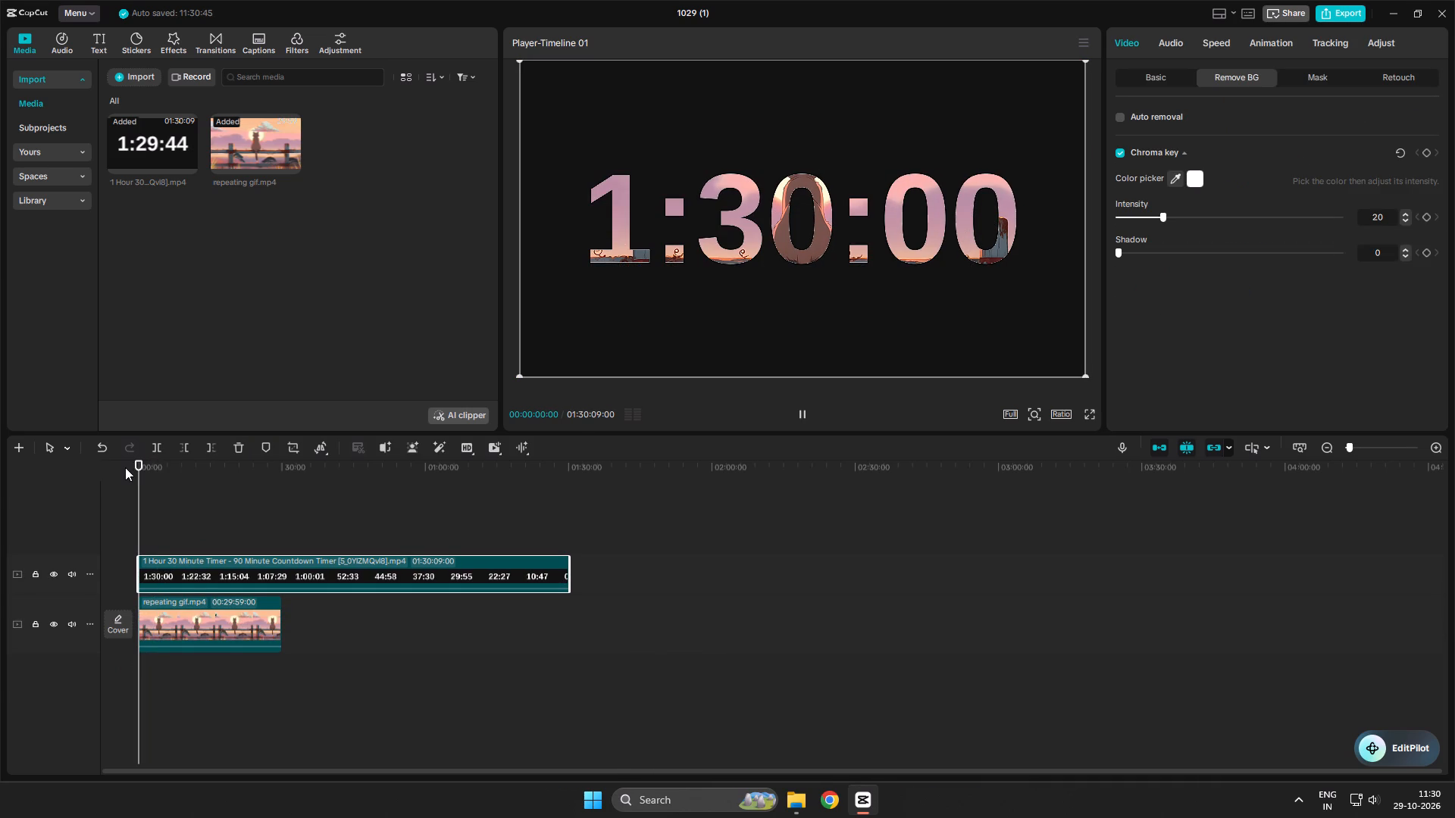
pyautogui.click(1168, 176)
pyautogui.click(1172, 176)
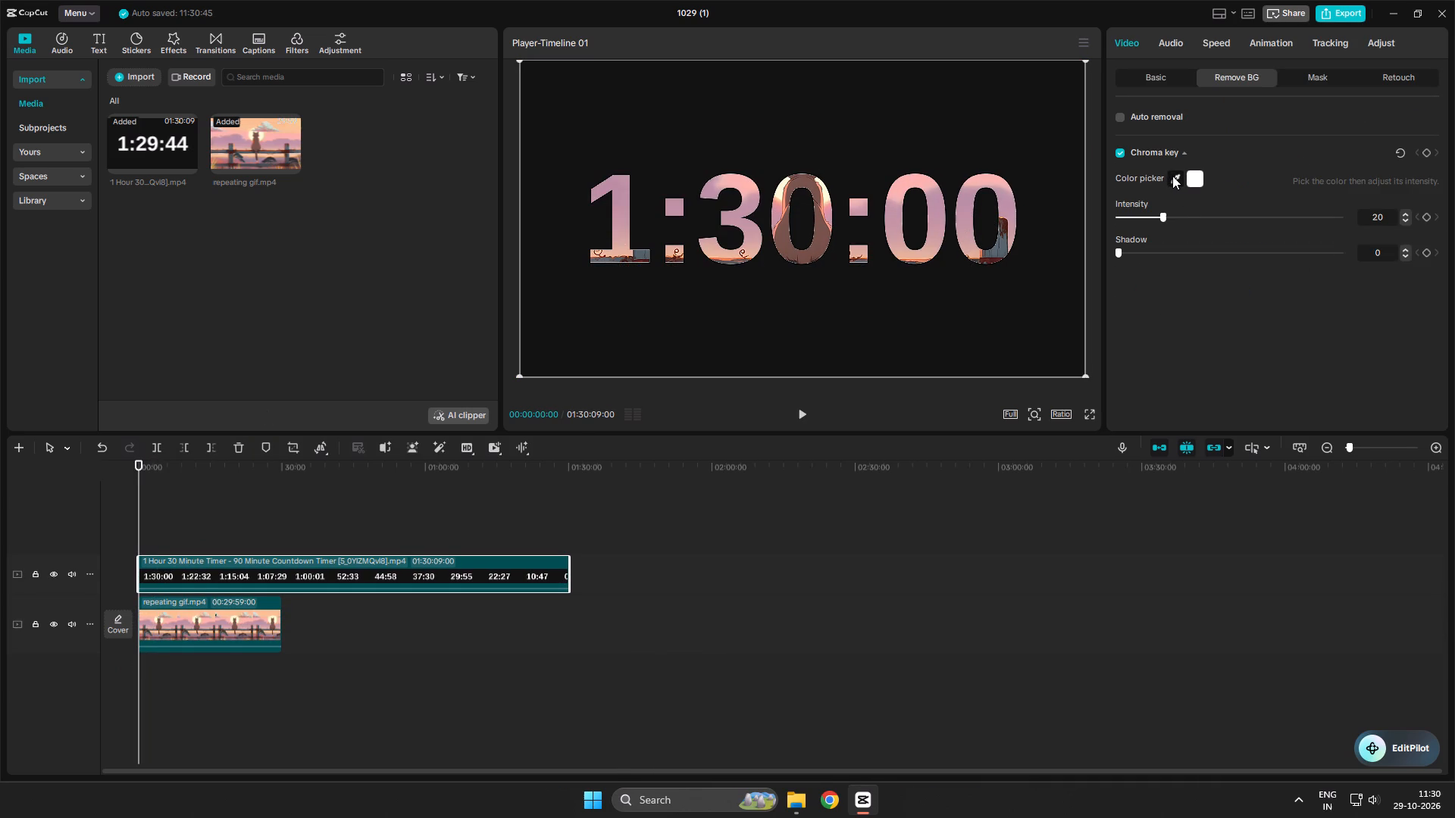
pyautogui.click(1173, 178)
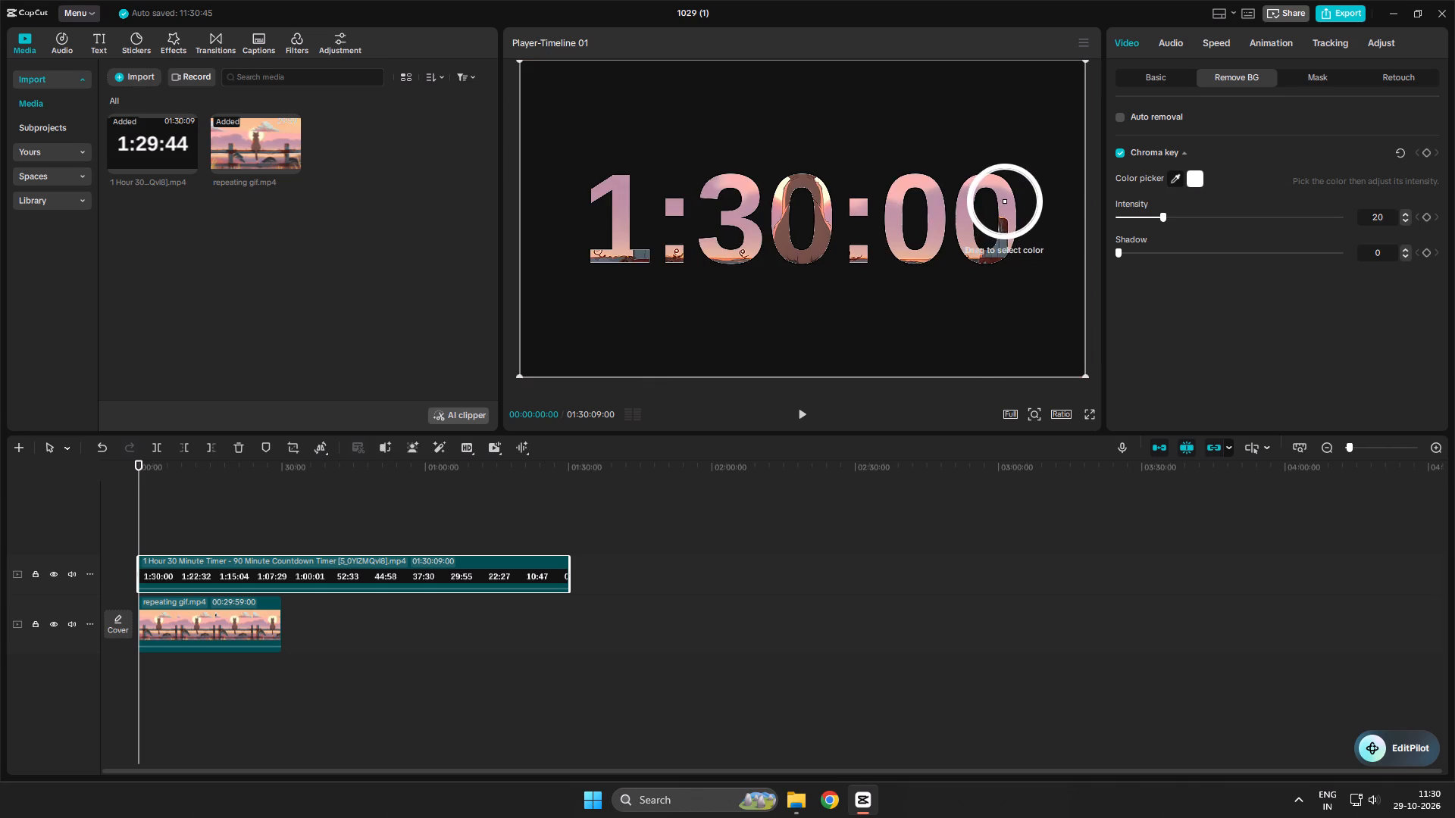
pyautogui.click(1032, 204)
pyautogui.press('space')
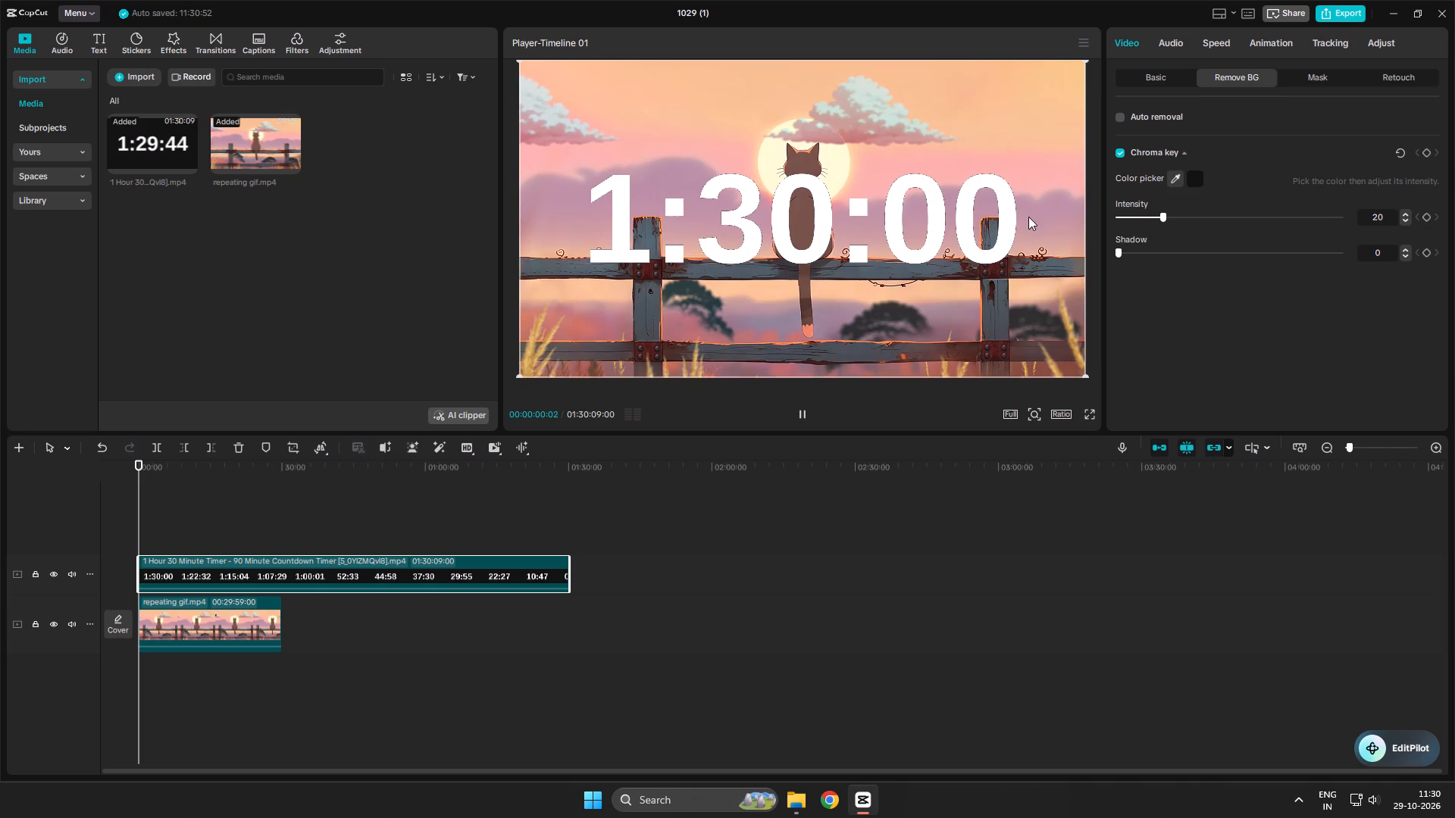
# Shrink the timer overlay to about 76% over the cat background, place it near X 33, Y 0, and play it back.
pyautogui.click(955, 237)
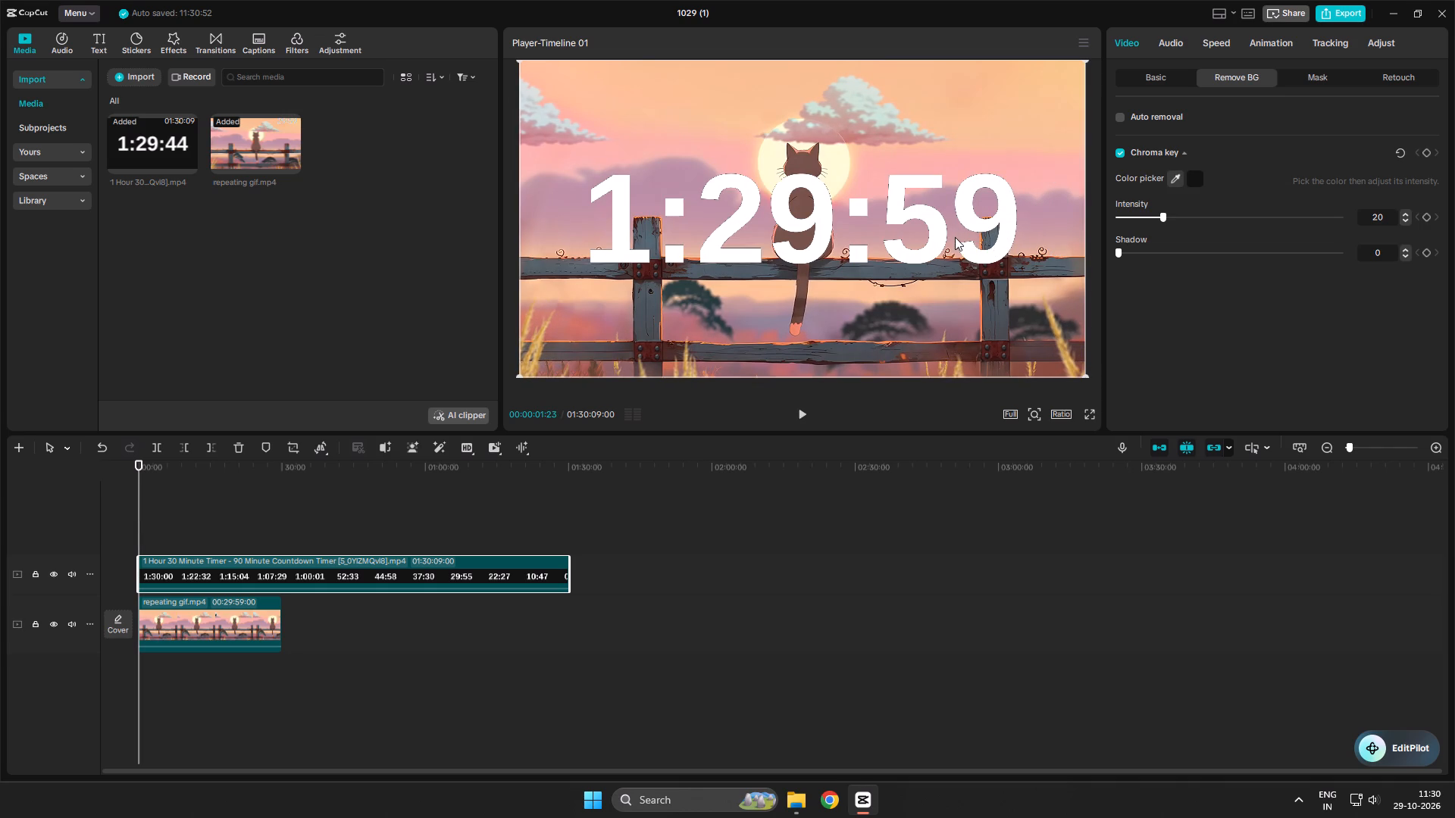
pyautogui.click(418, 566)
pyautogui.moveTo(1084, 376); pyautogui.dragTo(1000, 317)
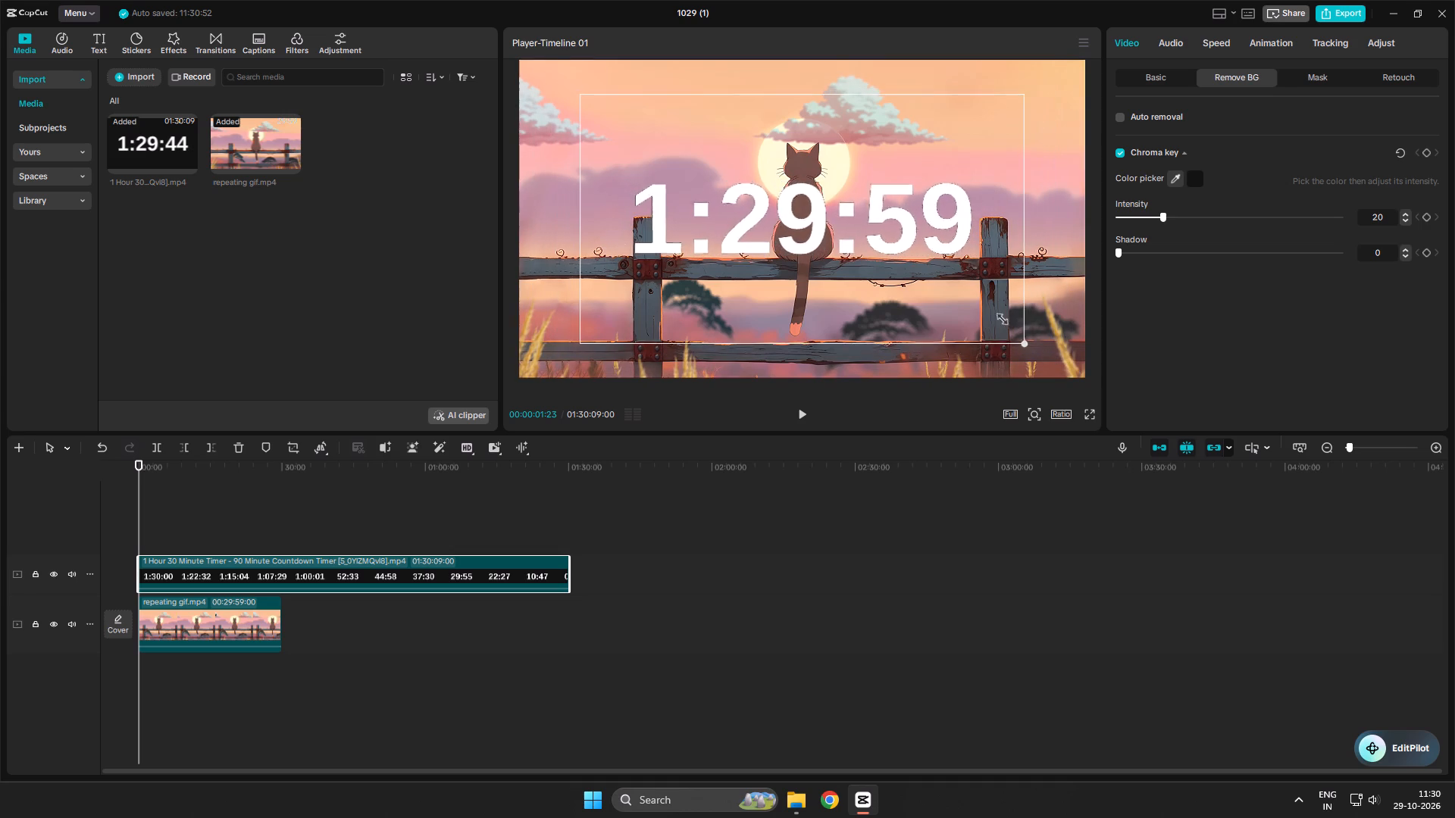
pyautogui.moveTo(1000, 317); pyautogui.dragTo(990, 311)
pyautogui.click(854, 231)
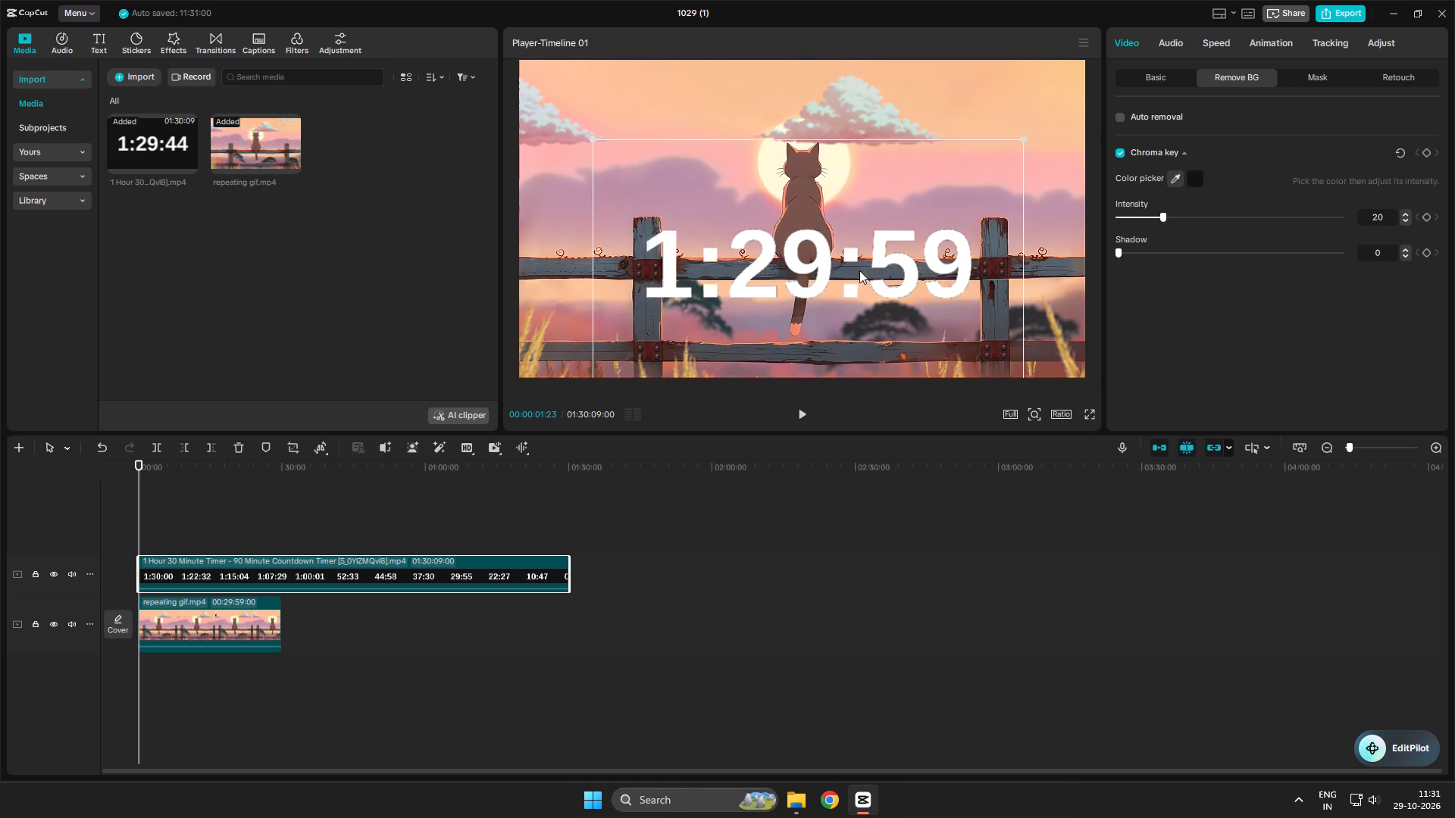
pyautogui.press('space')
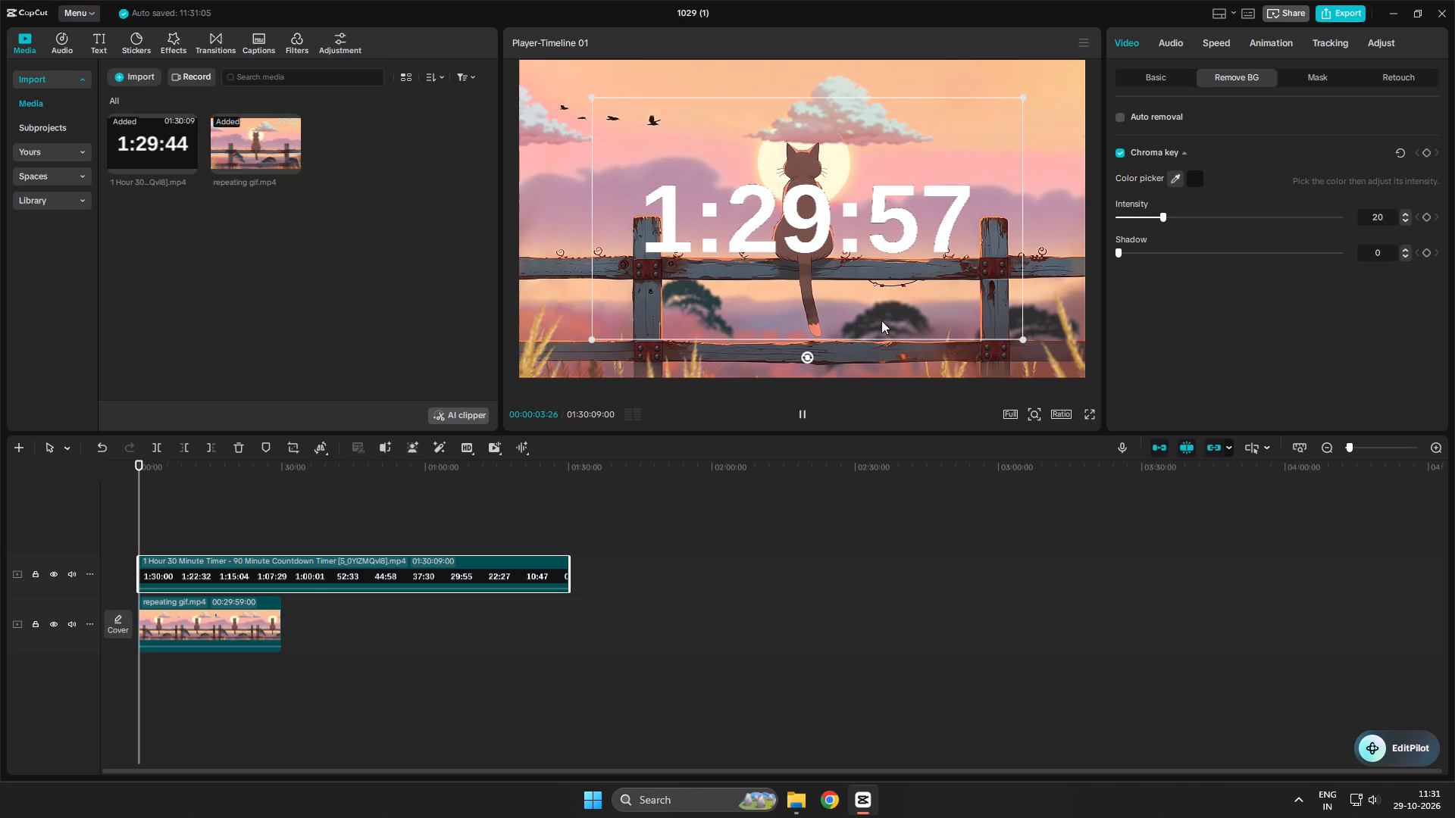
# Reduce the timer overlay's scale further to 62%.
pyautogui.click(1372, 76)
pyautogui.click(1179, 146)
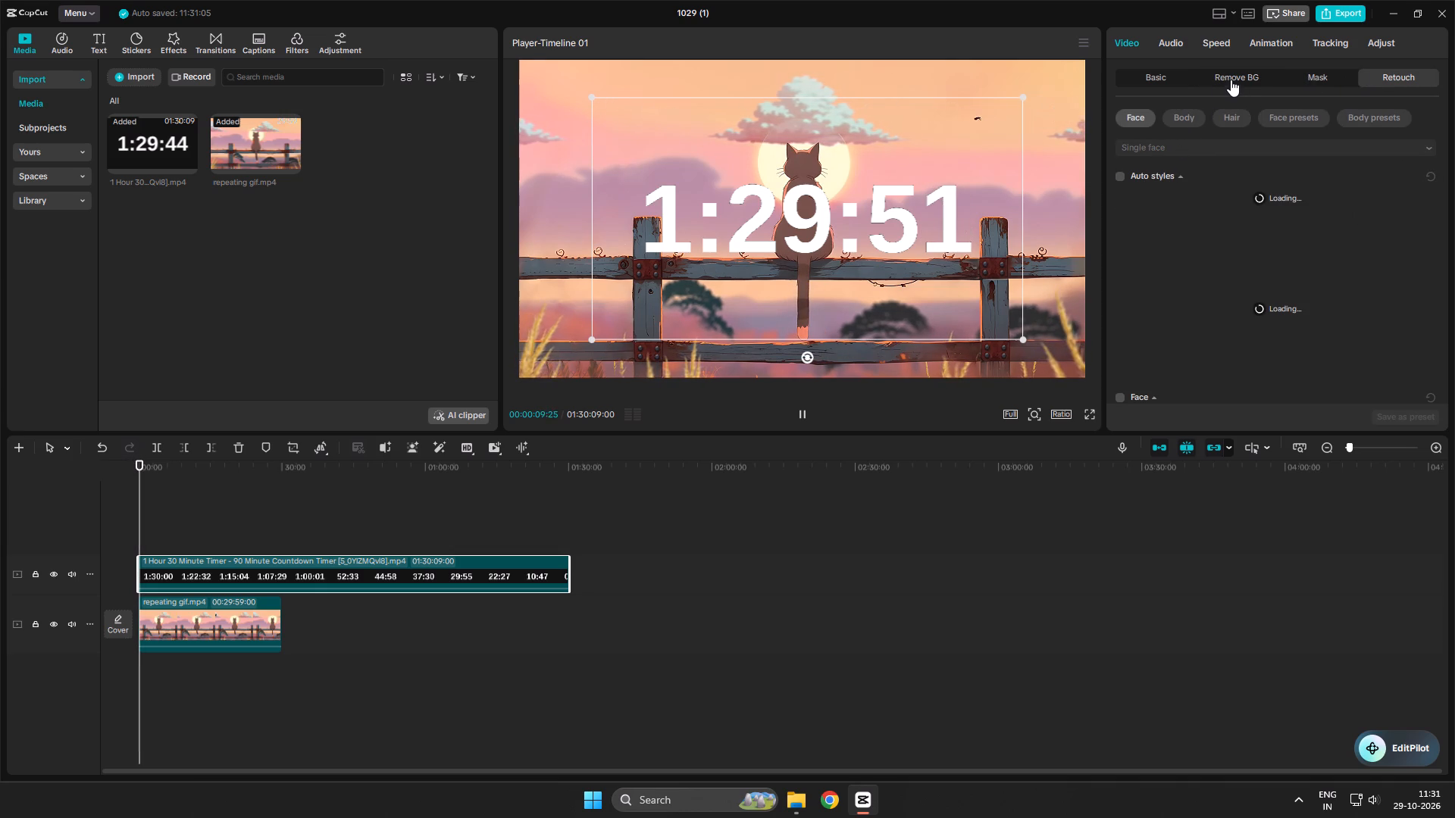
pyautogui.click(1147, 77)
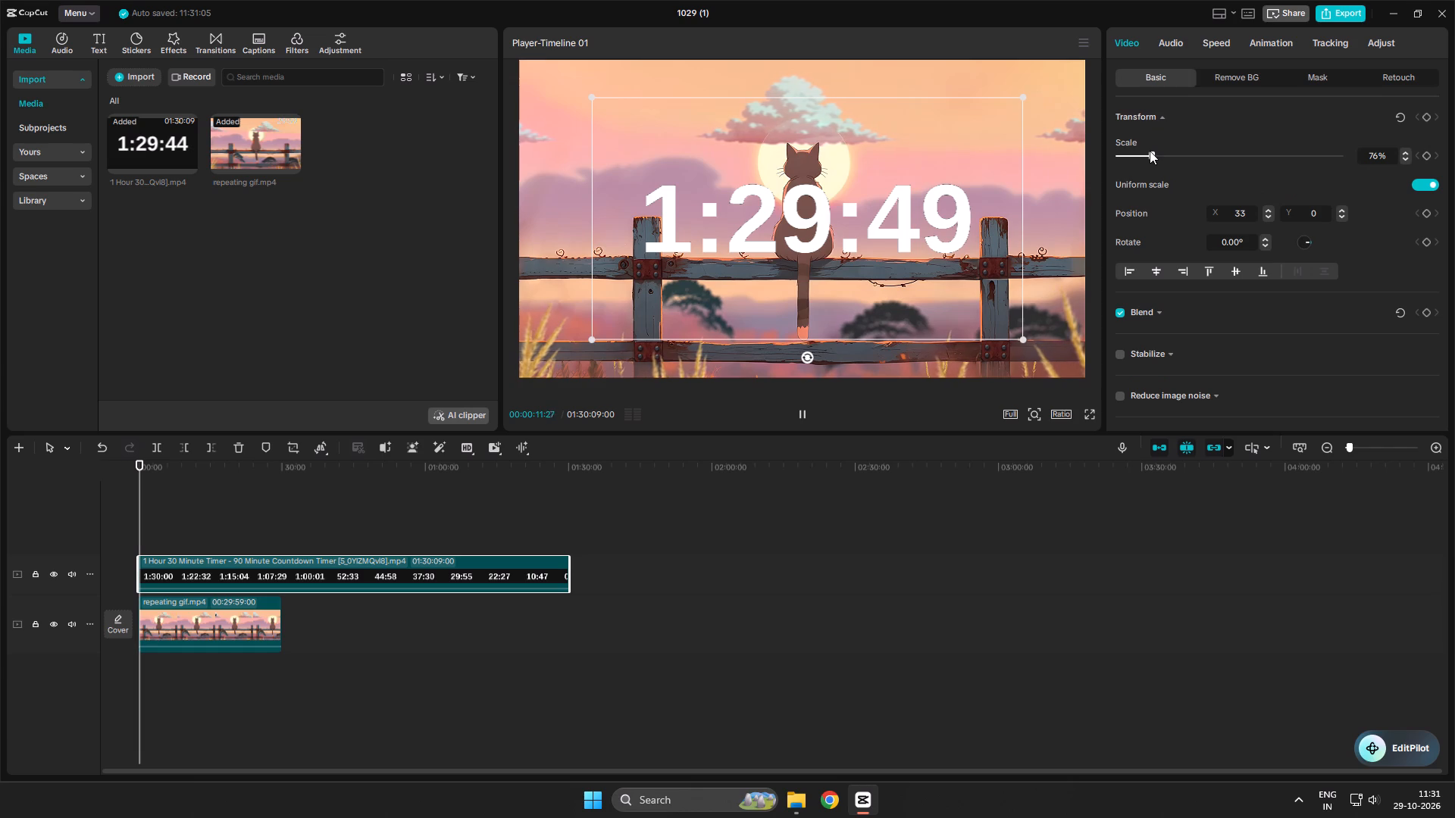
pyautogui.click(1150, 151)
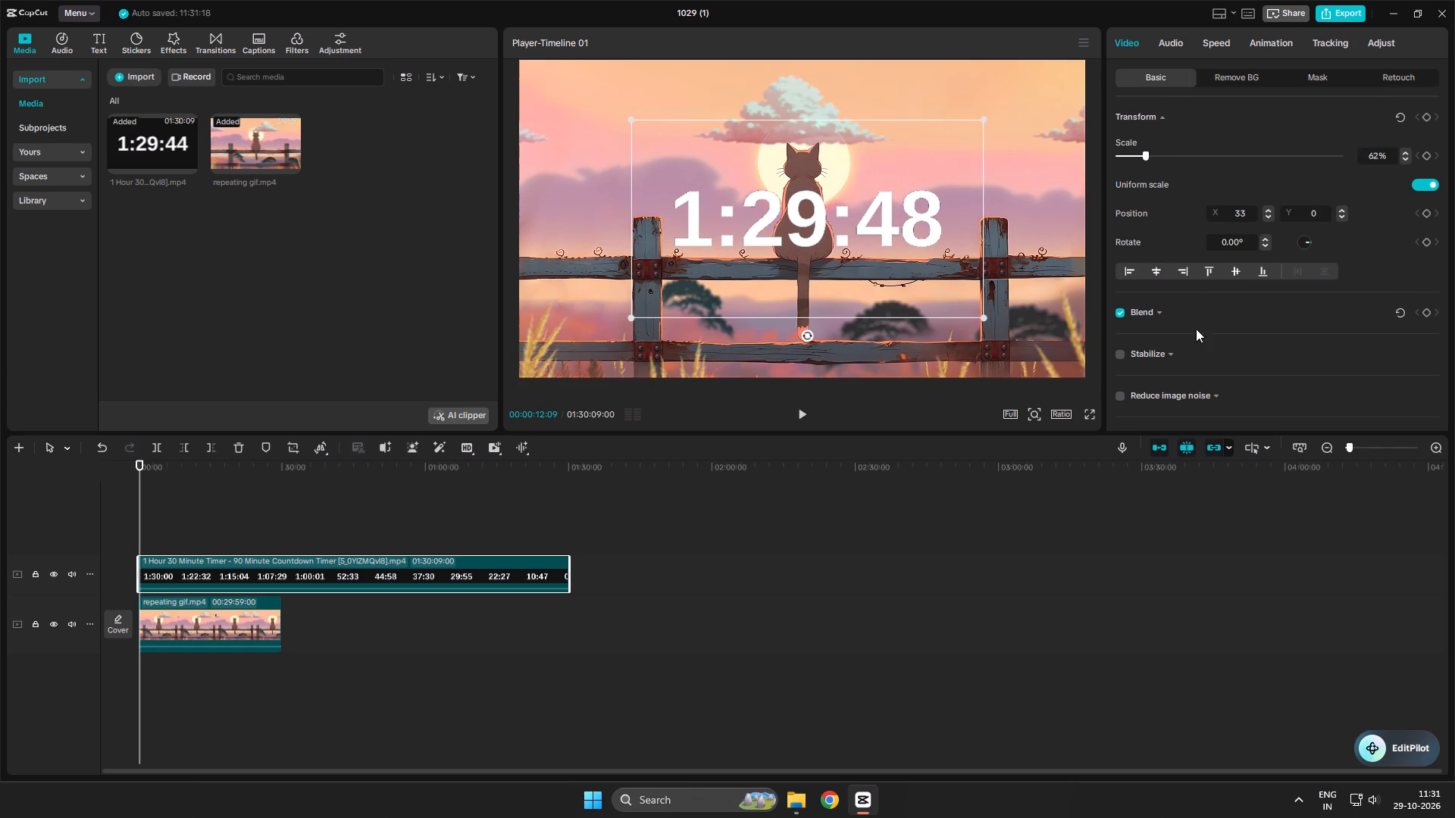
# Enable Remove flickers on the timer clip with Flashlight mode and the Strong level.
pyautogui.scroll(-2, 1190, 345)
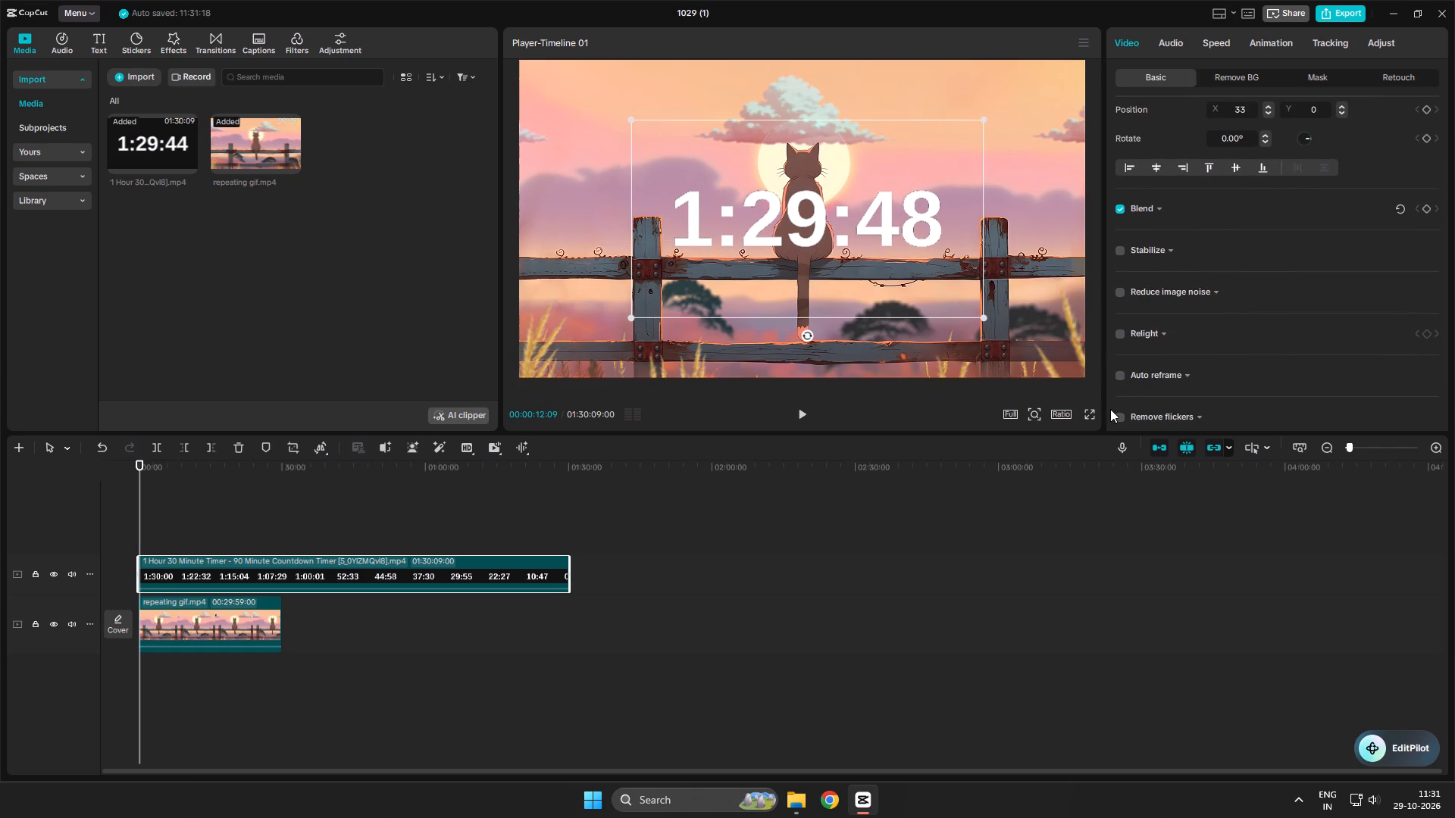
pyautogui.click(1116, 412)
pyautogui.click(1119, 417)
pyautogui.scroll(-3, 1173, 346)
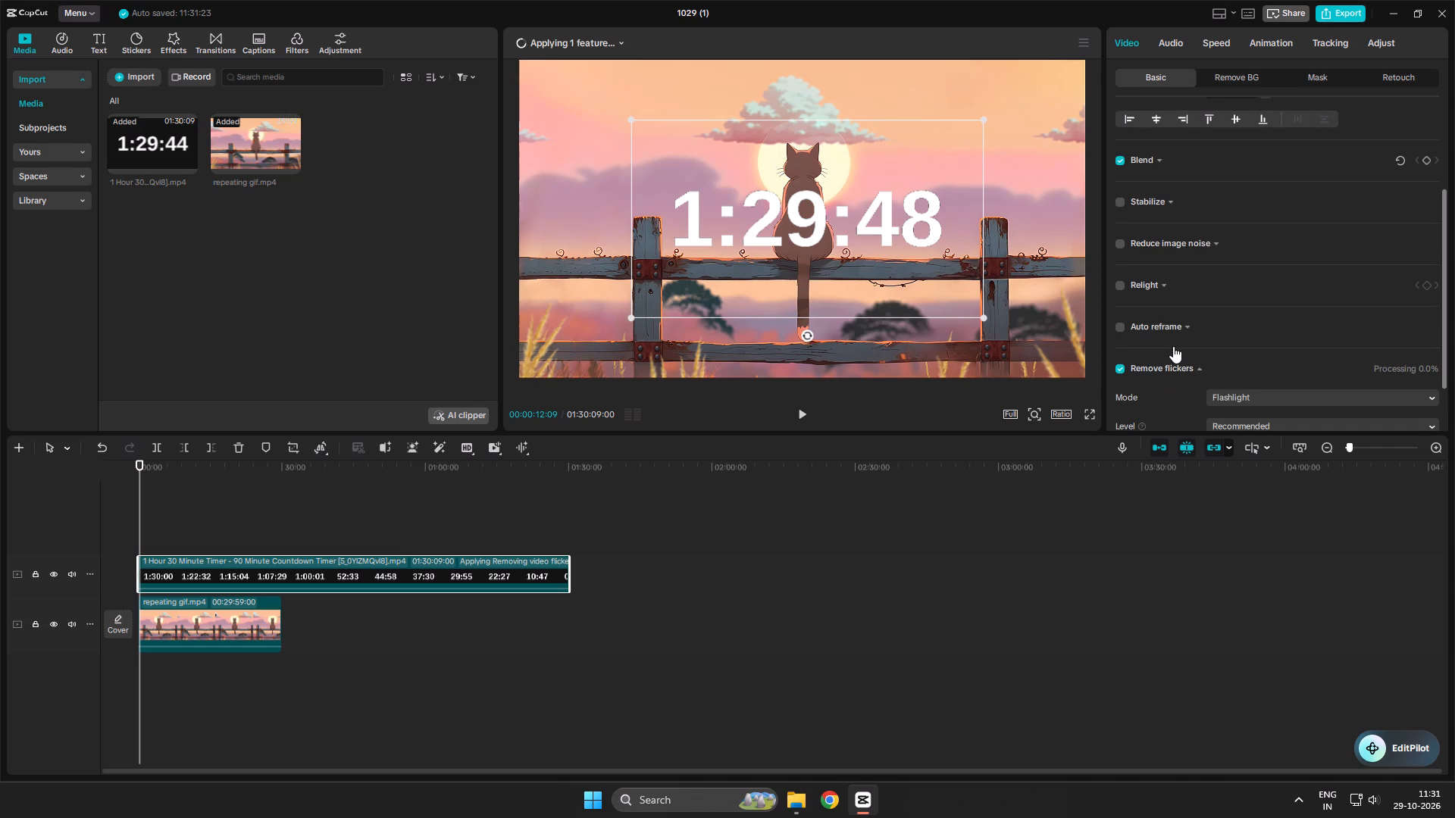
pyautogui.click(1256, 393)
pyautogui.scroll(-1, 1256, 393)
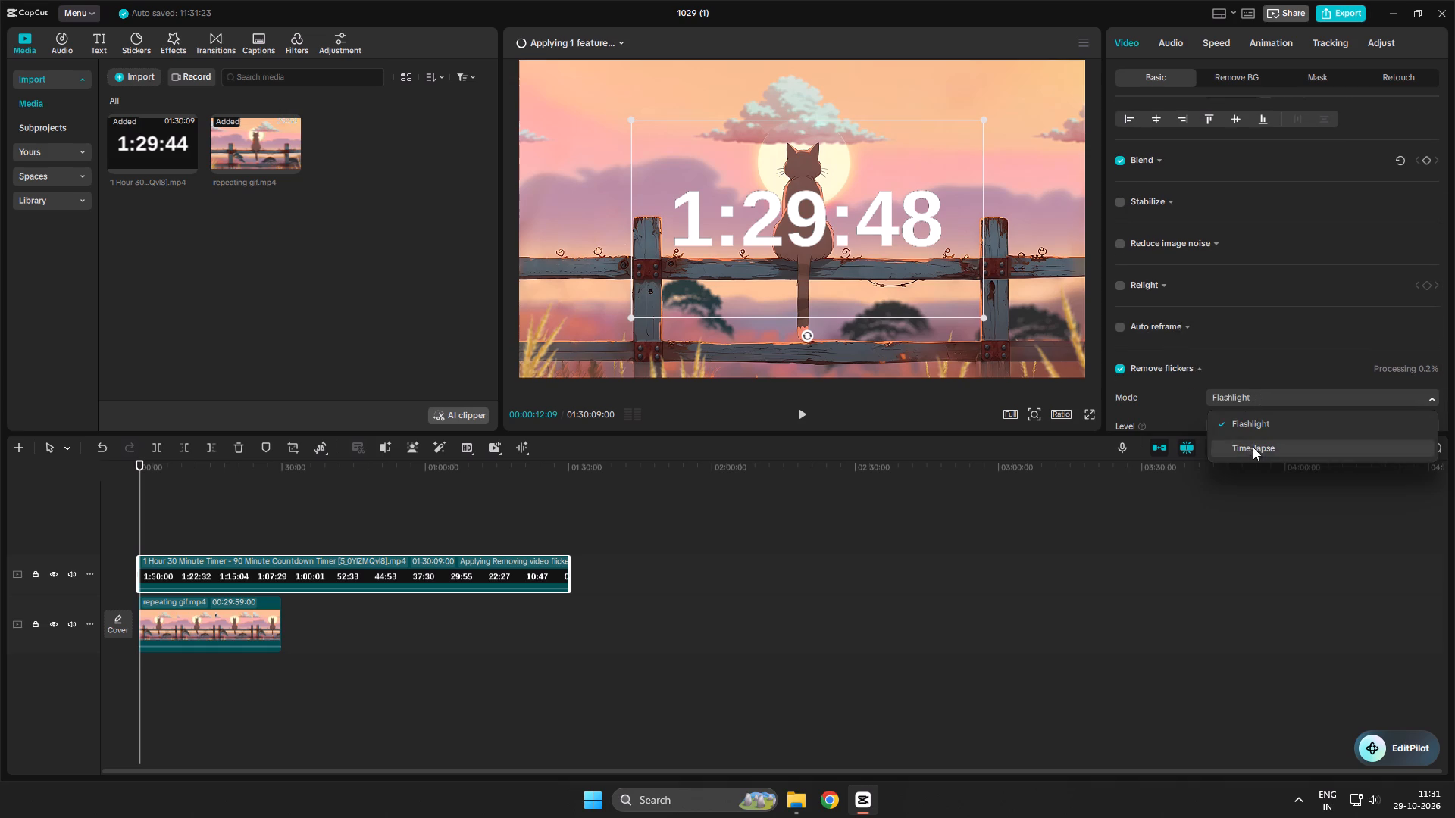
pyautogui.click(1253, 448)
pyautogui.click(1248, 396)
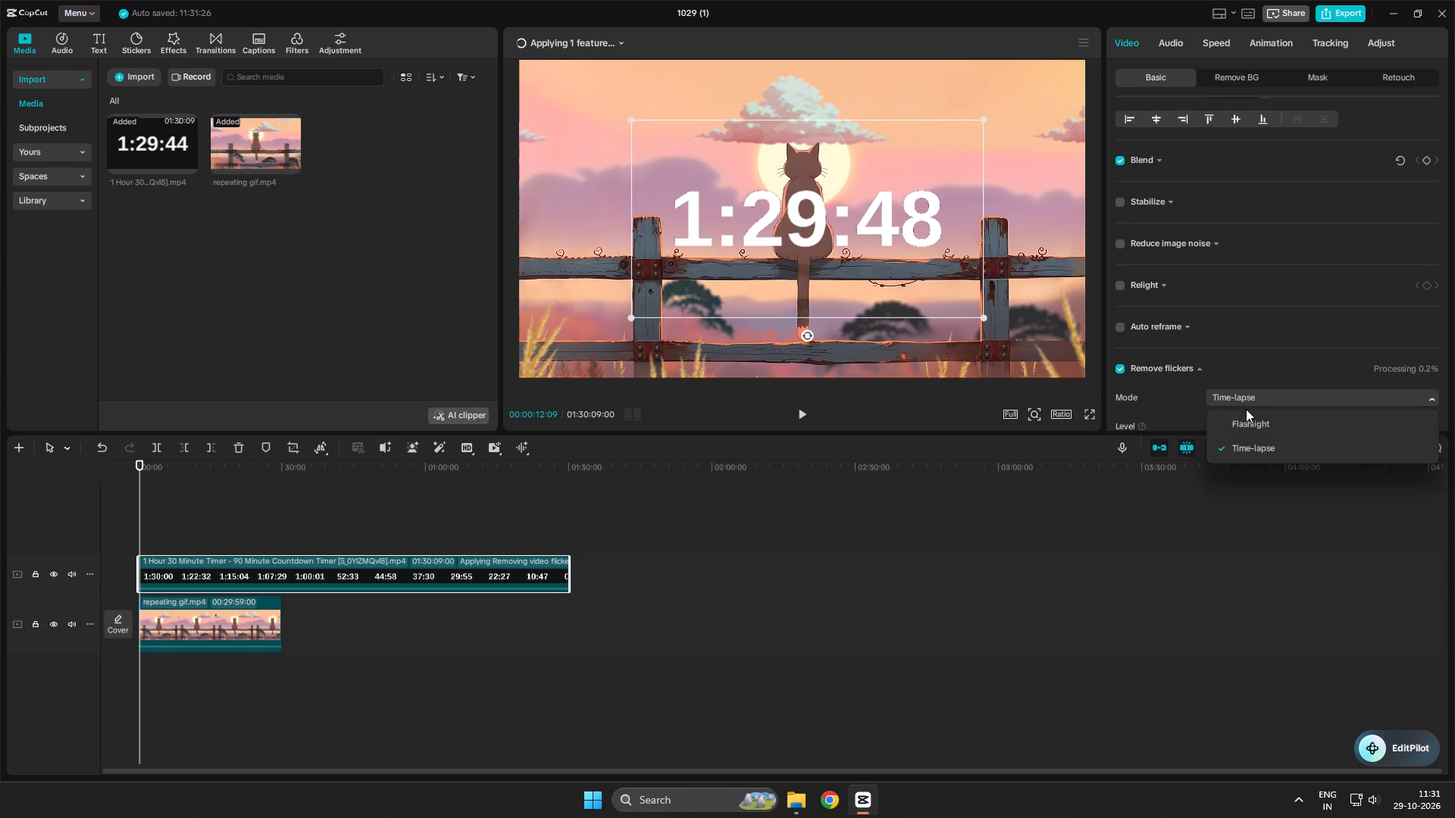
pyautogui.click(1246, 422)
pyautogui.scroll(-2, 1250, 398)
pyautogui.click(1250, 354)
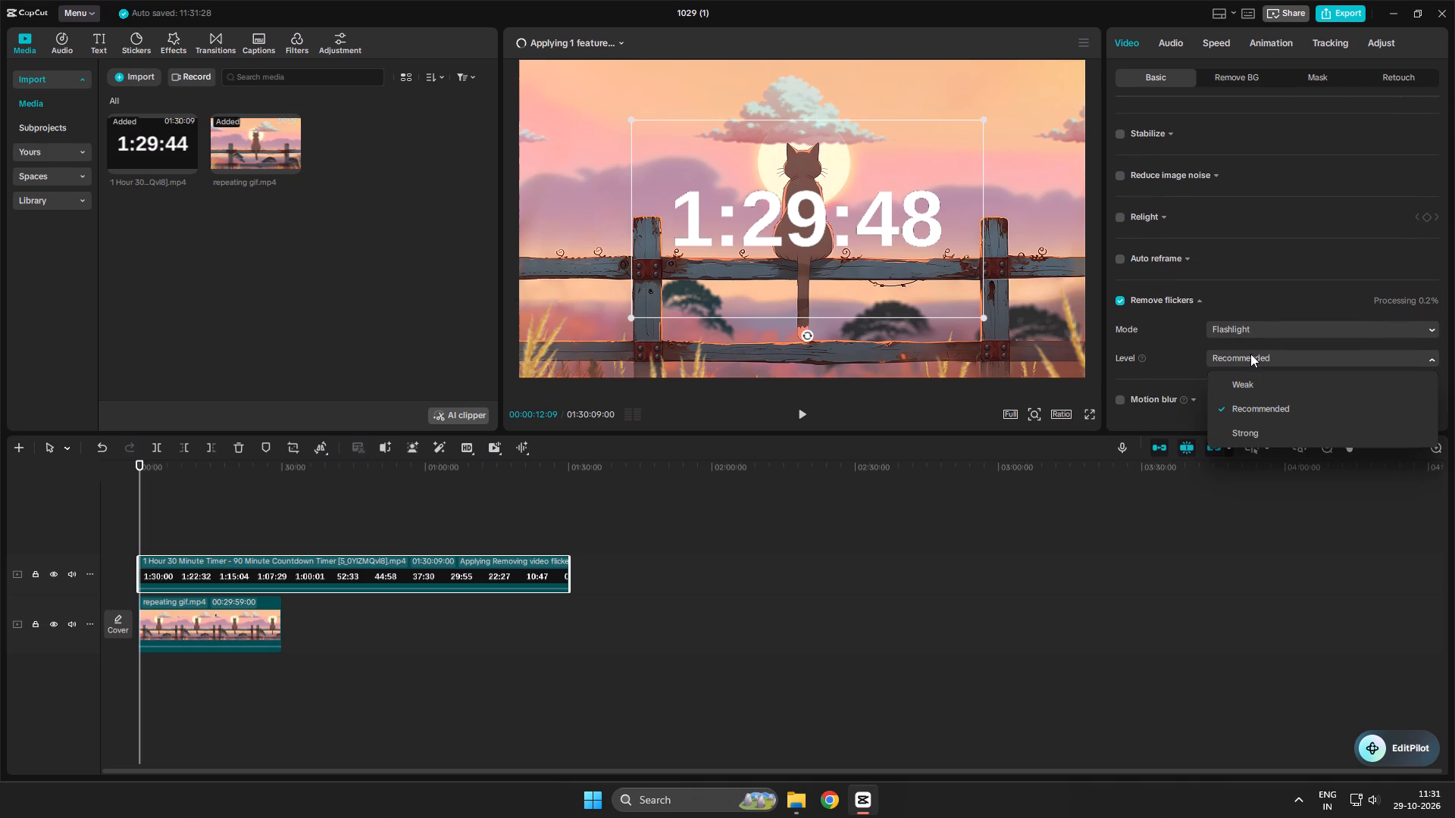
pyautogui.click(1244, 430)
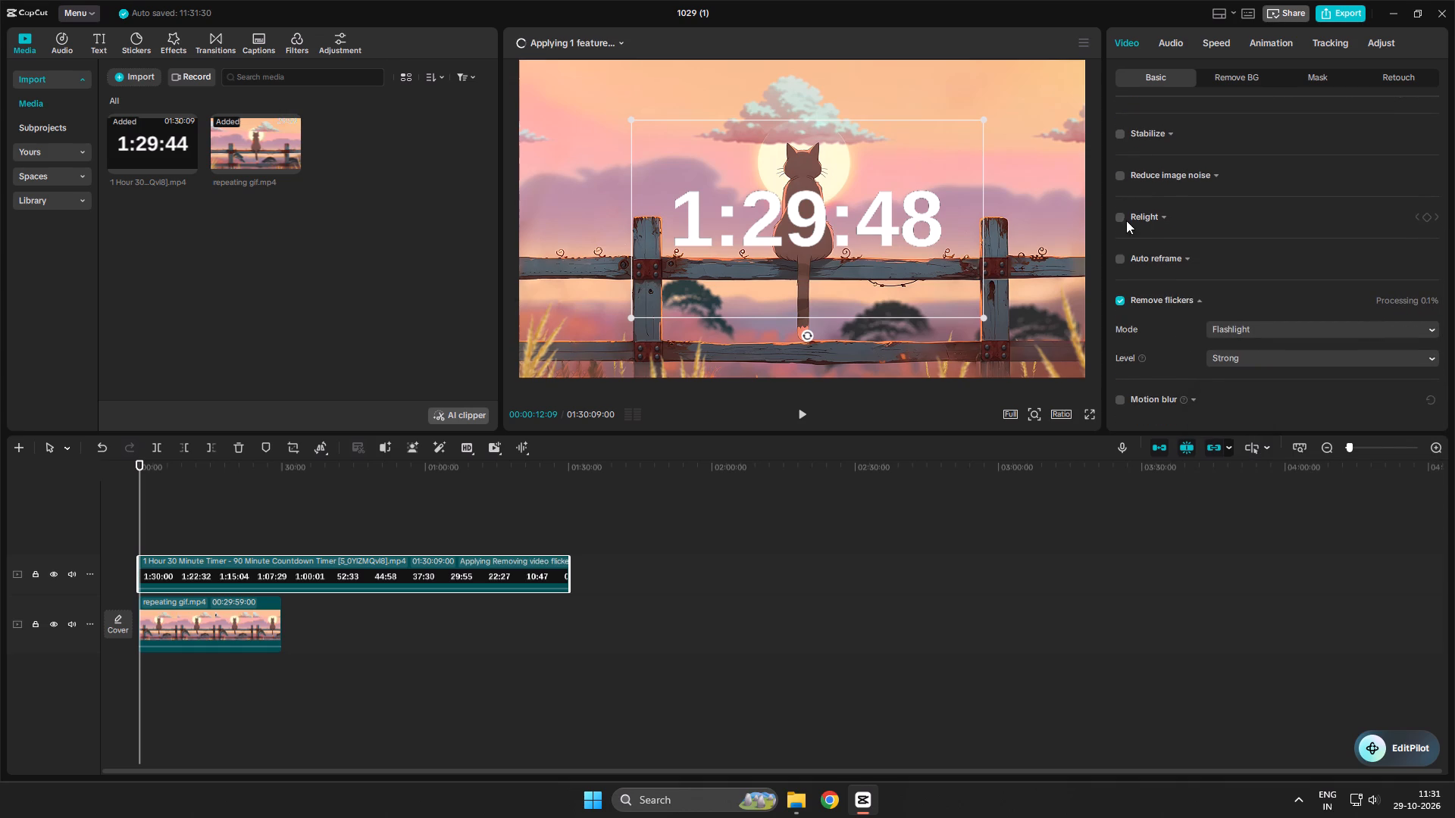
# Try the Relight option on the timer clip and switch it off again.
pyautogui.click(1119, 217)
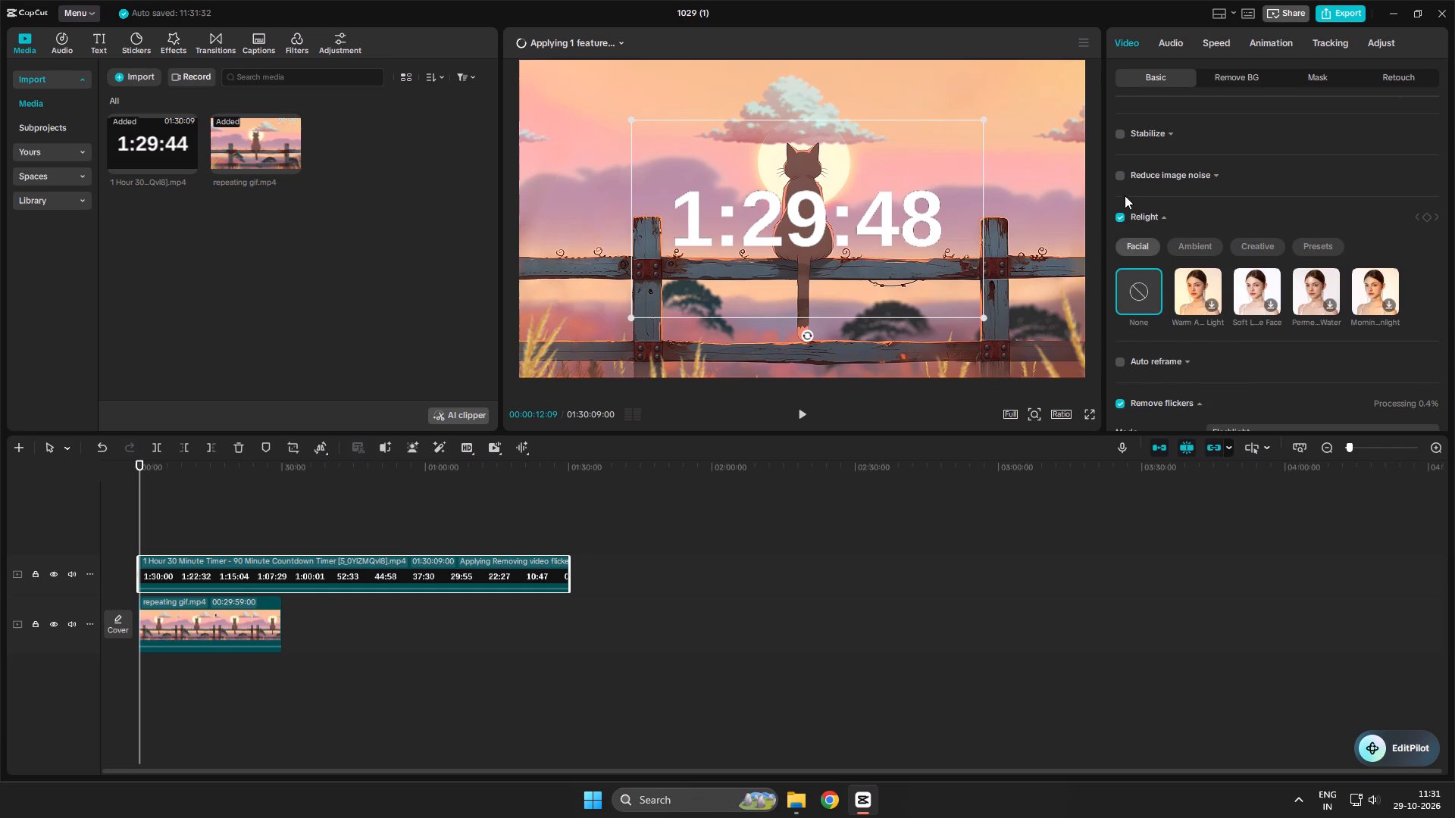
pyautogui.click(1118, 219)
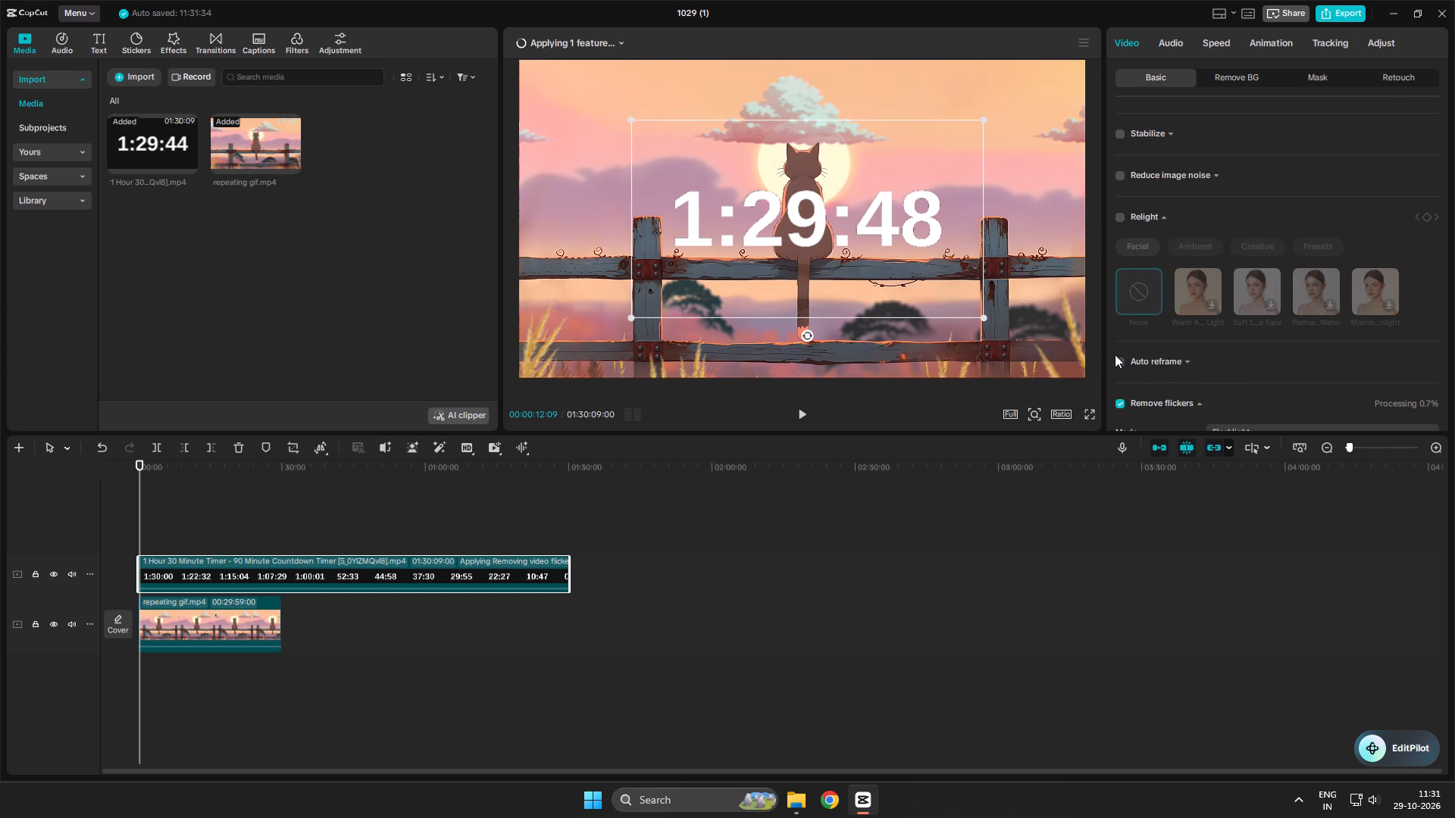
# Enable Auto reframe on the timer clip, keeping the Original aspect ratio and default stabilization and camera speed.
pyautogui.click(1119, 357)
pyautogui.click(1119, 364)
pyautogui.scroll(-1, 1132, 343)
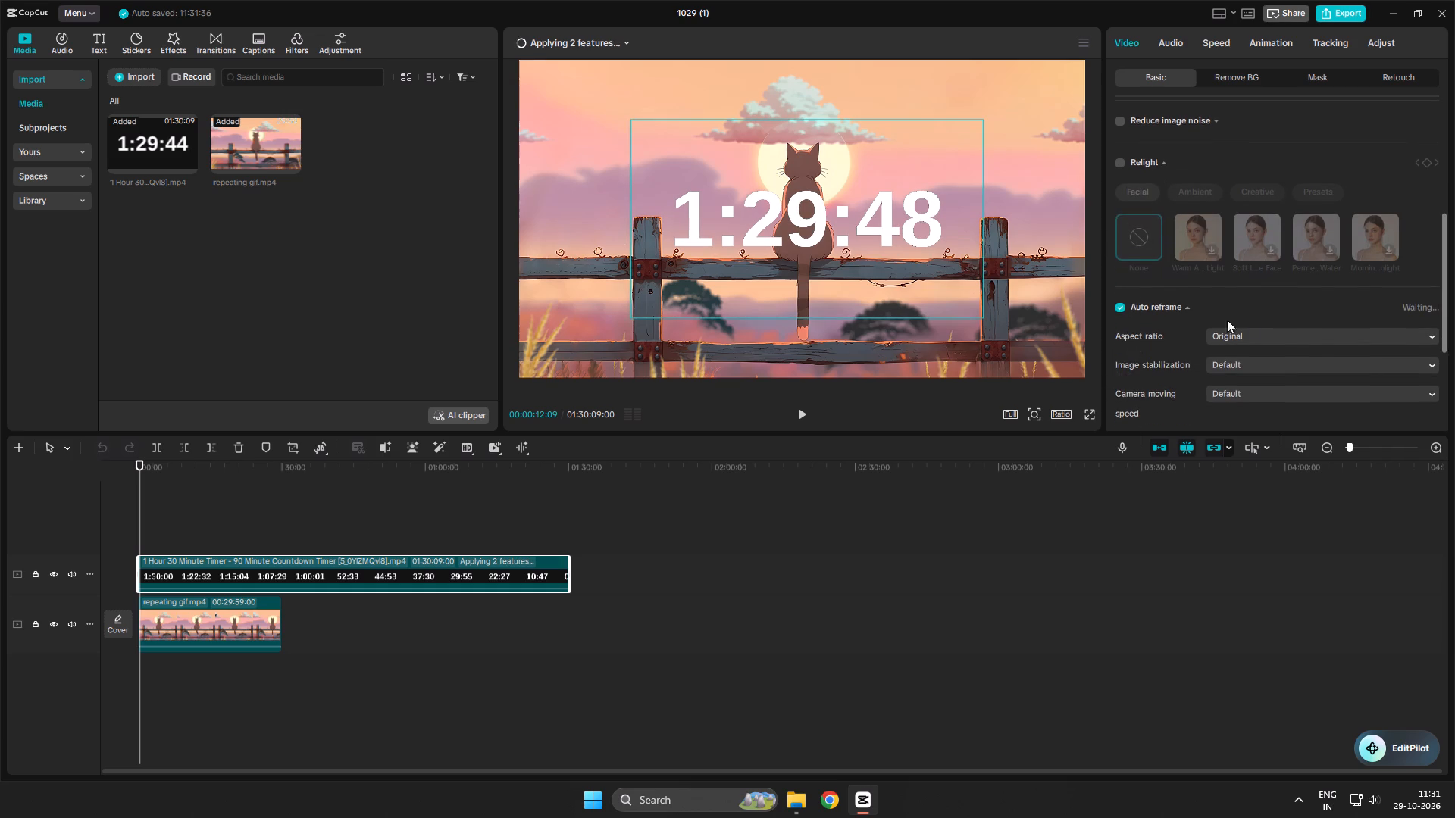
pyautogui.scroll(-1, 1243, 333)
pyautogui.scroll(5, 1228, 346)
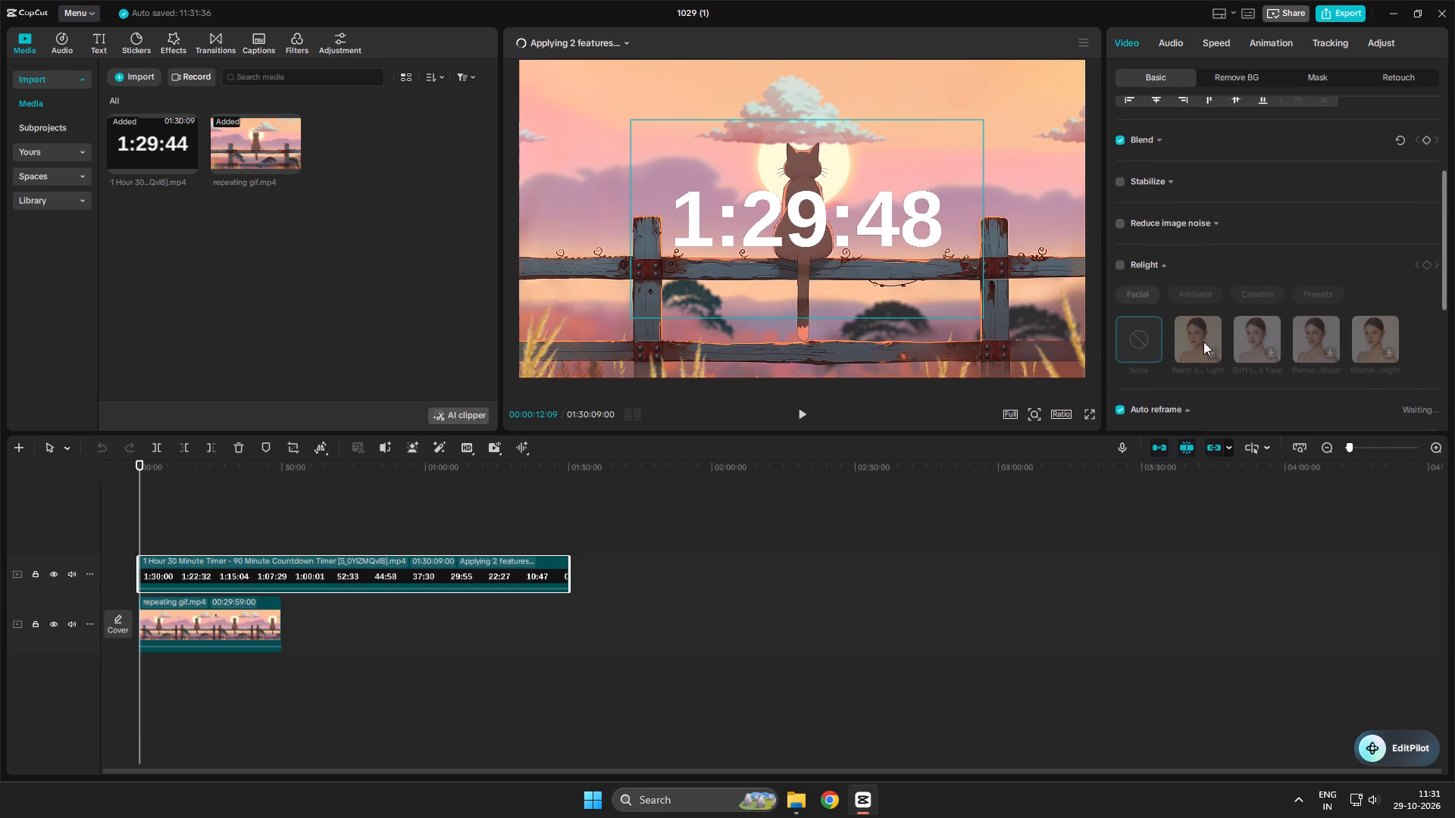
pyautogui.scroll(4, 1185, 336)
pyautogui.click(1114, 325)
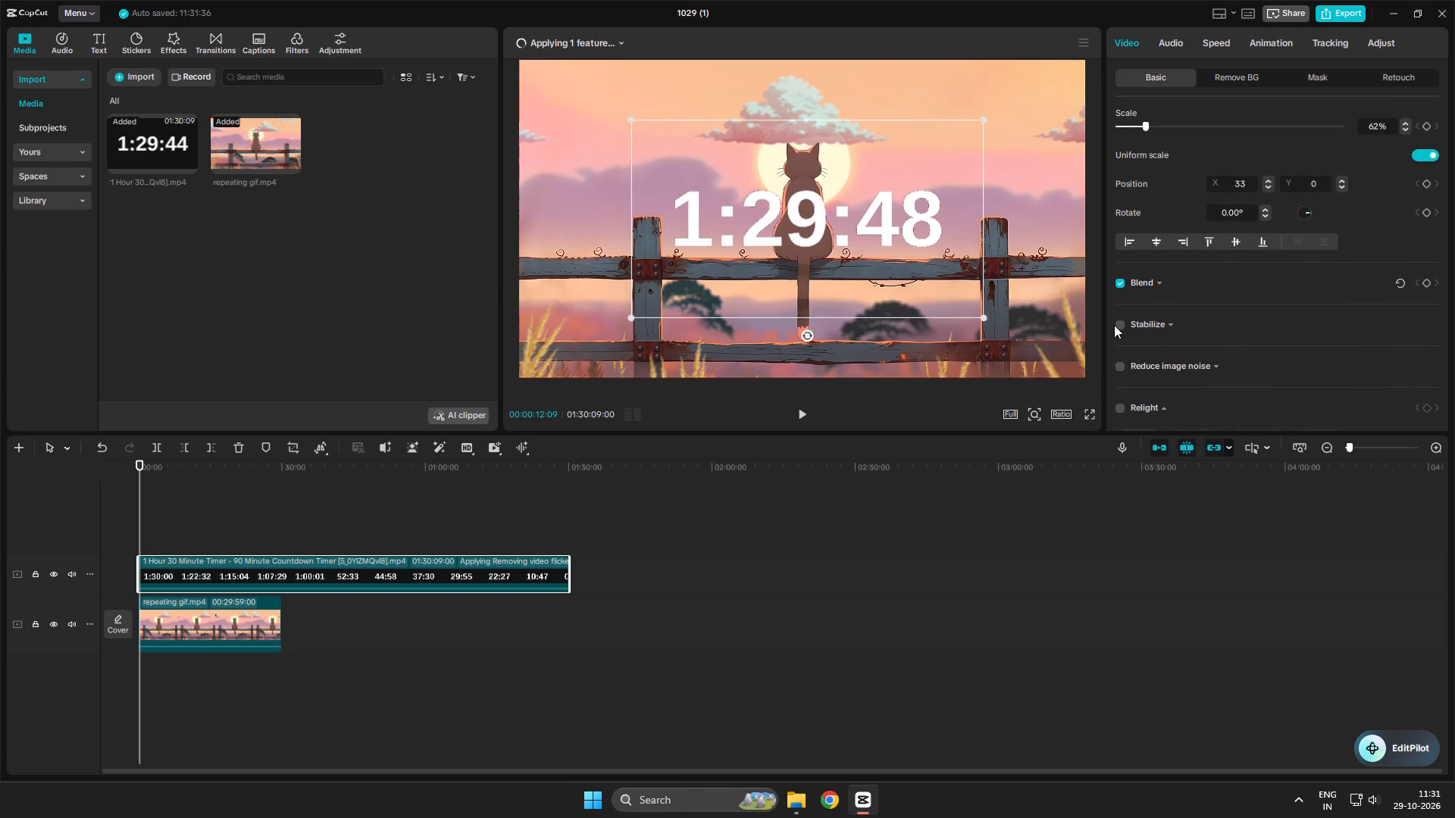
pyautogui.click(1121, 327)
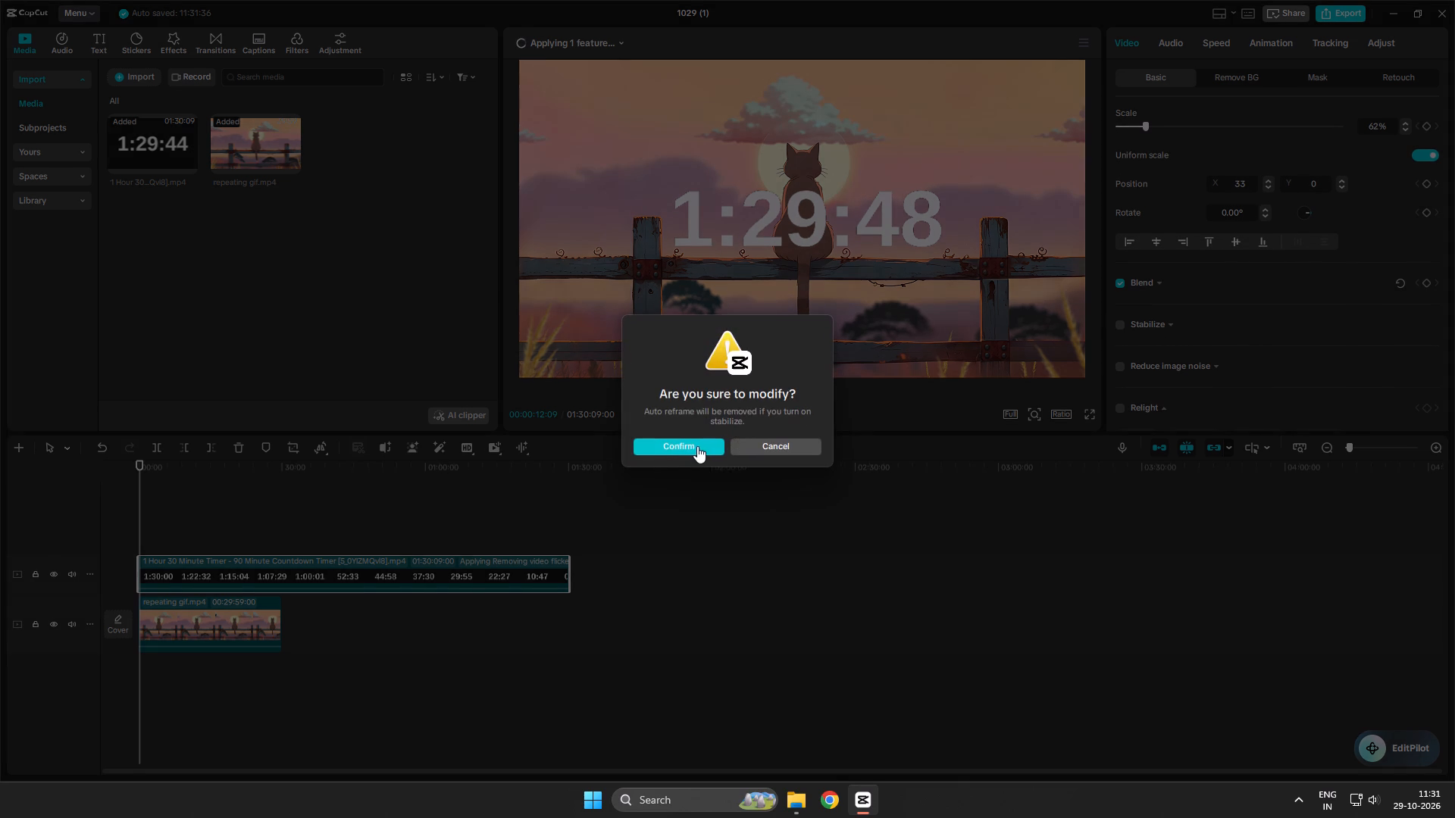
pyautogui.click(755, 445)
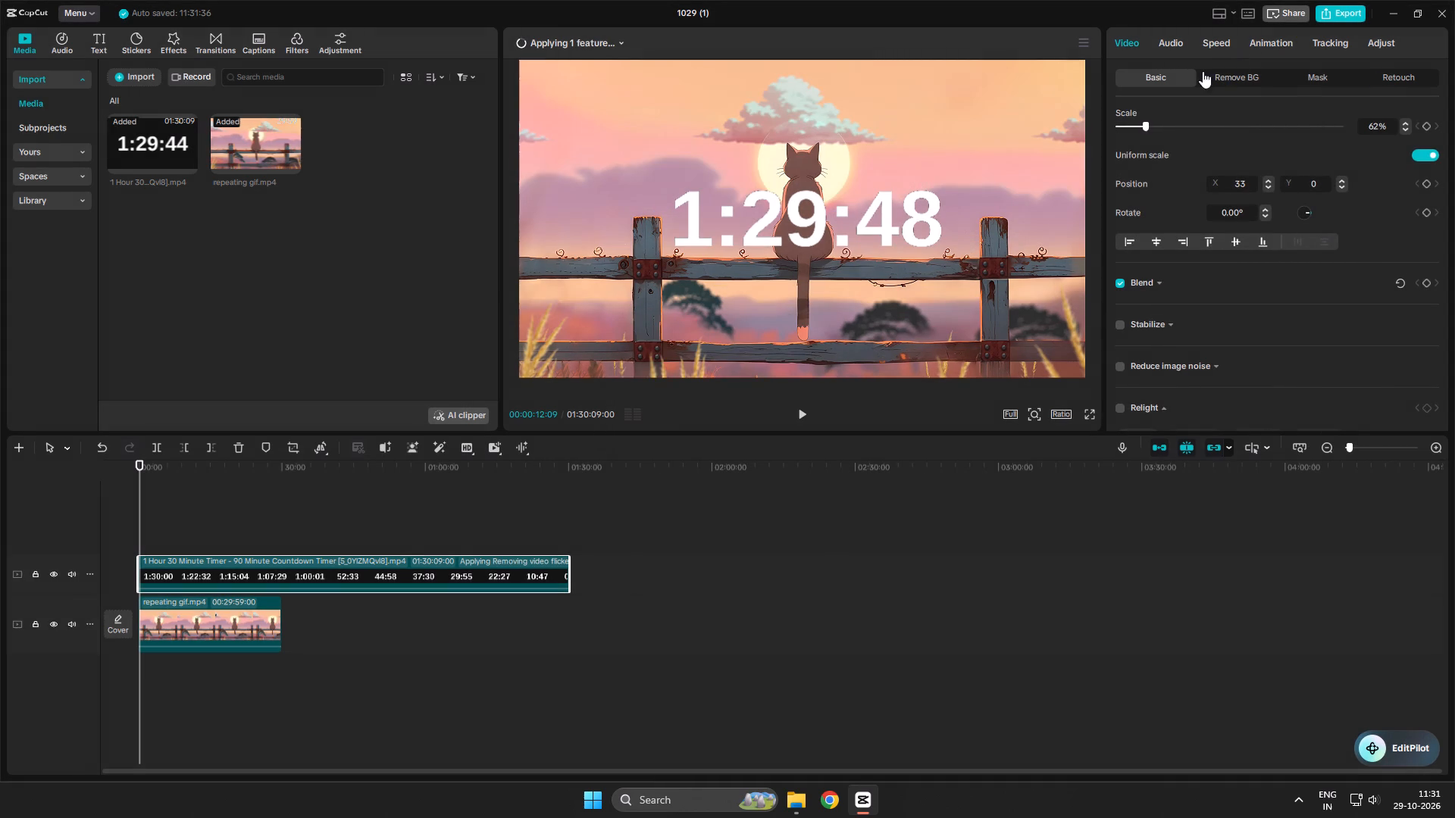
# Preview the timer overlay in playback and move the playhead to about 22:41 on the timeline.
pyautogui.click(1397, 75)
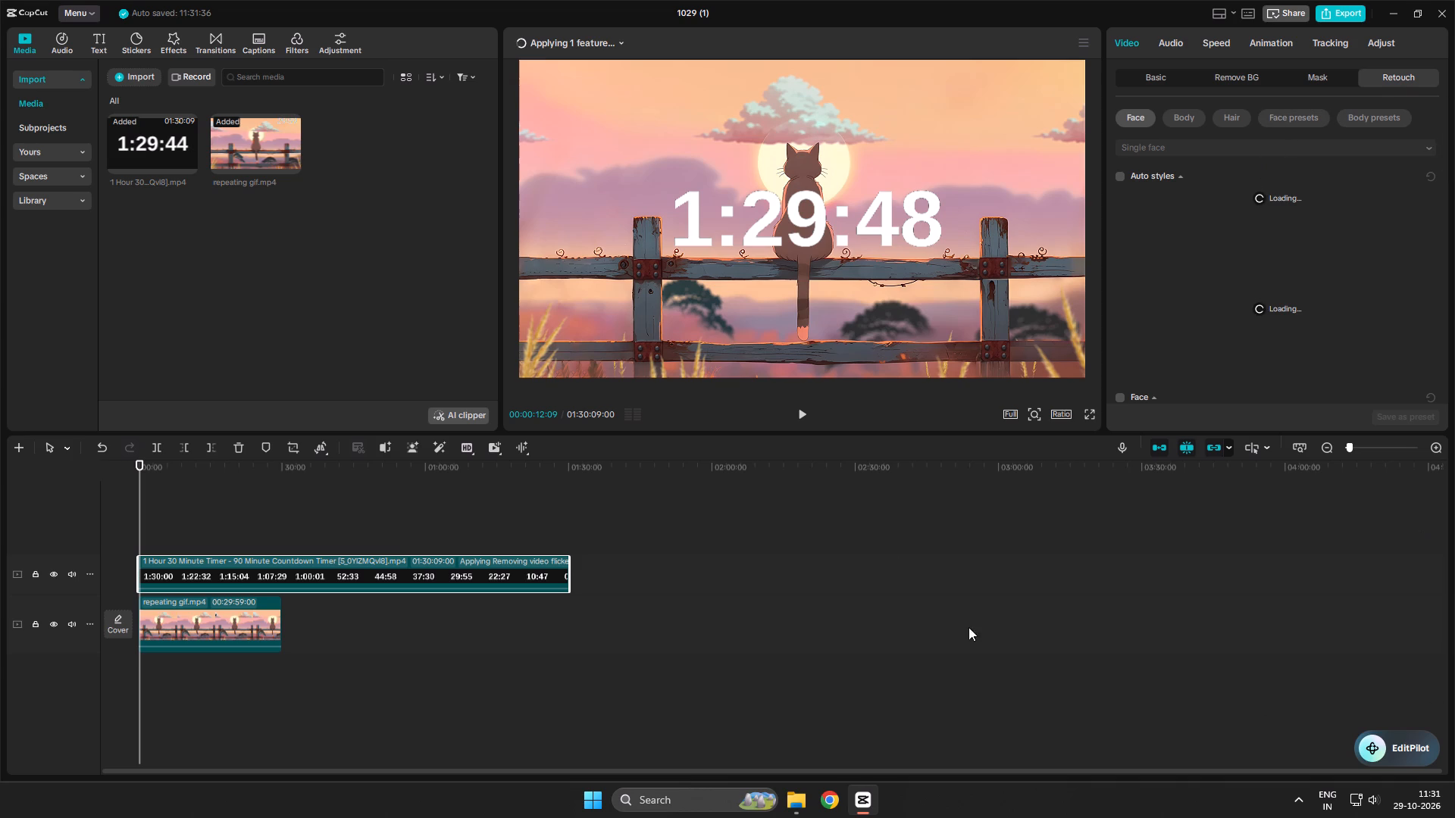
pyautogui.press('space')
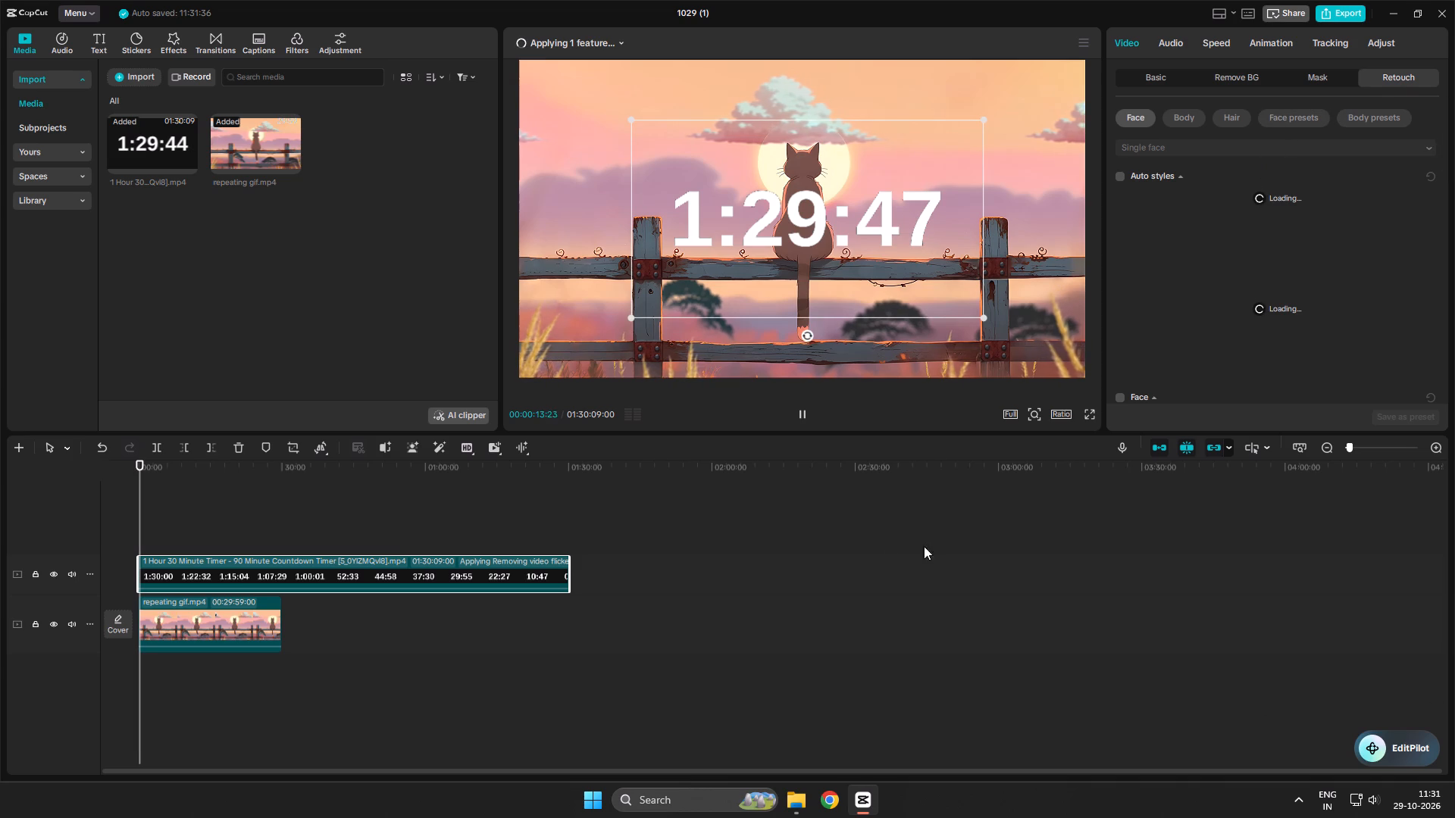
pyautogui.moveTo(139, 463); pyautogui.dragTo(125, 463)
pyautogui.click(247, 595)
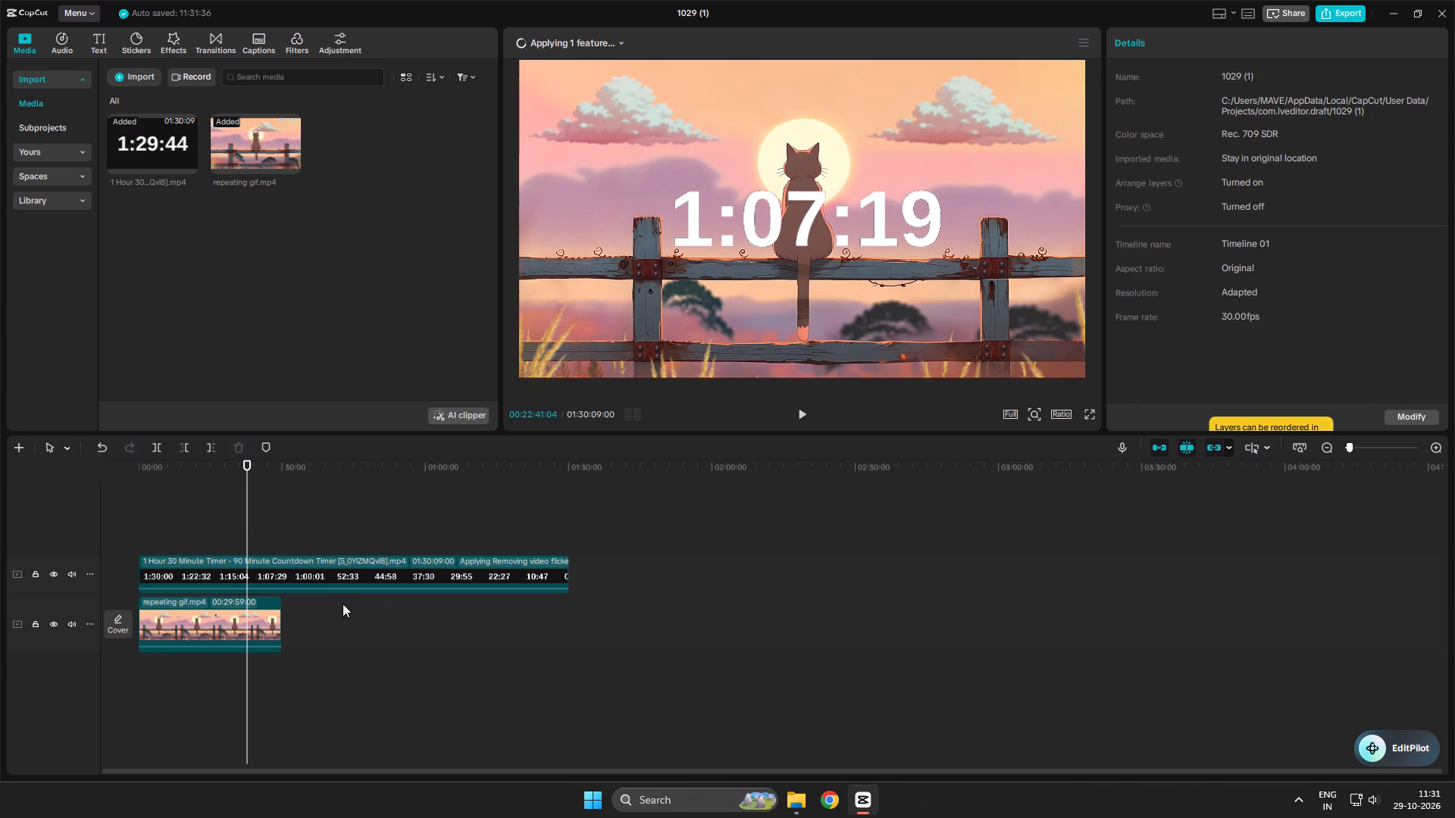
# Enable the auto styles face retouch on the timer clip and choose the Cherry Snow style.
pyautogui.click(321, 561)
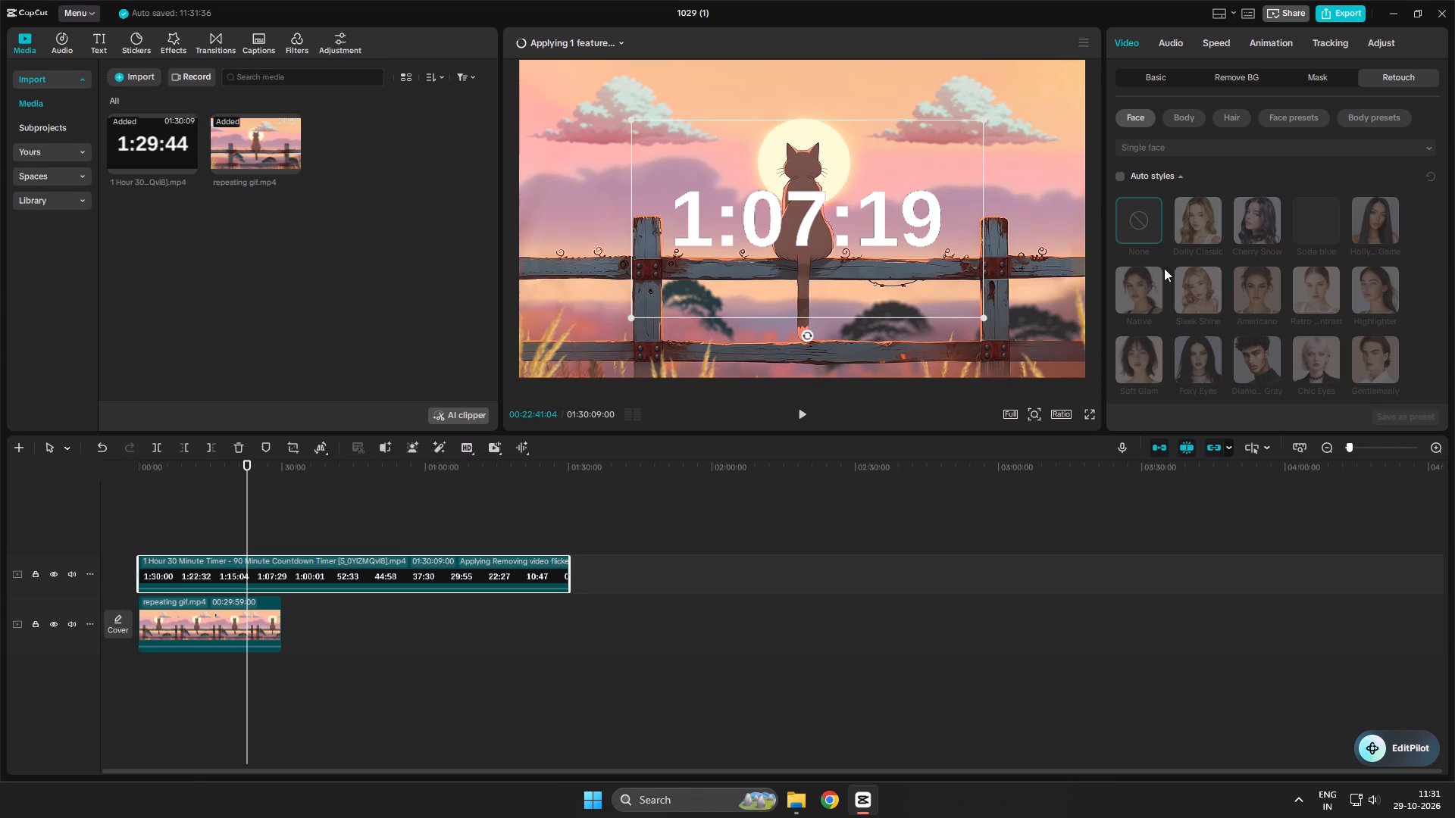
pyautogui.click(1207, 220)
pyautogui.doubleClick(1206, 220)
pyautogui.click(1115, 180)
pyautogui.click(1120, 178)
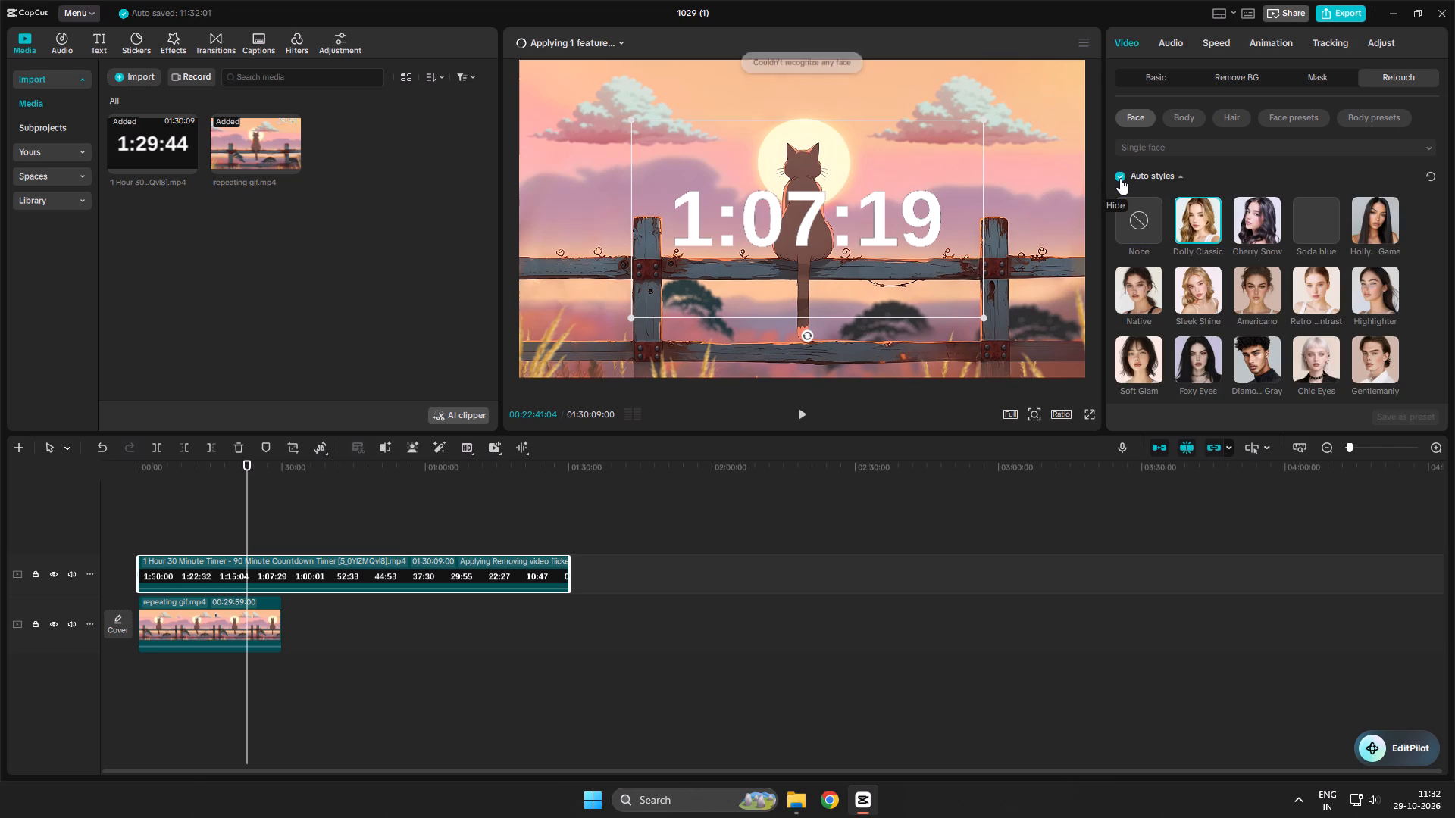
pyautogui.click(1248, 220)
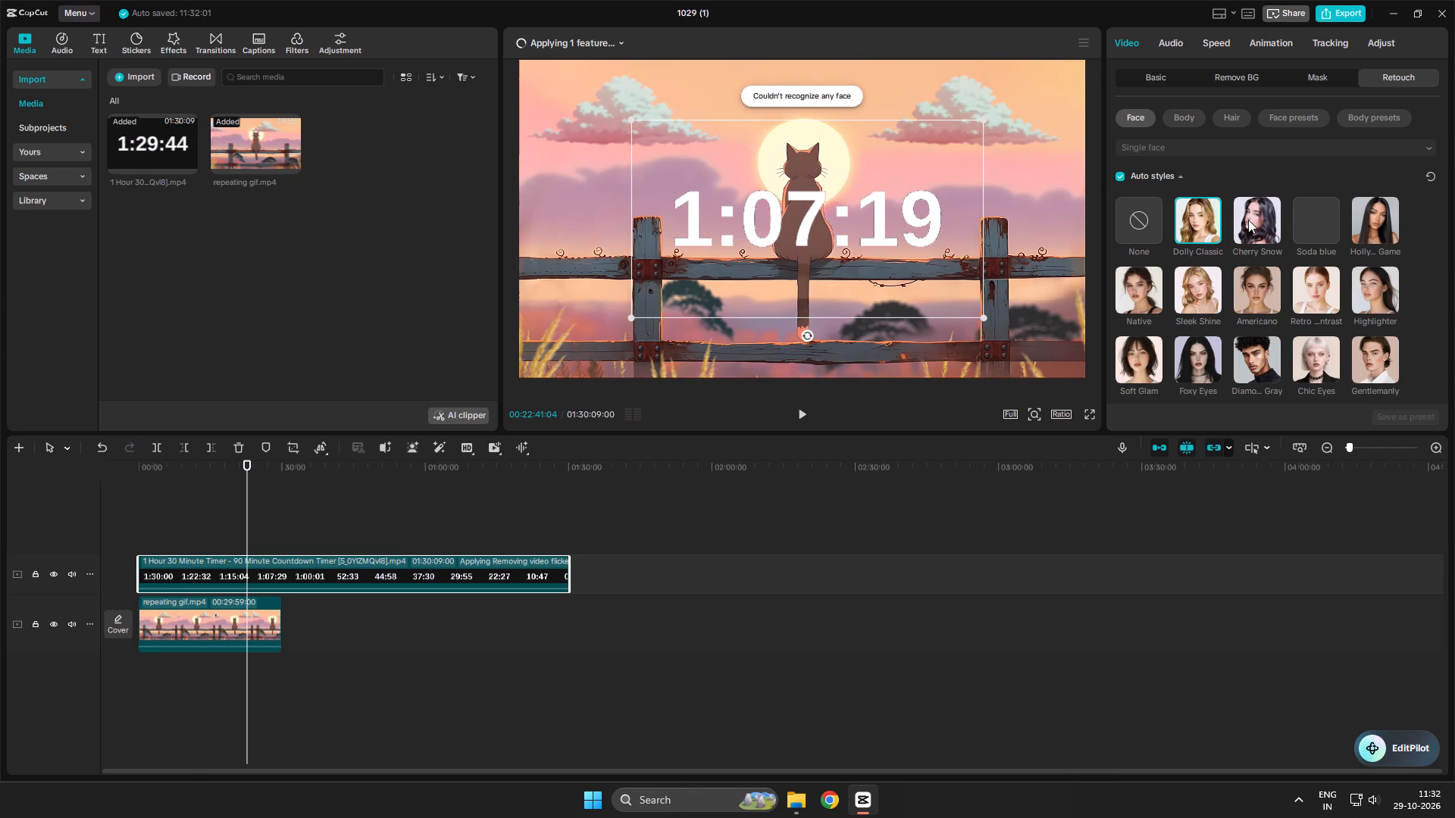
pyautogui.scroll(-4, 1268, 325)
pyautogui.scroll(4, 1274, 114)
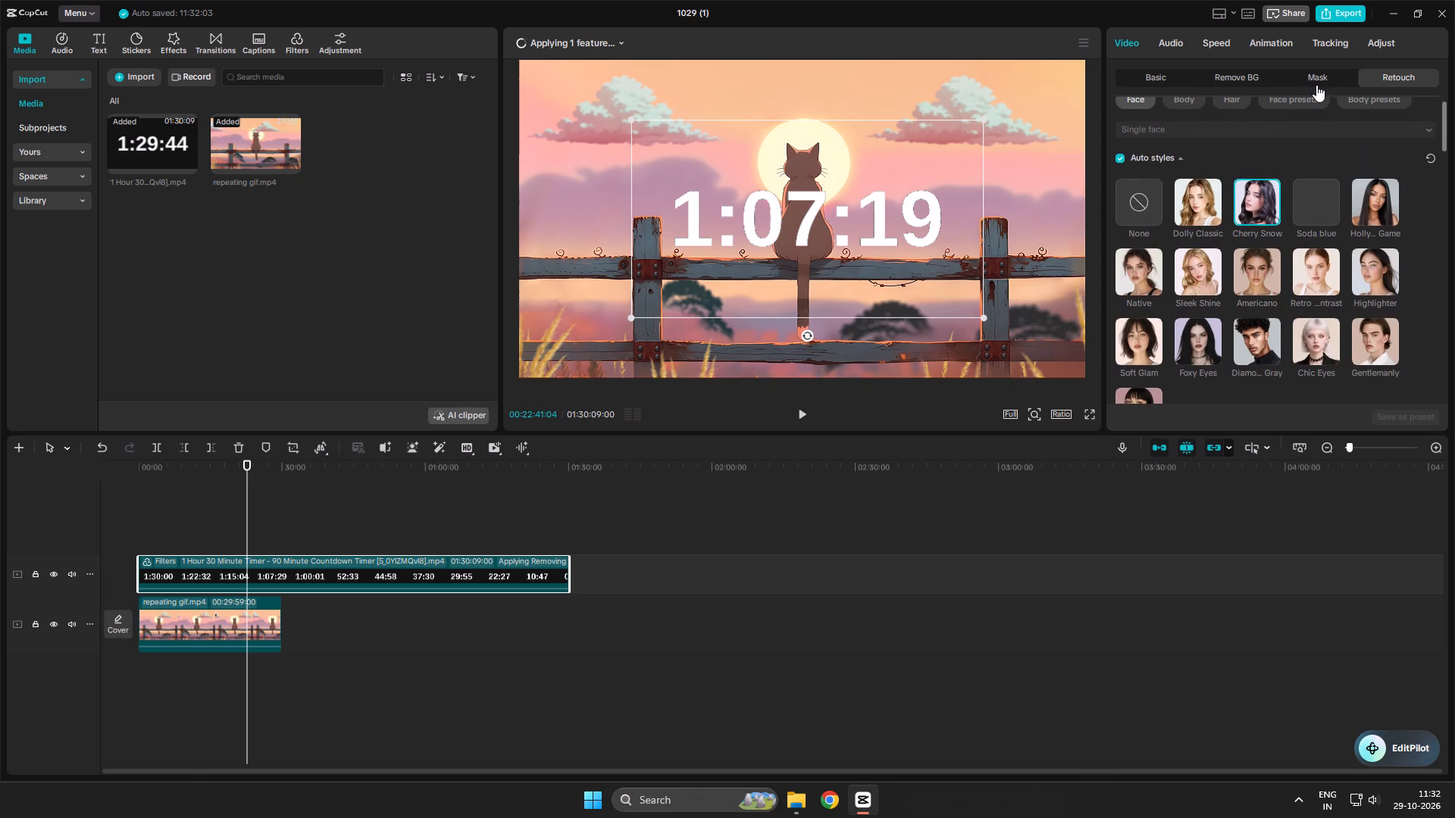
# Review the timer clip's mask, basic video, audio, speed, animation and tracking settings.
pyautogui.click(1331, 76)
pyautogui.click(1147, 83)
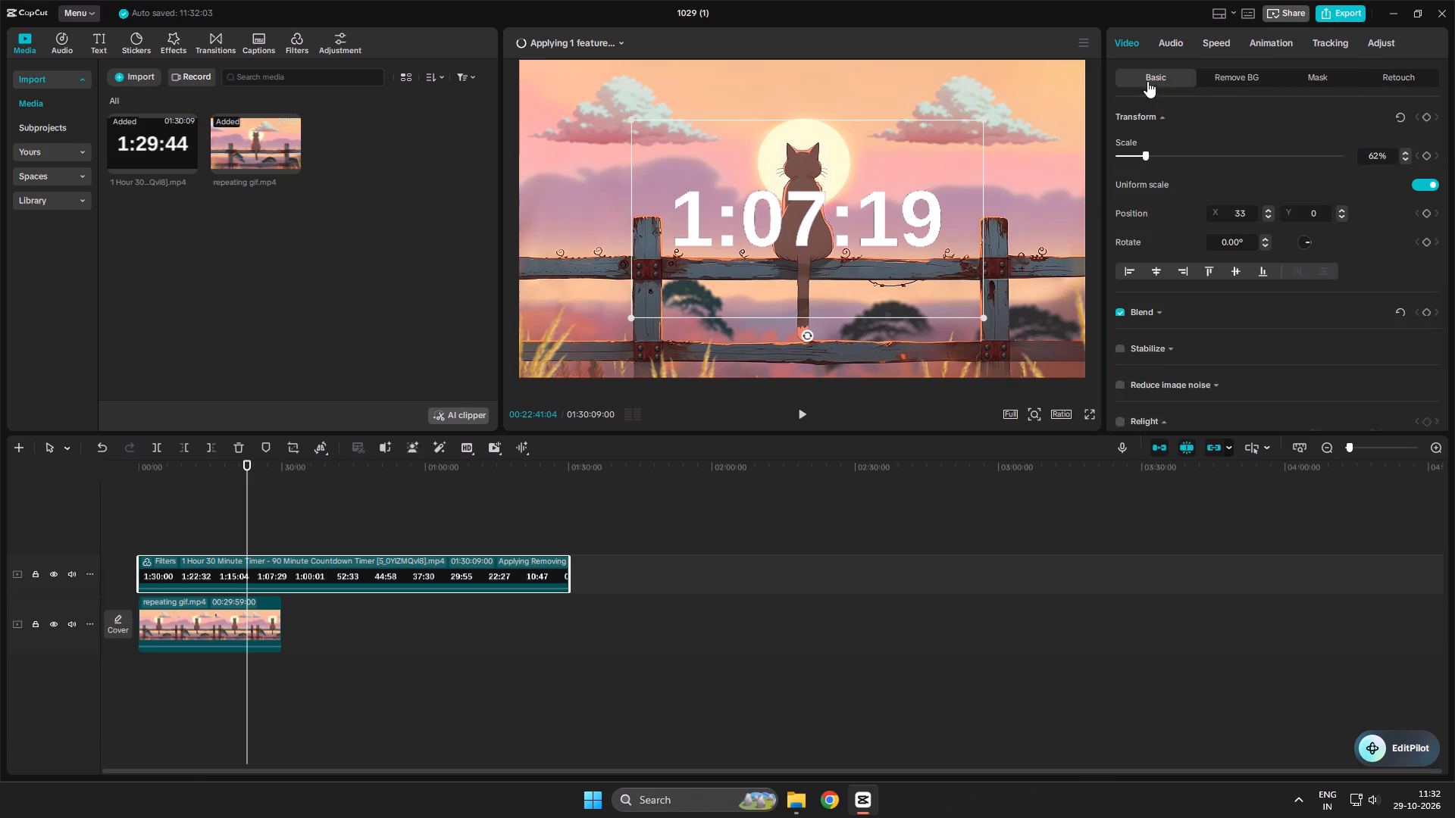
pyautogui.click(1165, 42)
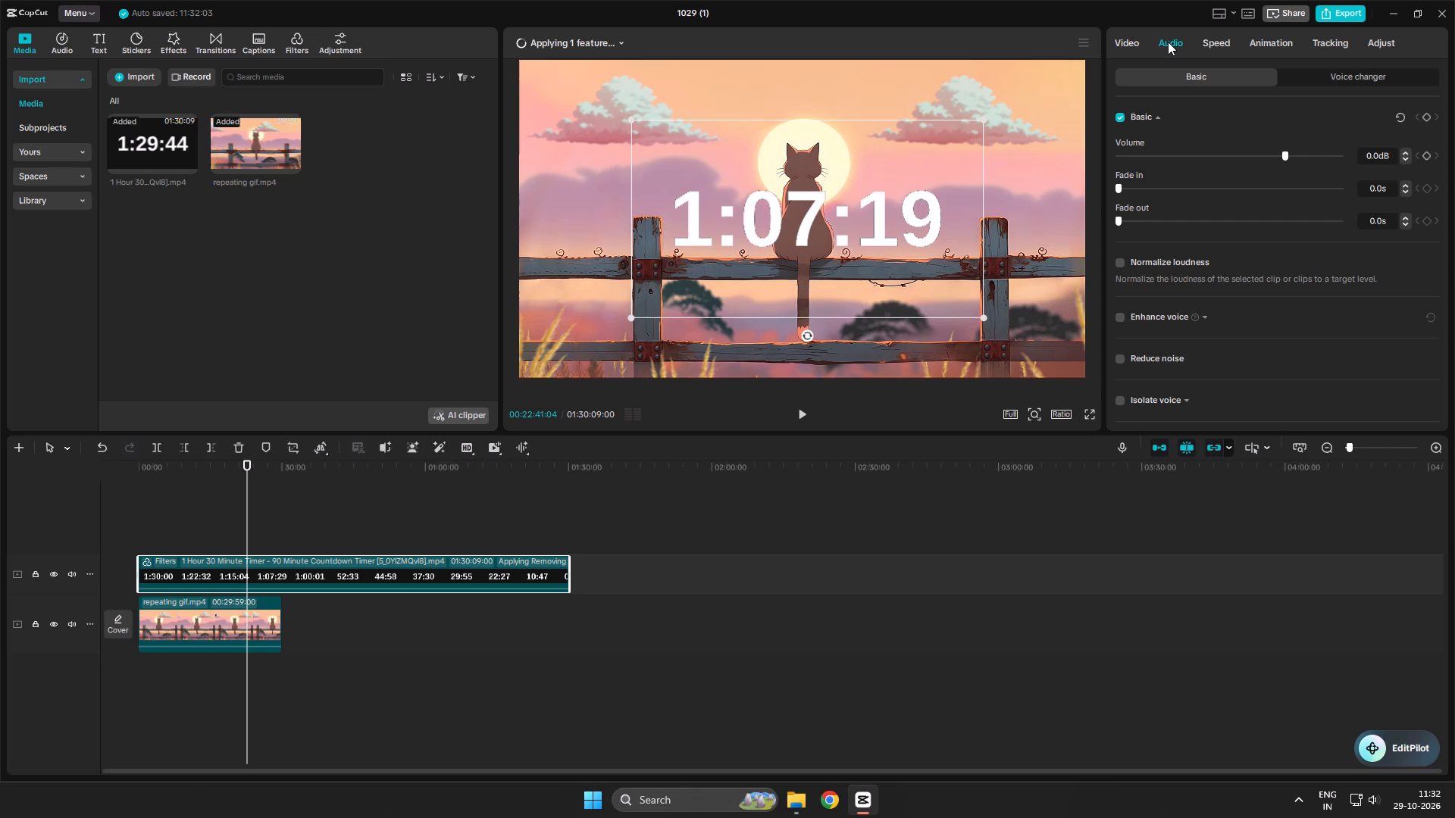
pyautogui.scroll(-1, 1159, 303)
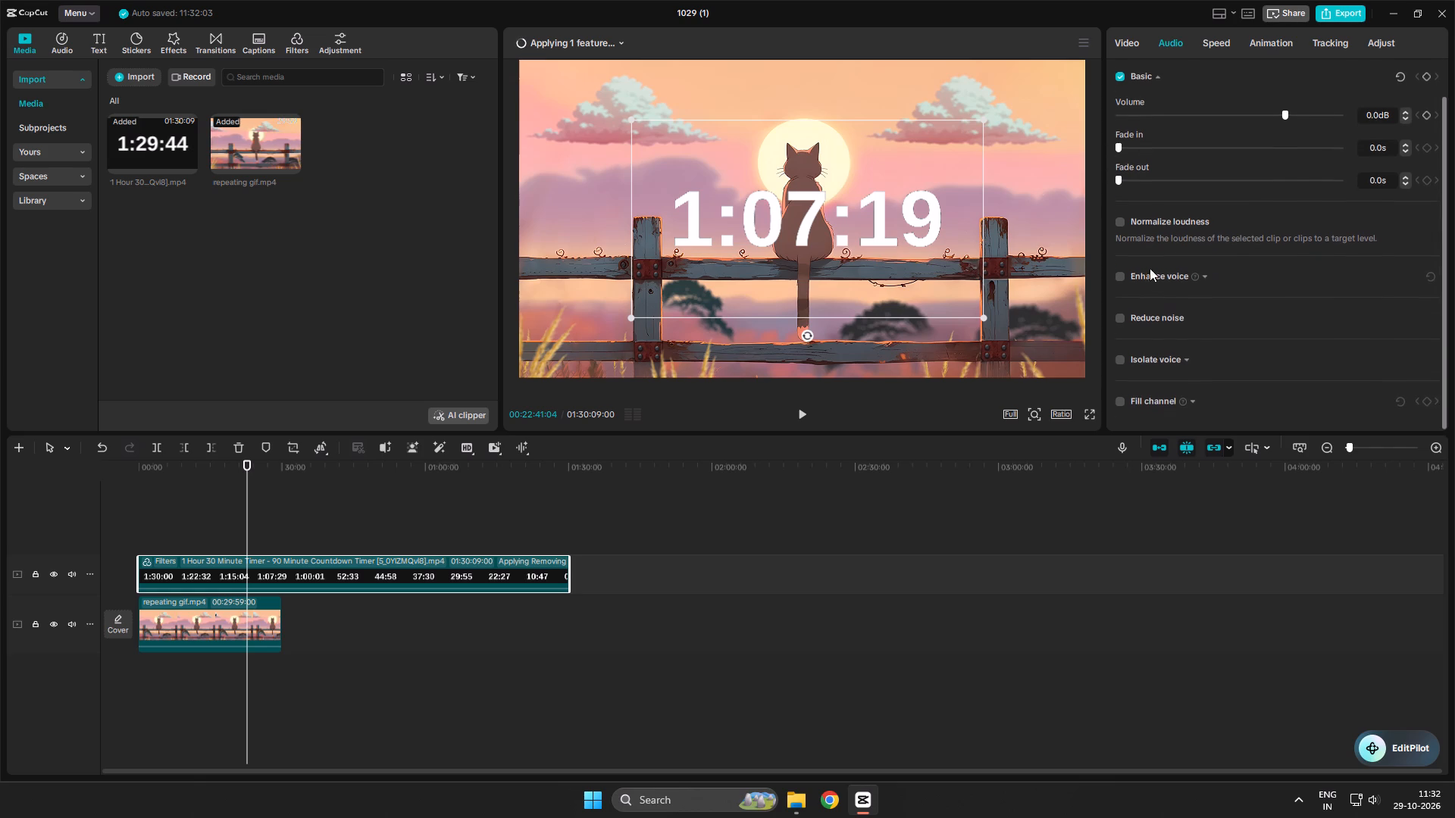
pyautogui.scroll(-1, 1136, 301)
pyautogui.click(1219, 48)
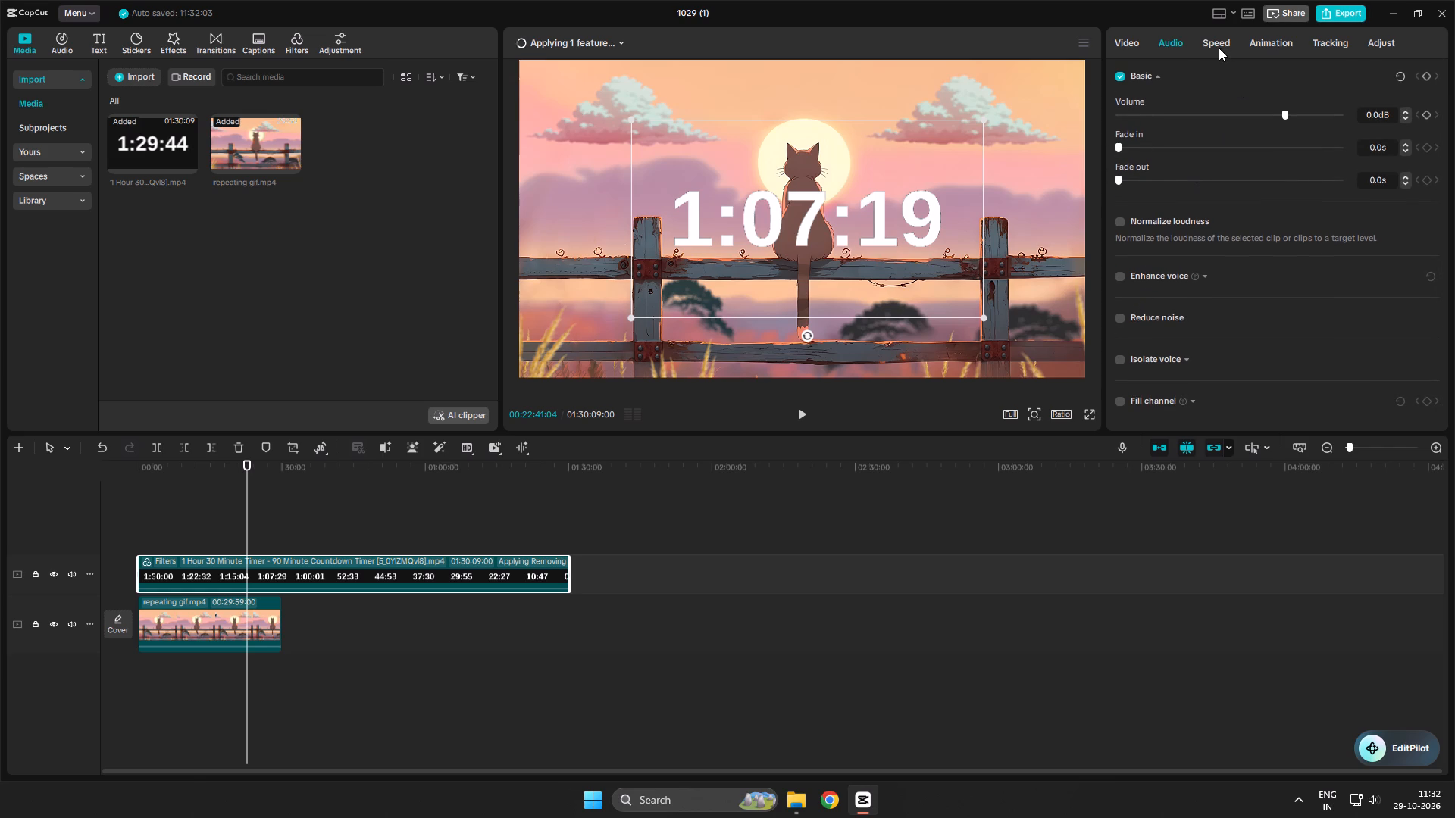
pyautogui.click(1268, 41)
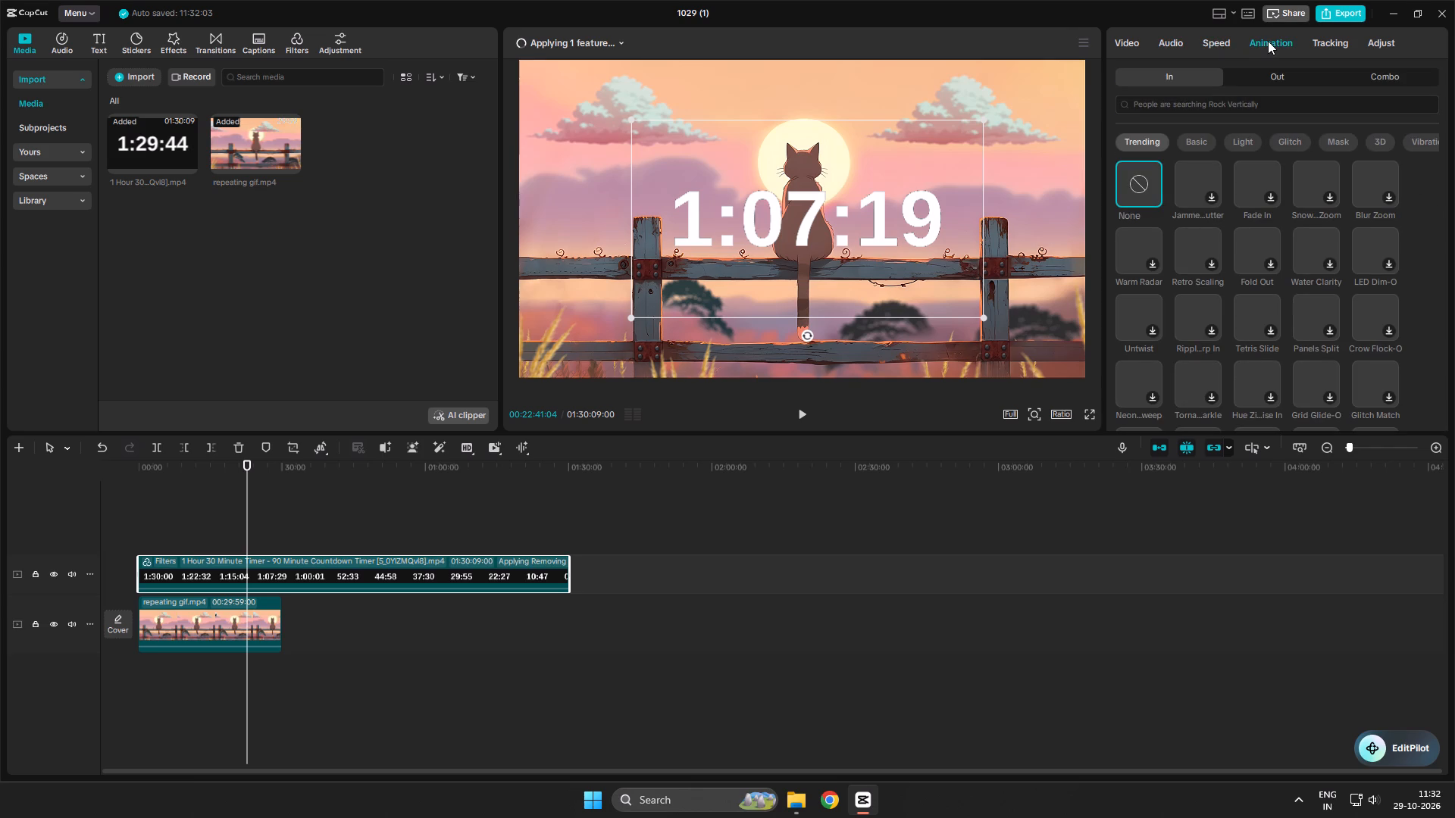
pyautogui.click(1297, 40)
pyautogui.click(1316, 40)
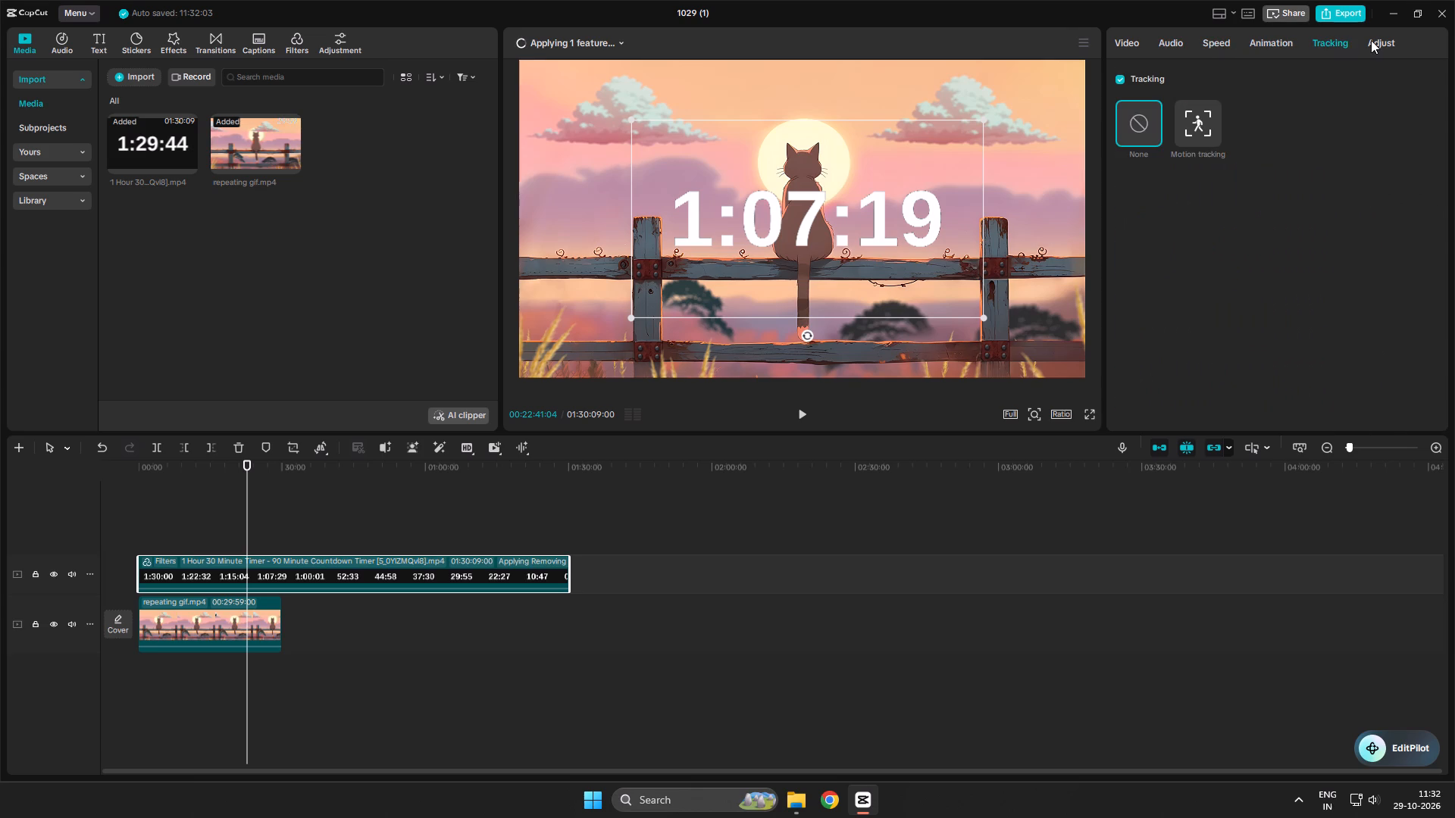
# Adjust the timer clip's effects to Sharpen 100, Clarity 92 and Particles 100.
pyautogui.click(1371, 40)
pyautogui.scroll(-3, 1214, 295)
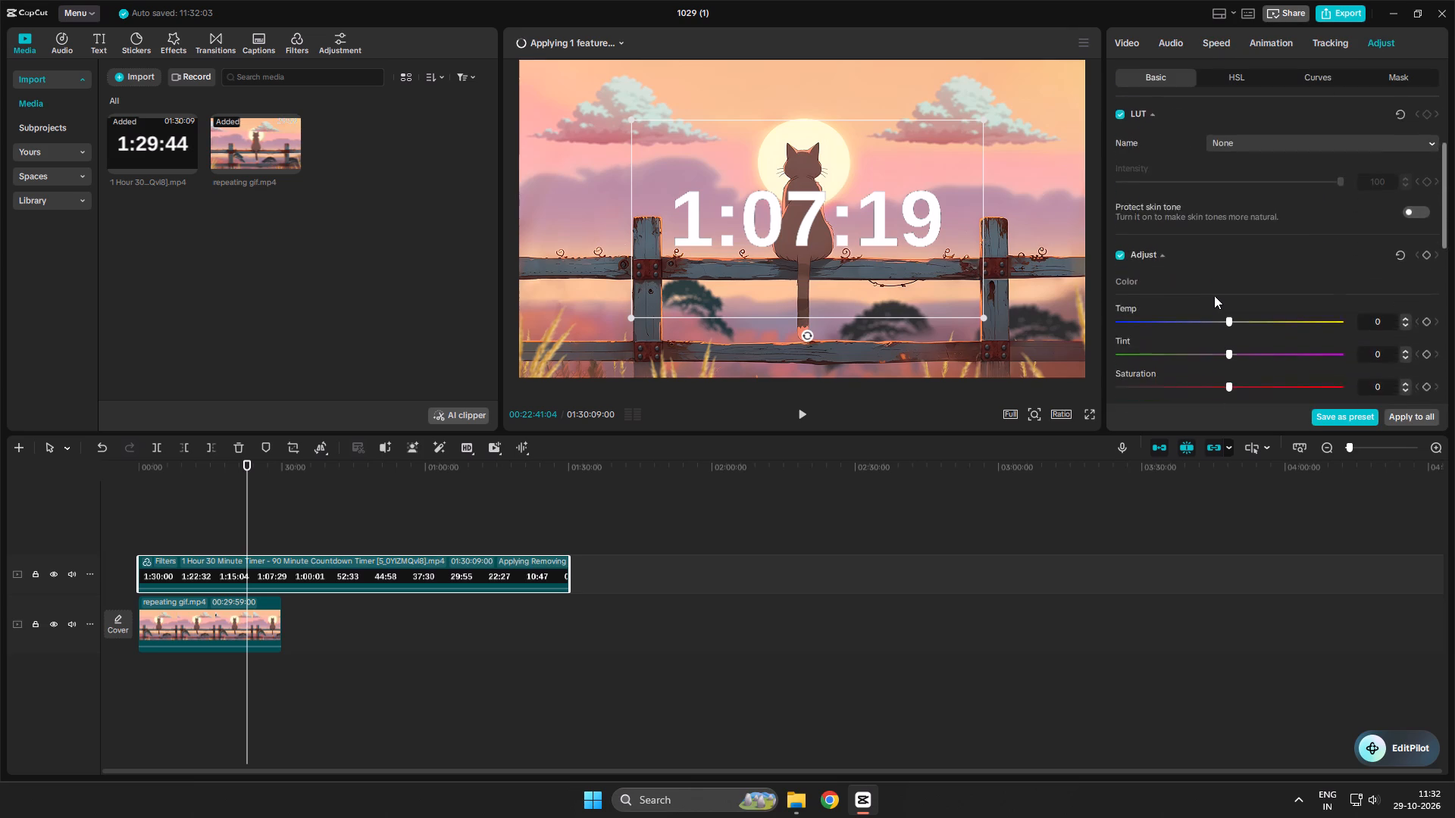
pyautogui.scroll(-7, 1213, 292)
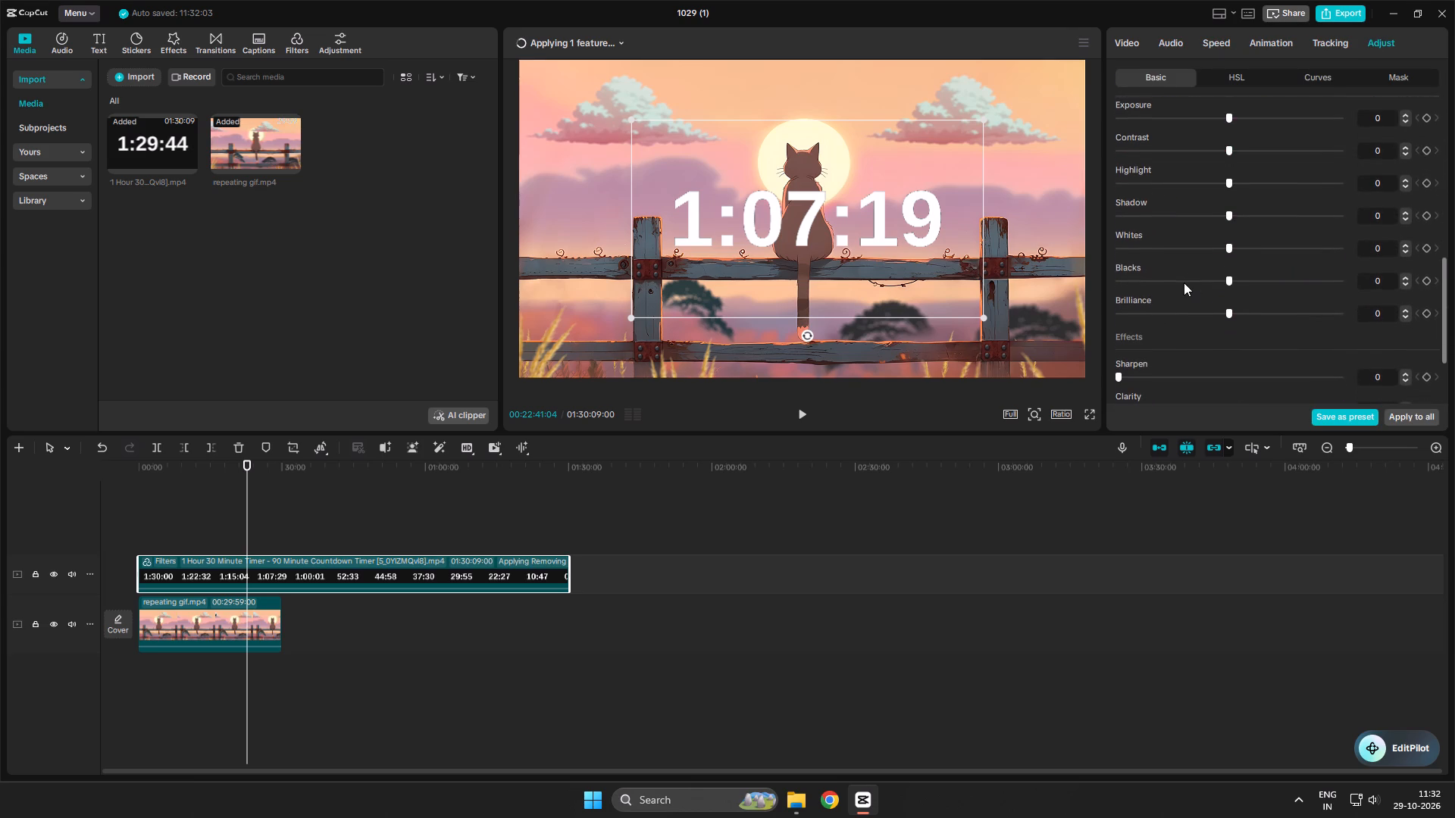
pyautogui.moveTo(1119, 374); pyautogui.dragTo(1173, 371)
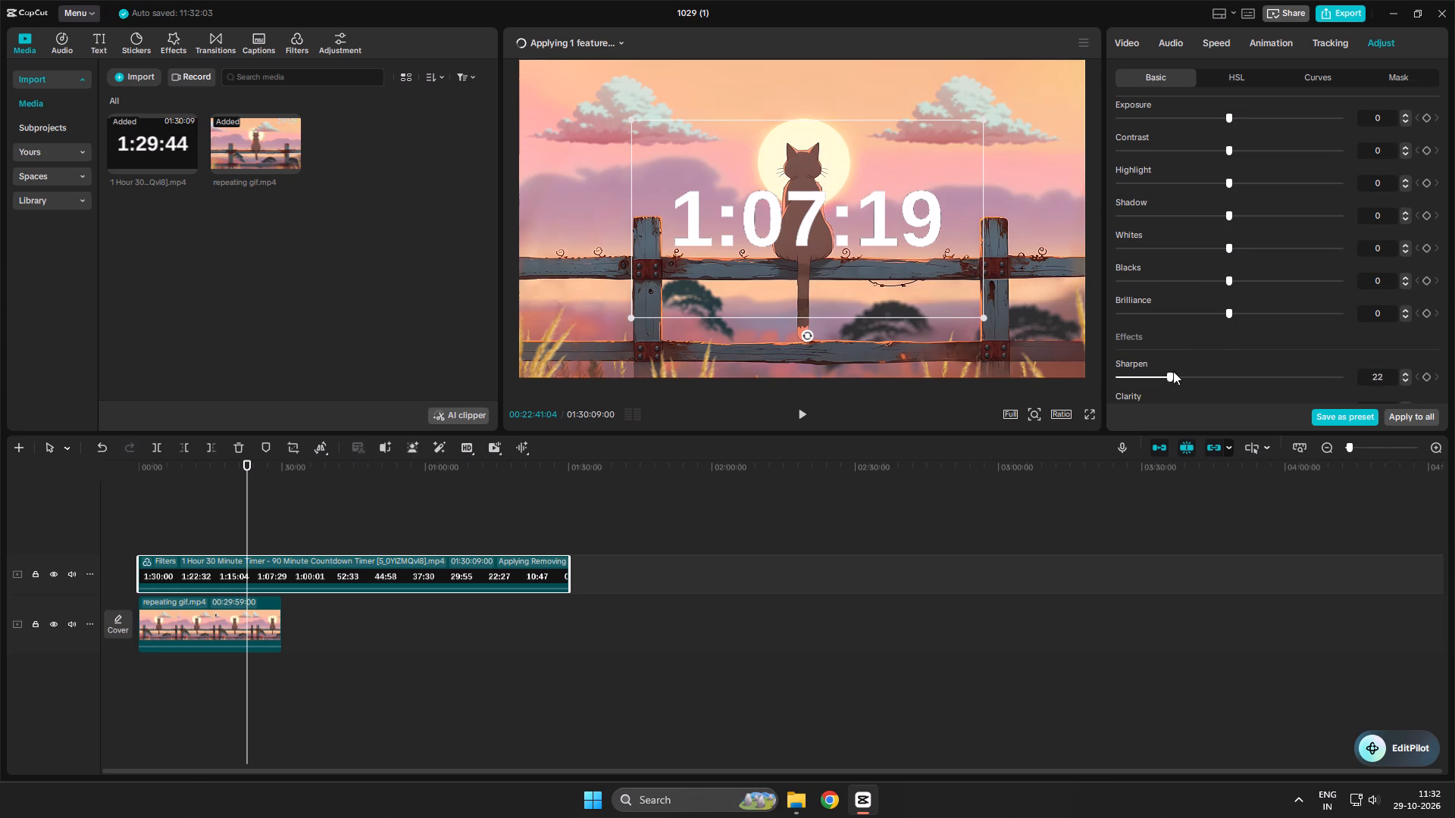
pyautogui.moveTo(1173, 371); pyautogui.dragTo(1371, 386)
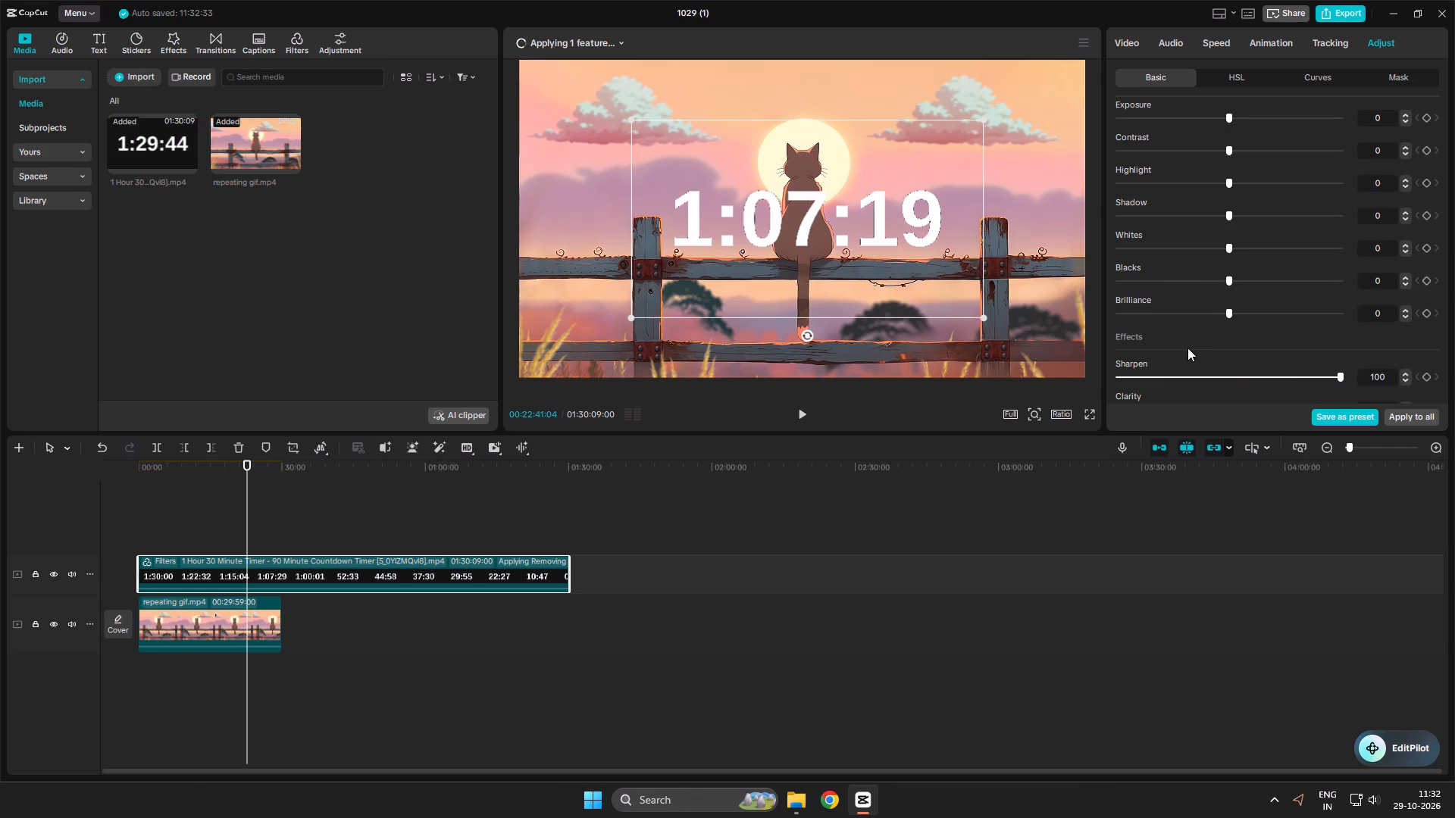
pyautogui.scroll(-1, 1192, 326)
pyautogui.moveTo(1120, 354); pyautogui.dragTo(1321, 361)
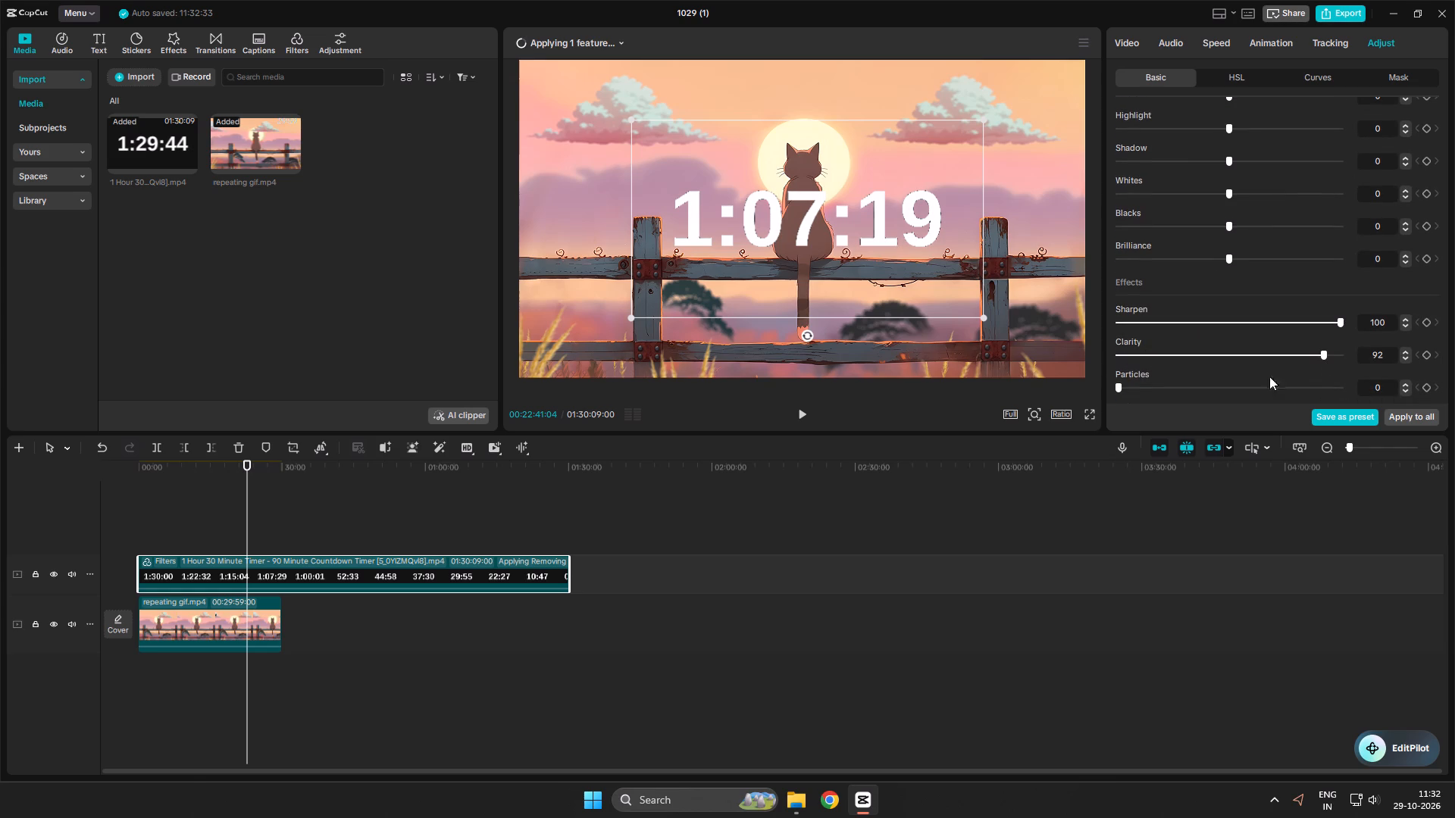
pyautogui.moveTo(1120, 389); pyautogui.dragTo(1363, 395)
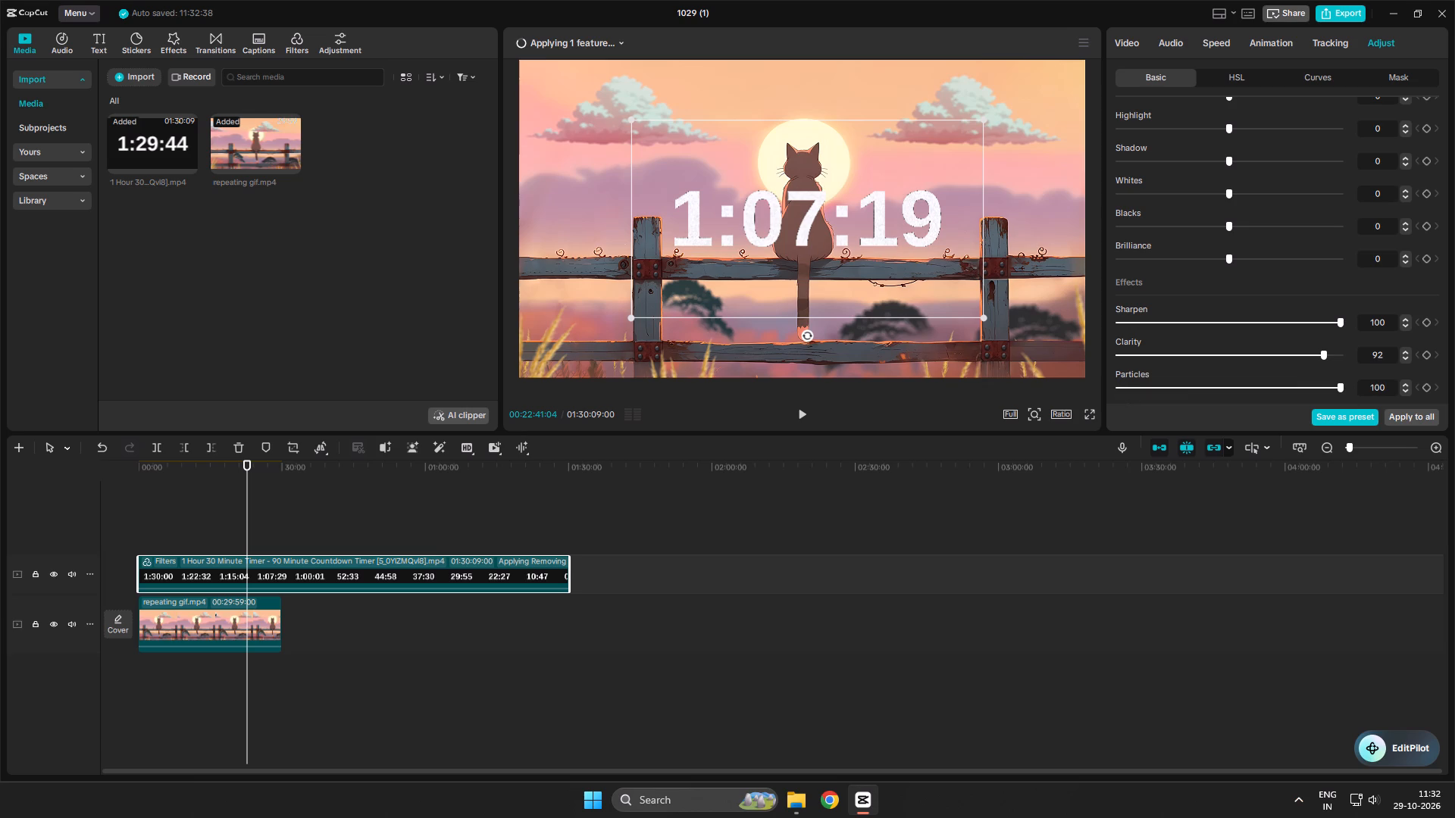
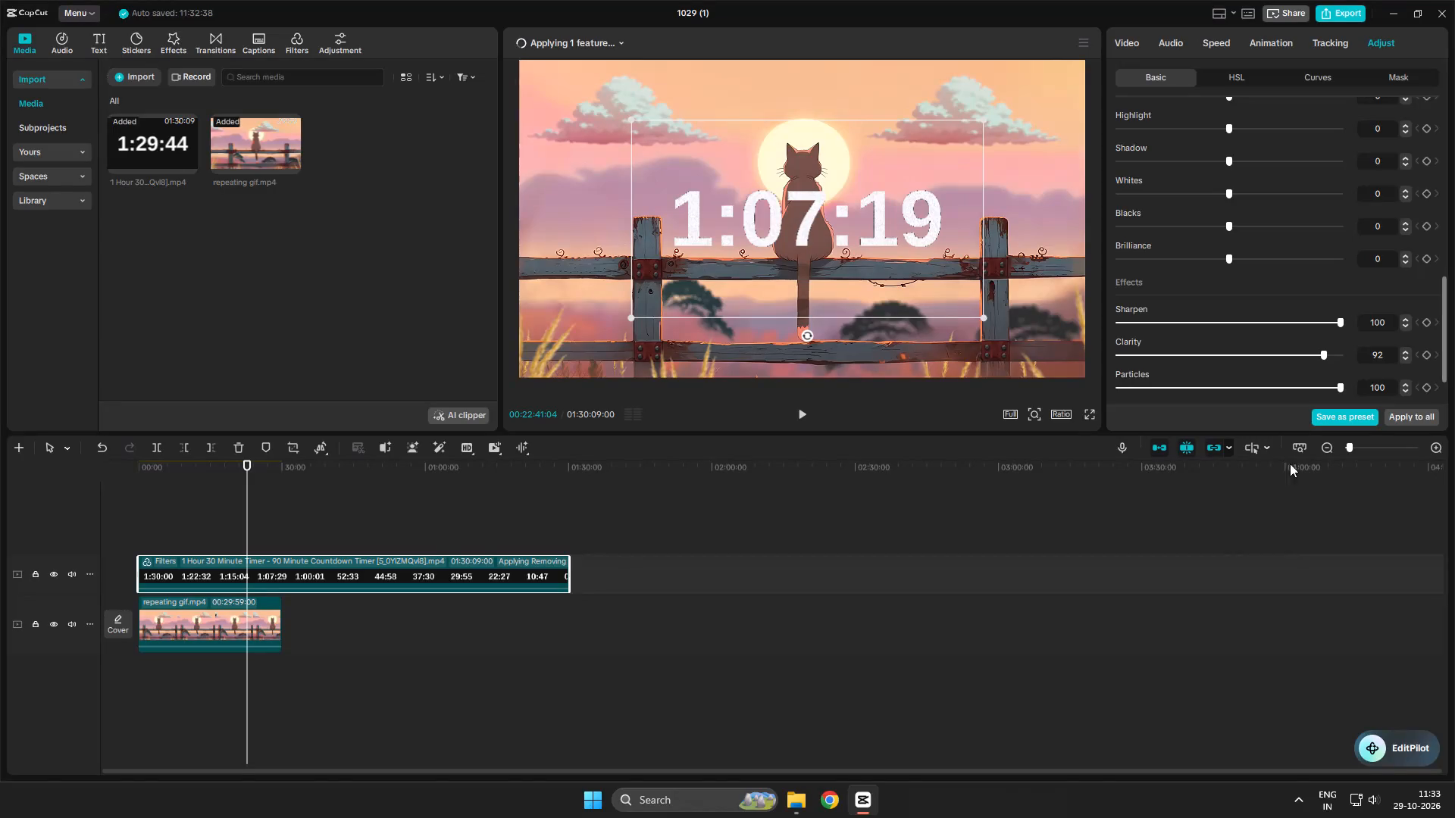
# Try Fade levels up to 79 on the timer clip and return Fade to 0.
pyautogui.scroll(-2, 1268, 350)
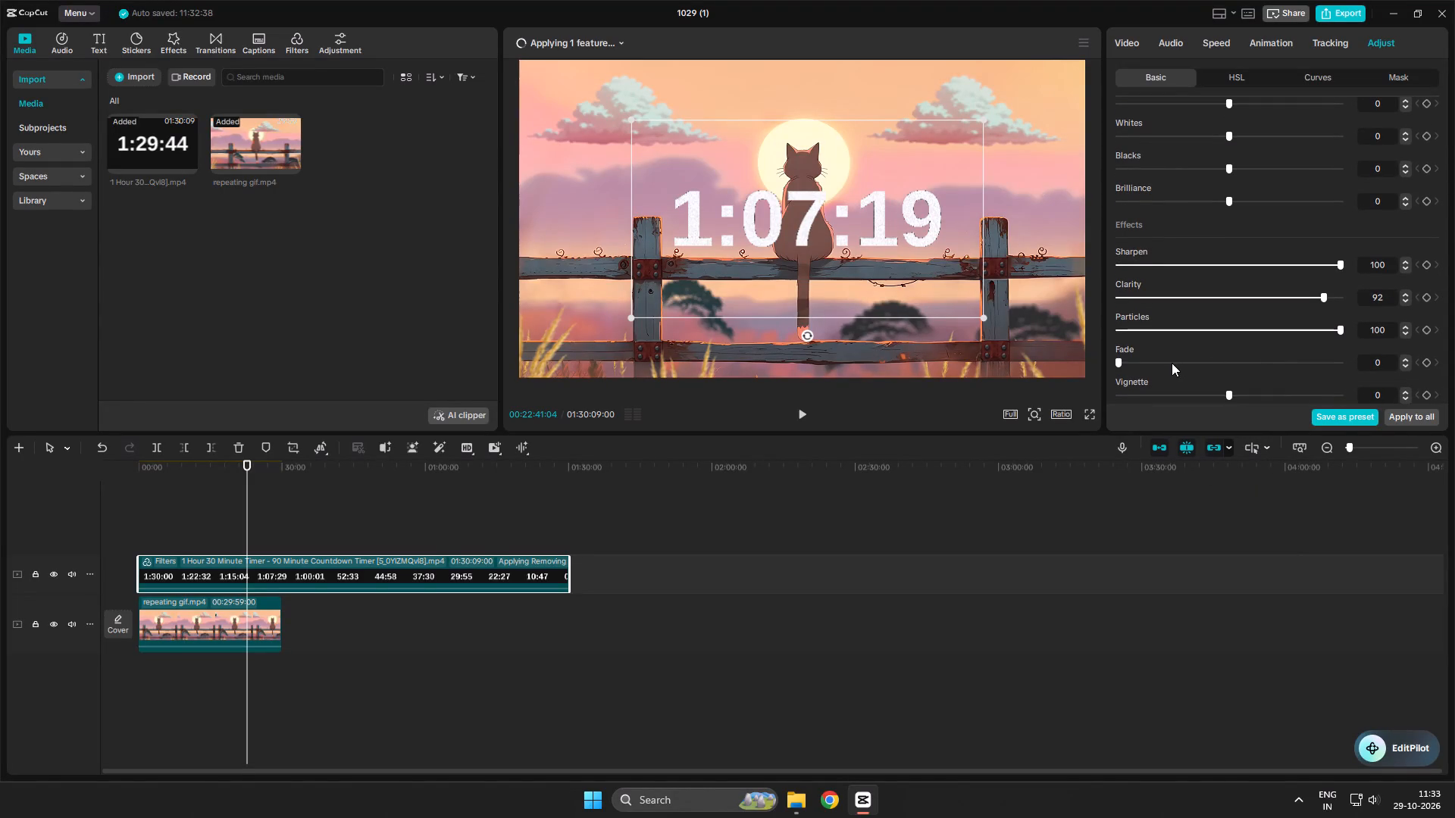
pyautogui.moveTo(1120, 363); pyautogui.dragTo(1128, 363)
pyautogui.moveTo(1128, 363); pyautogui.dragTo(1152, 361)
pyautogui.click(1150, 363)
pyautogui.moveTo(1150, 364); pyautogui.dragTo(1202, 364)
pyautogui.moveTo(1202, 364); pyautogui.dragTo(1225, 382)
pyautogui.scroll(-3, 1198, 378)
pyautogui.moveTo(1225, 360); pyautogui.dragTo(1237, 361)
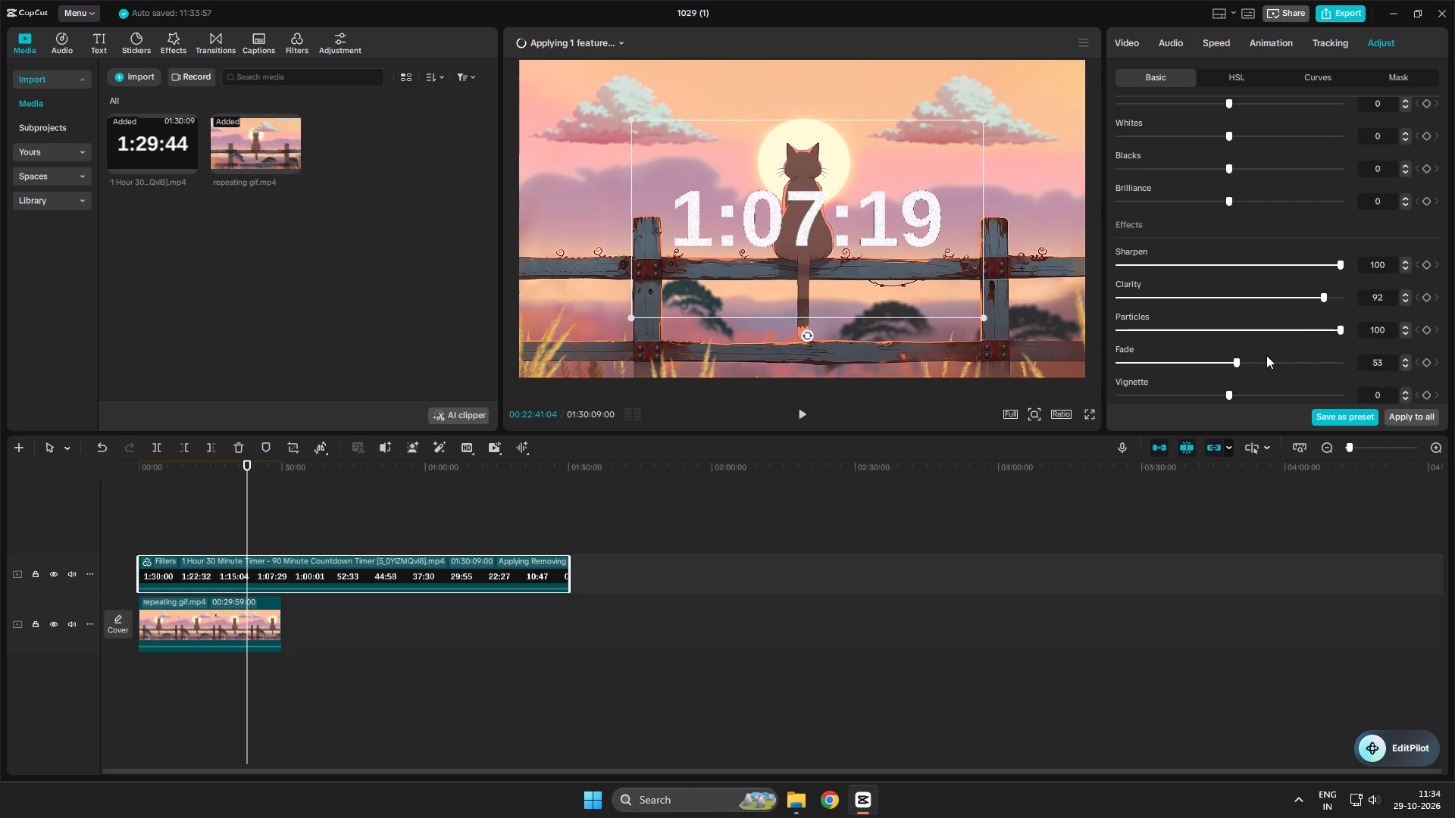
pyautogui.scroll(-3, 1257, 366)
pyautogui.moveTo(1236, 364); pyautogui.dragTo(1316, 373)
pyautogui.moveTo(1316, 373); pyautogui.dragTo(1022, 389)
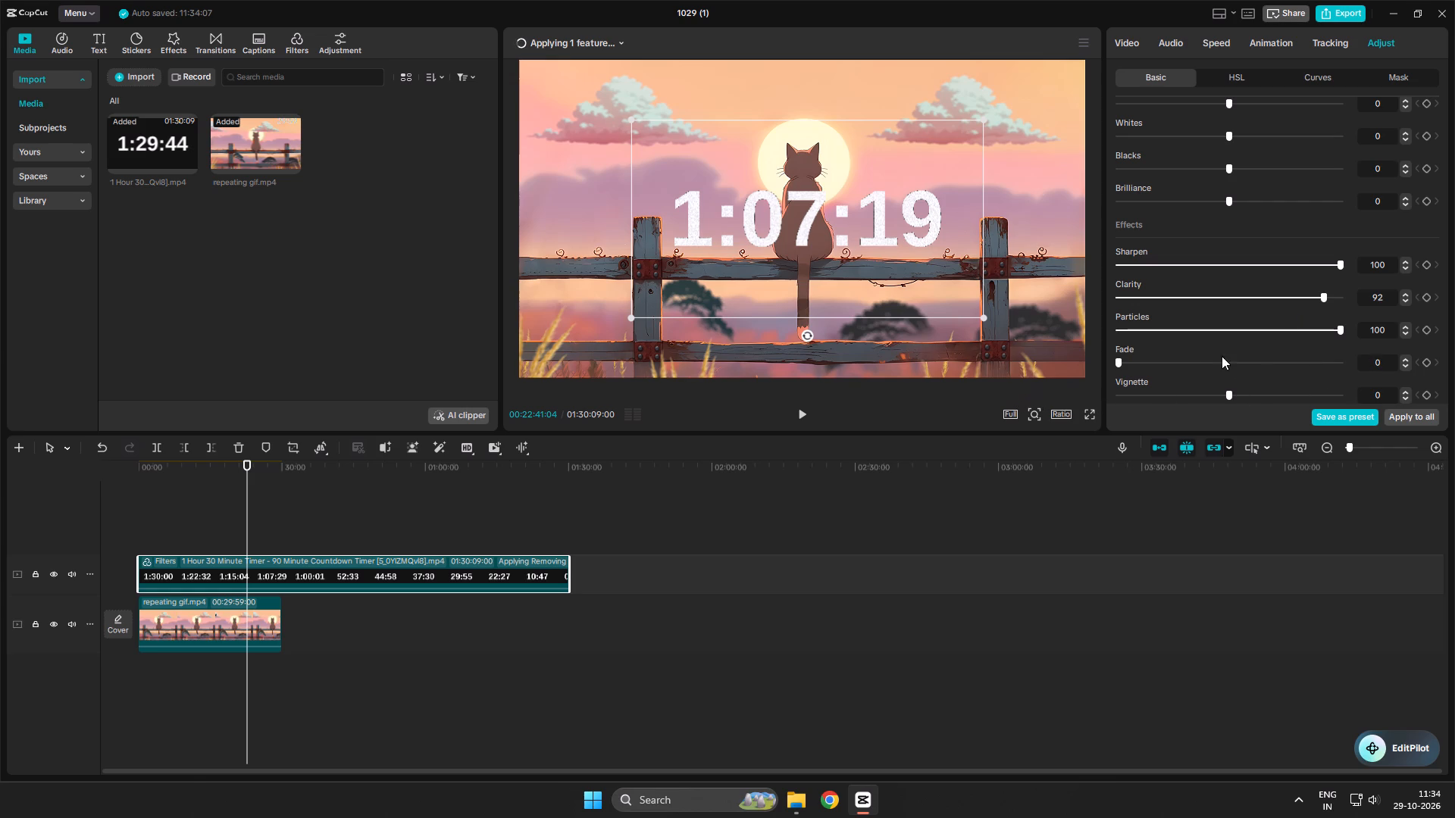
# Reset the timer clip's Particles, Clarity and Sharpen effects to 0.
pyautogui.moveTo(1338, 332); pyautogui.dragTo(1060, 337)
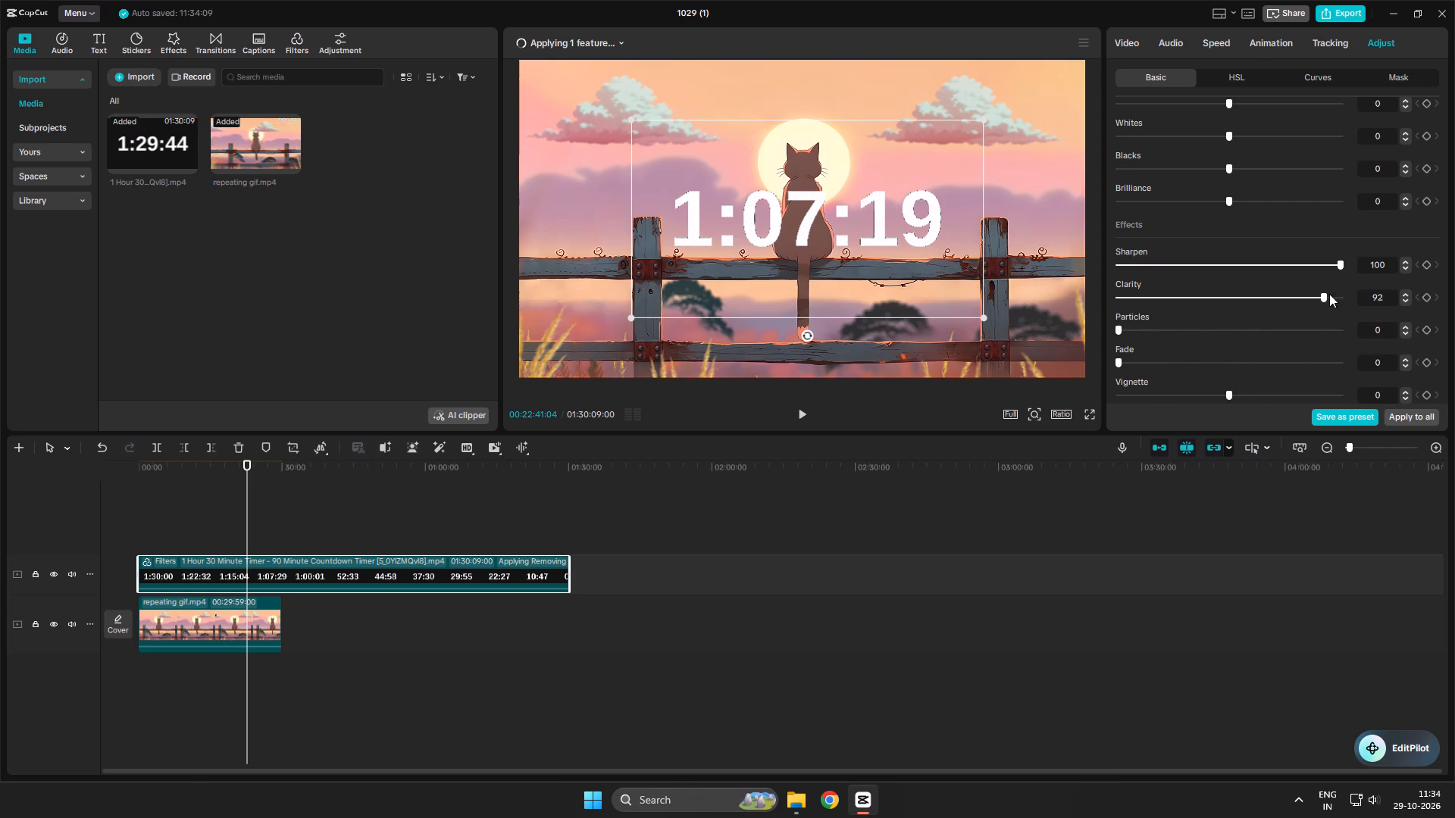
pyautogui.moveTo(1332, 294); pyautogui.dragTo(1089, 310)
pyautogui.moveTo(1339, 268); pyautogui.dragTo(1115, 289)
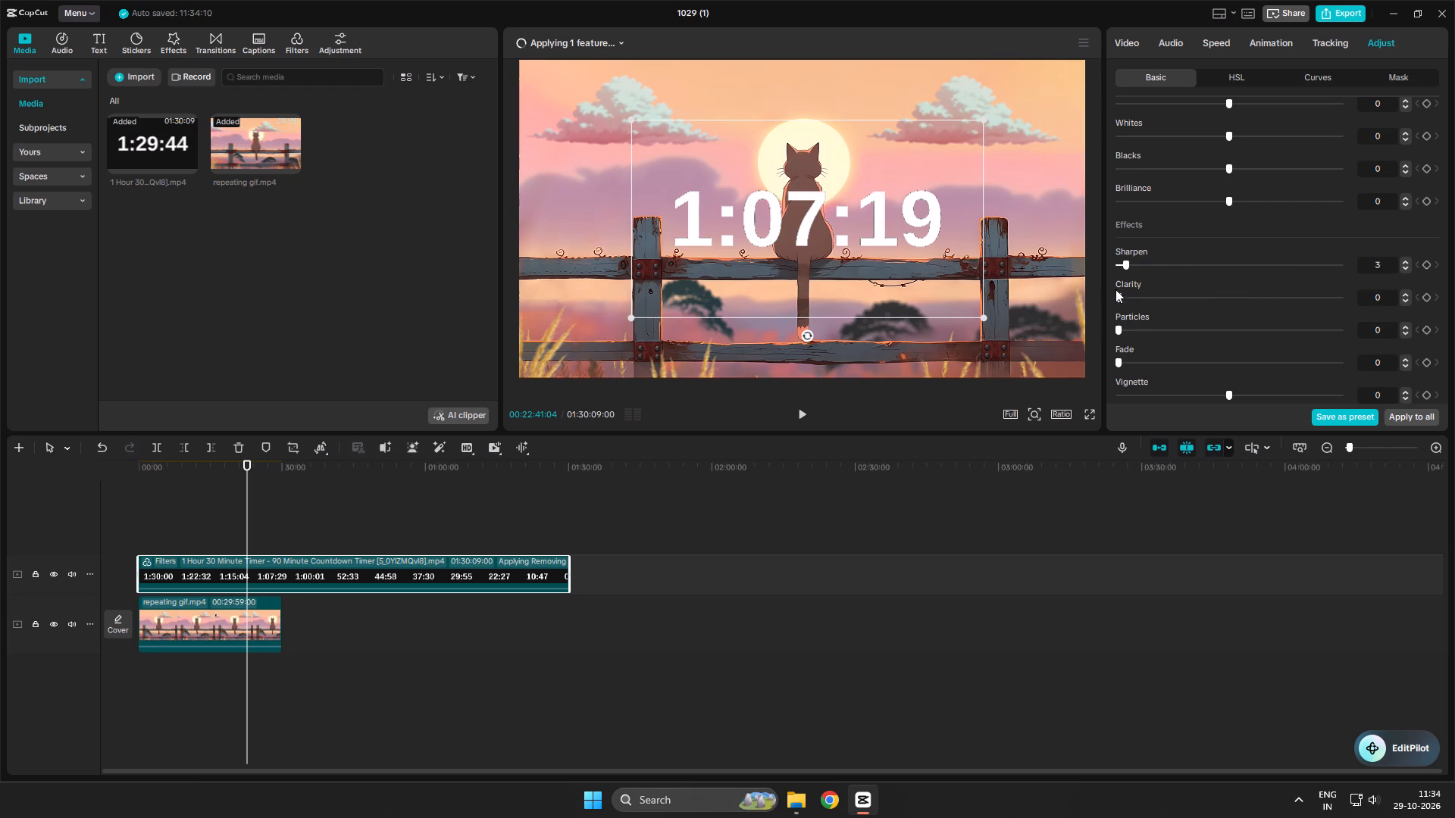
pyautogui.moveTo(1115, 289); pyautogui.dragTo(1023, 292)
# Set the timer clip's Brilliance to -50 and Blacks to 50, and preview the look in playback.
pyautogui.scroll(3, 1222, 357)
pyautogui.moveTo(1229, 320); pyautogui.dragTo(1144, 322)
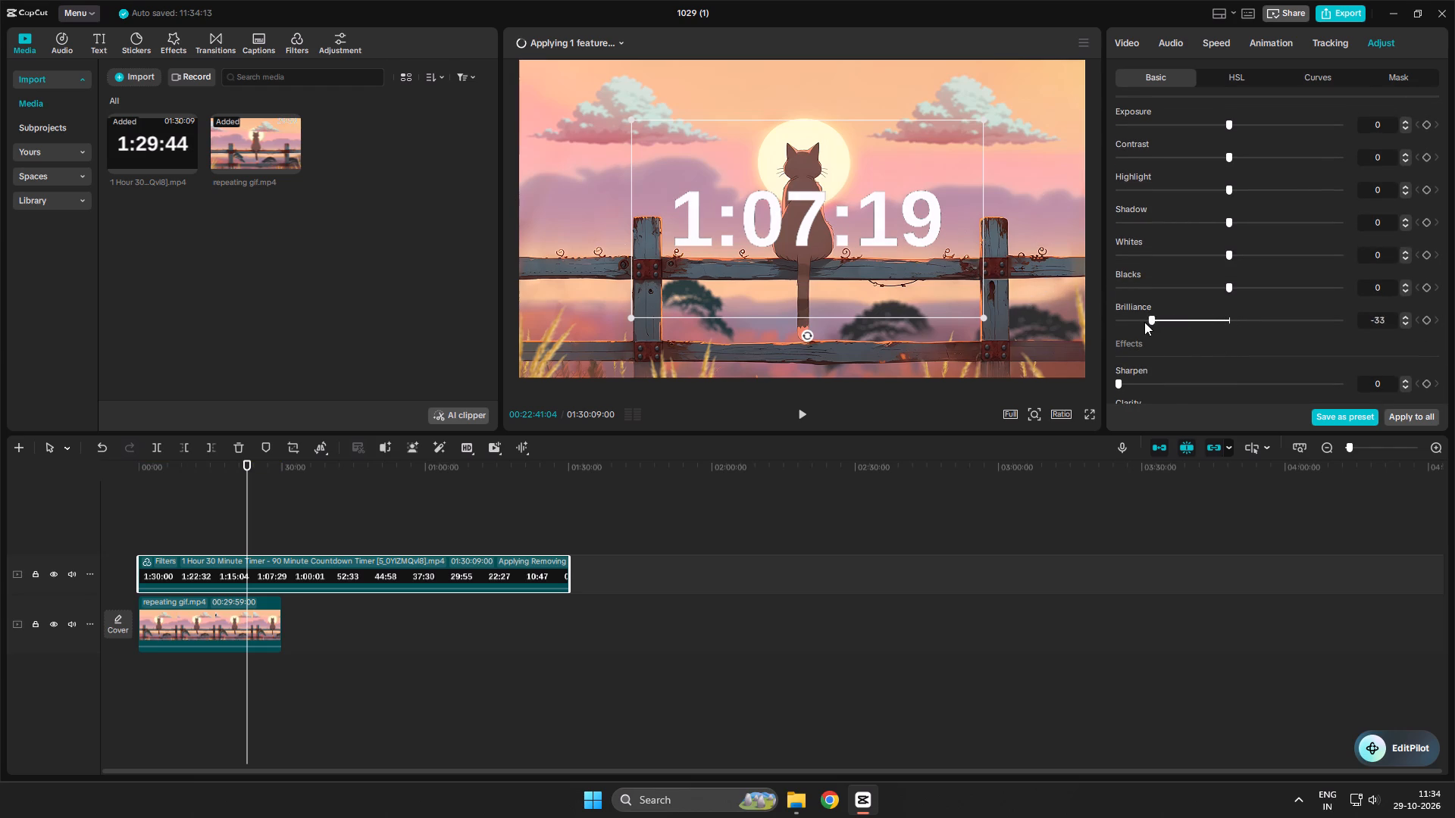
pyautogui.moveTo(1144, 322); pyautogui.dragTo(1062, 317)
pyautogui.moveTo(1062, 317); pyautogui.dragTo(1023, 317)
pyautogui.moveTo(1230, 289); pyautogui.dragTo(1081, 294)
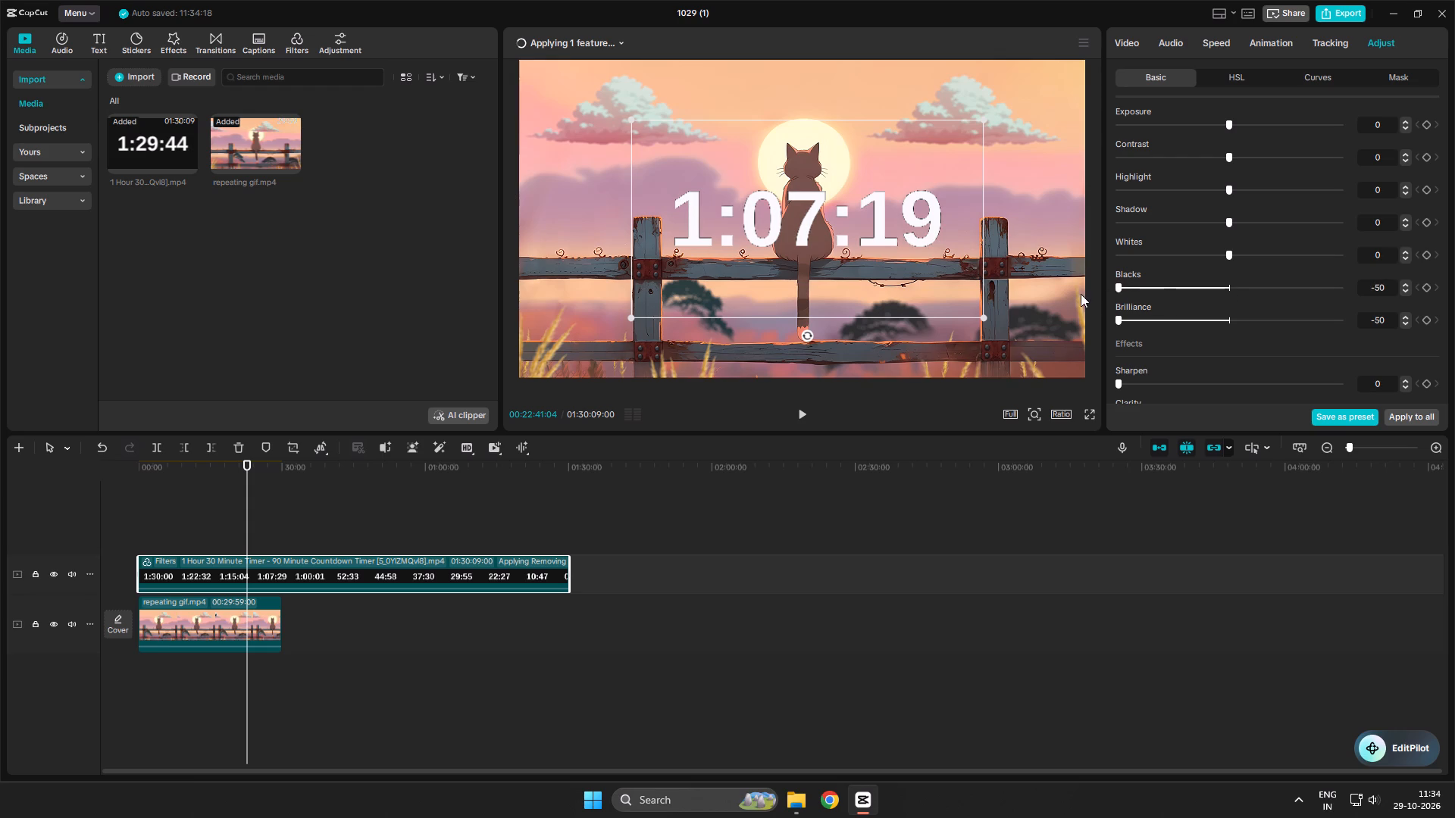
pyautogui.moveTo(1081, 294); pyautogui.dragTo(1396, 282)
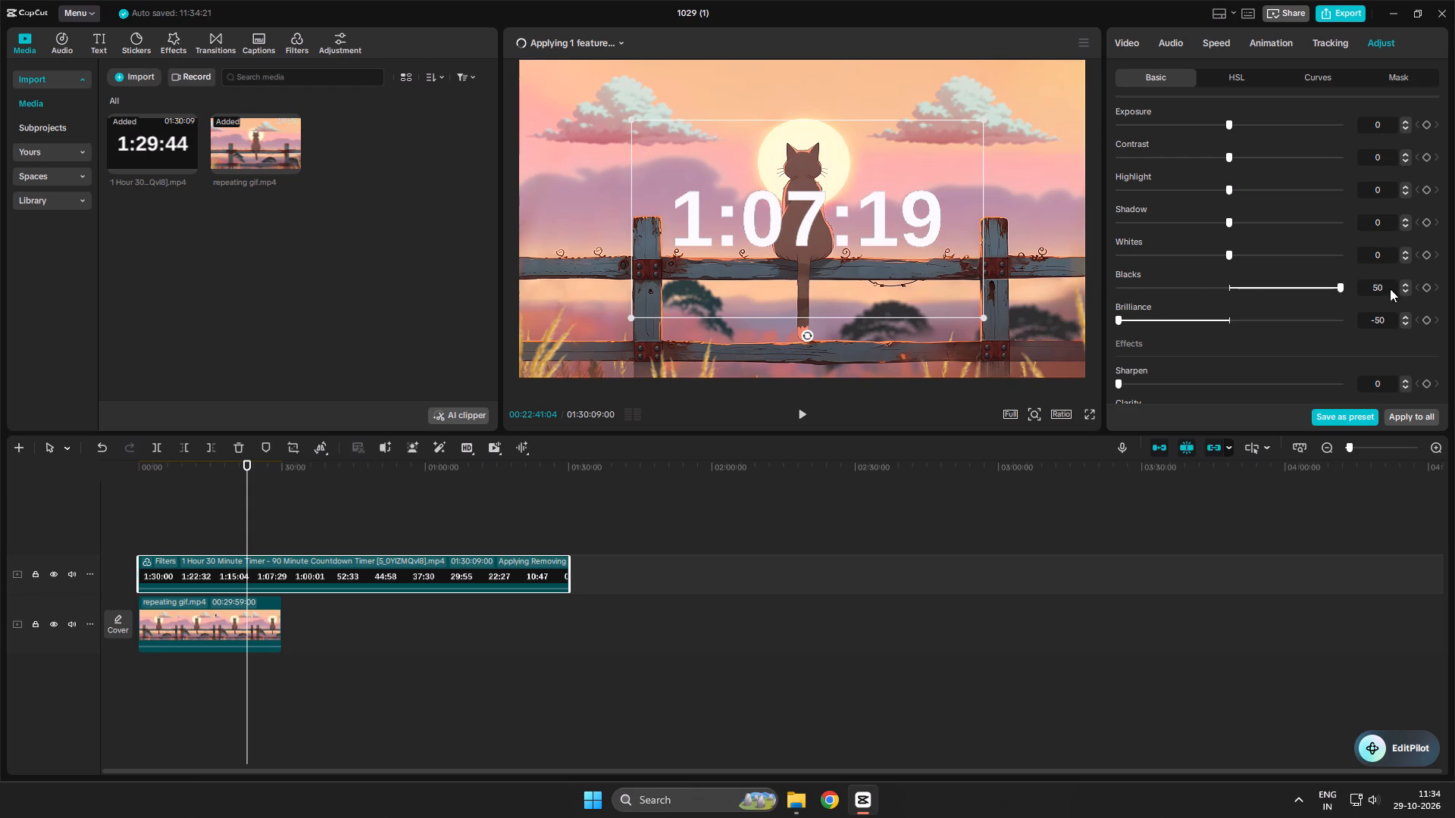
pyautogui.press('space')
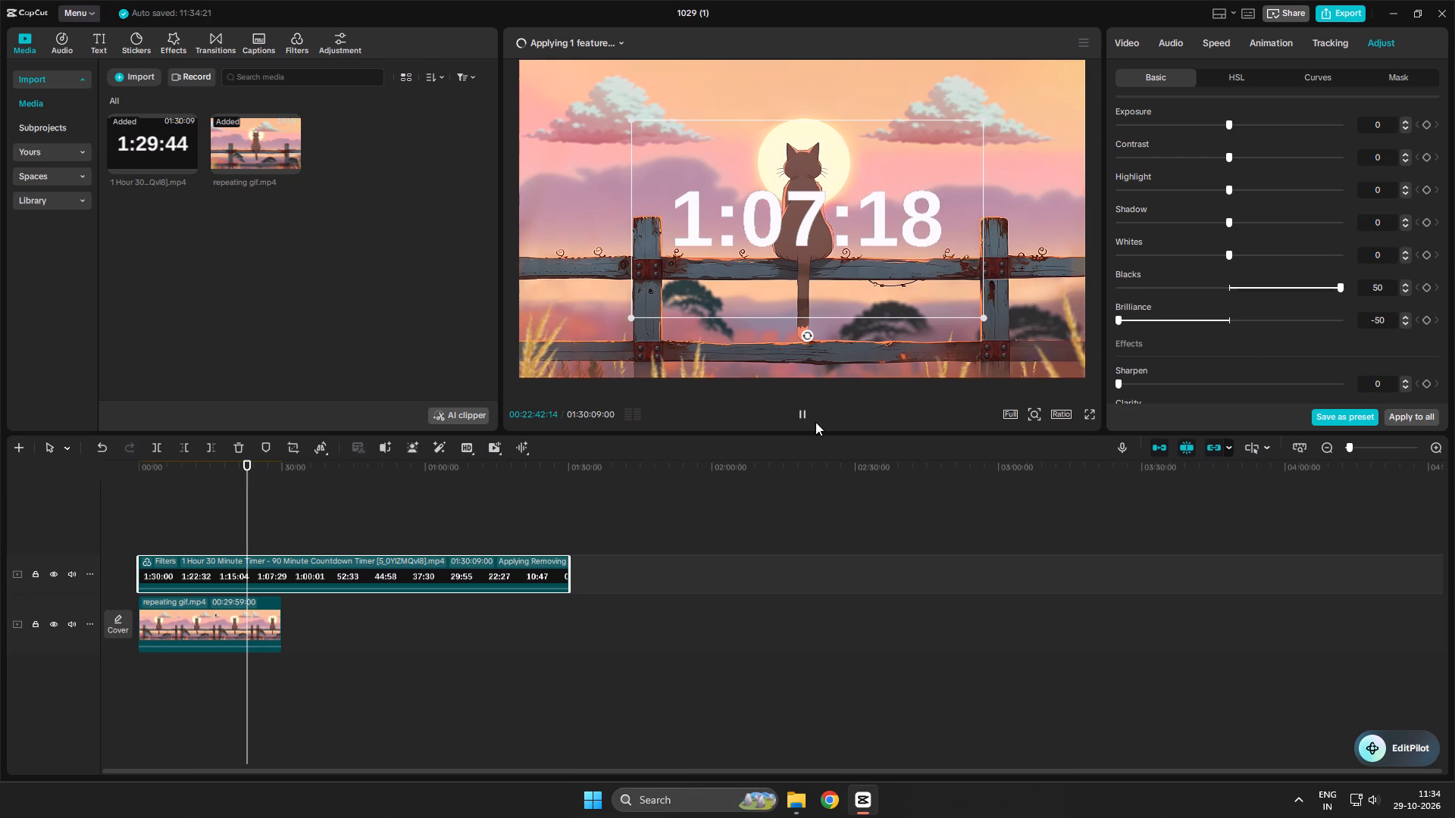
# With the main track magnet off, paste copies of the cat background clip on the main track at 29:59 and 59:58.
pyautogui.click(233, 606)
pyautogui.hotkey('ctrl', 'c')
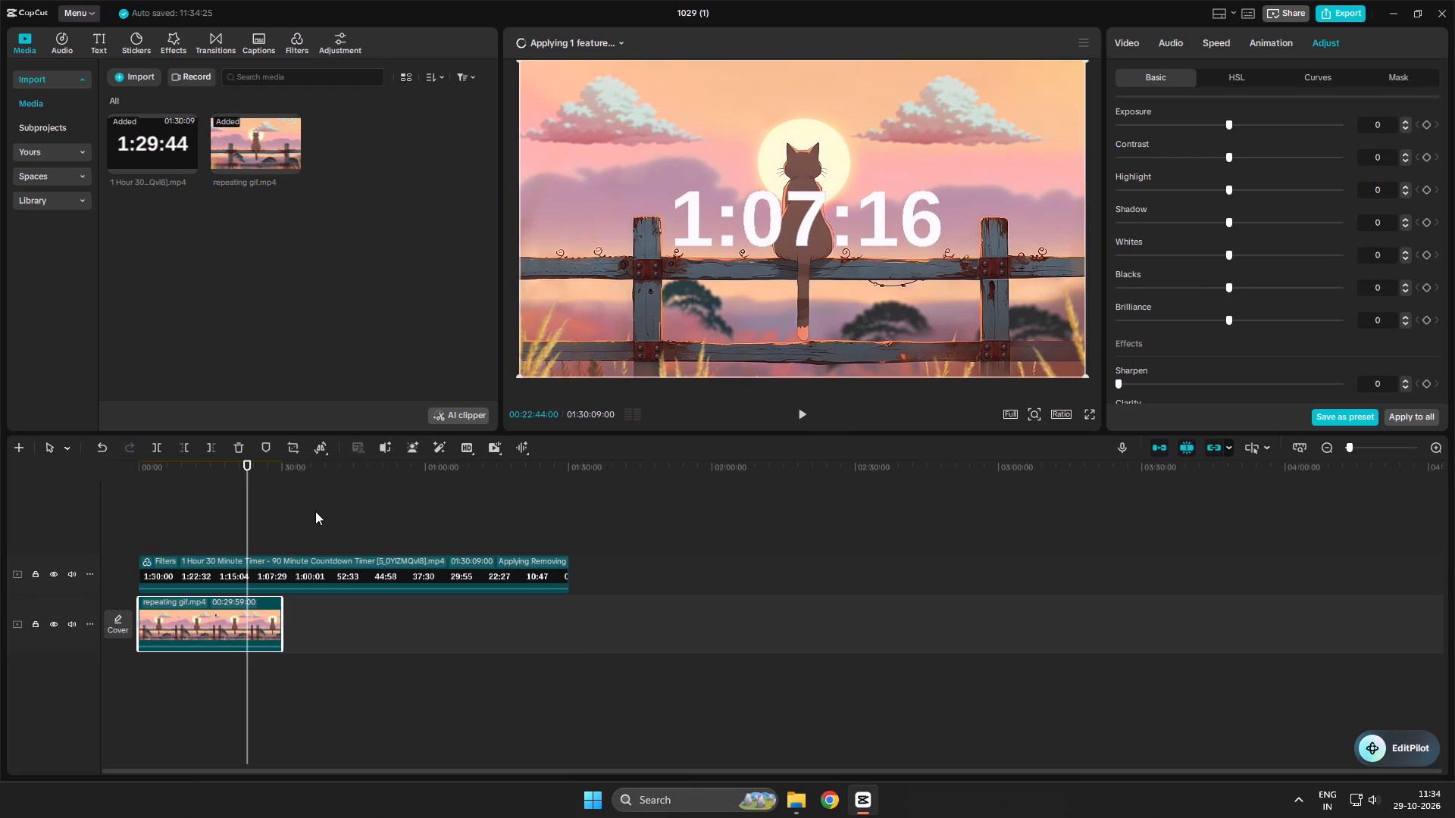
pyautogui.click(297, 472)
pyautogui.click(287, 470)
pyautogui.hotkey('ctrl', 'v')
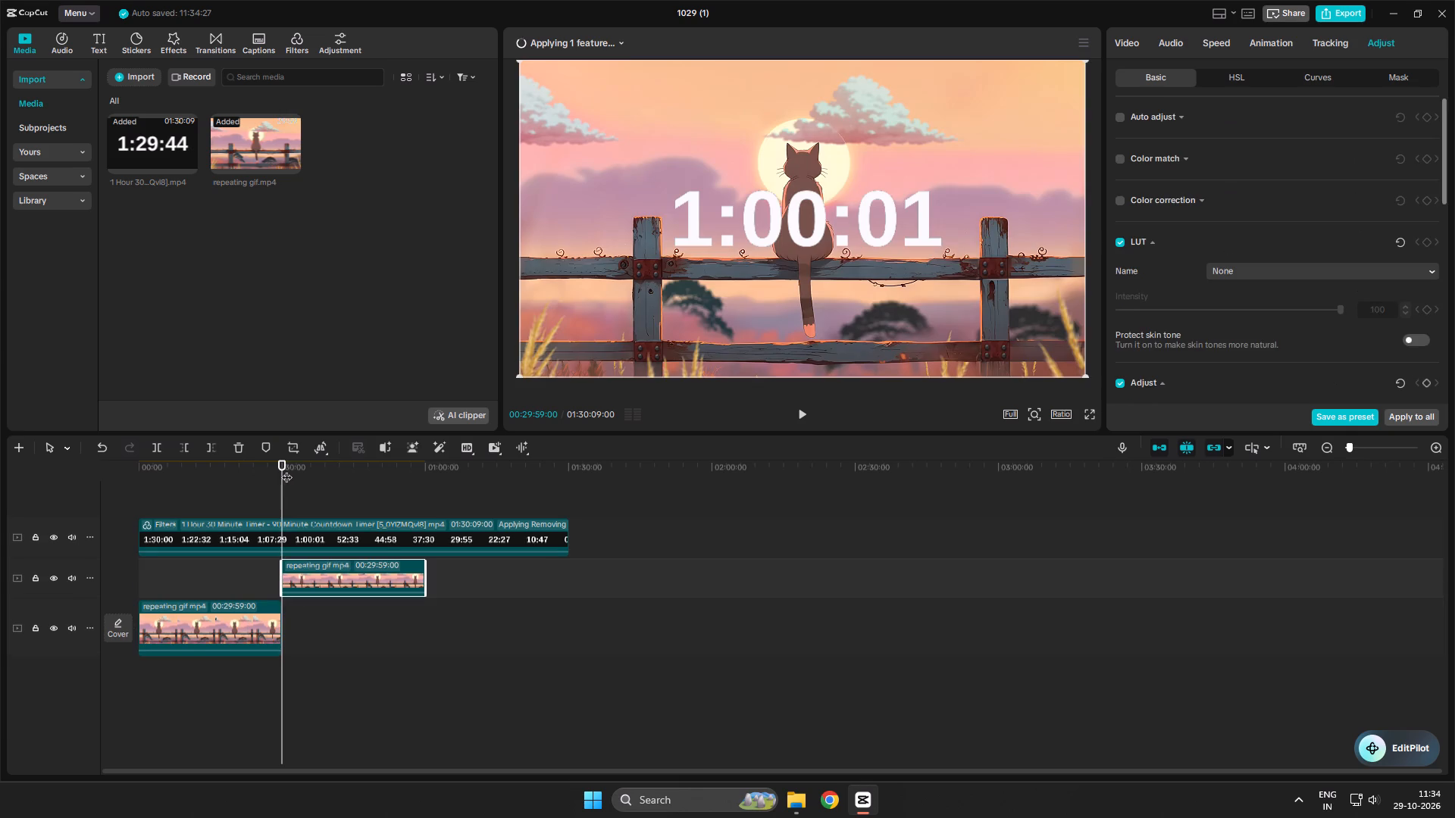
pyautogui.click(1158, 448)
pyautogui.hotkey('ctrl', 'z')
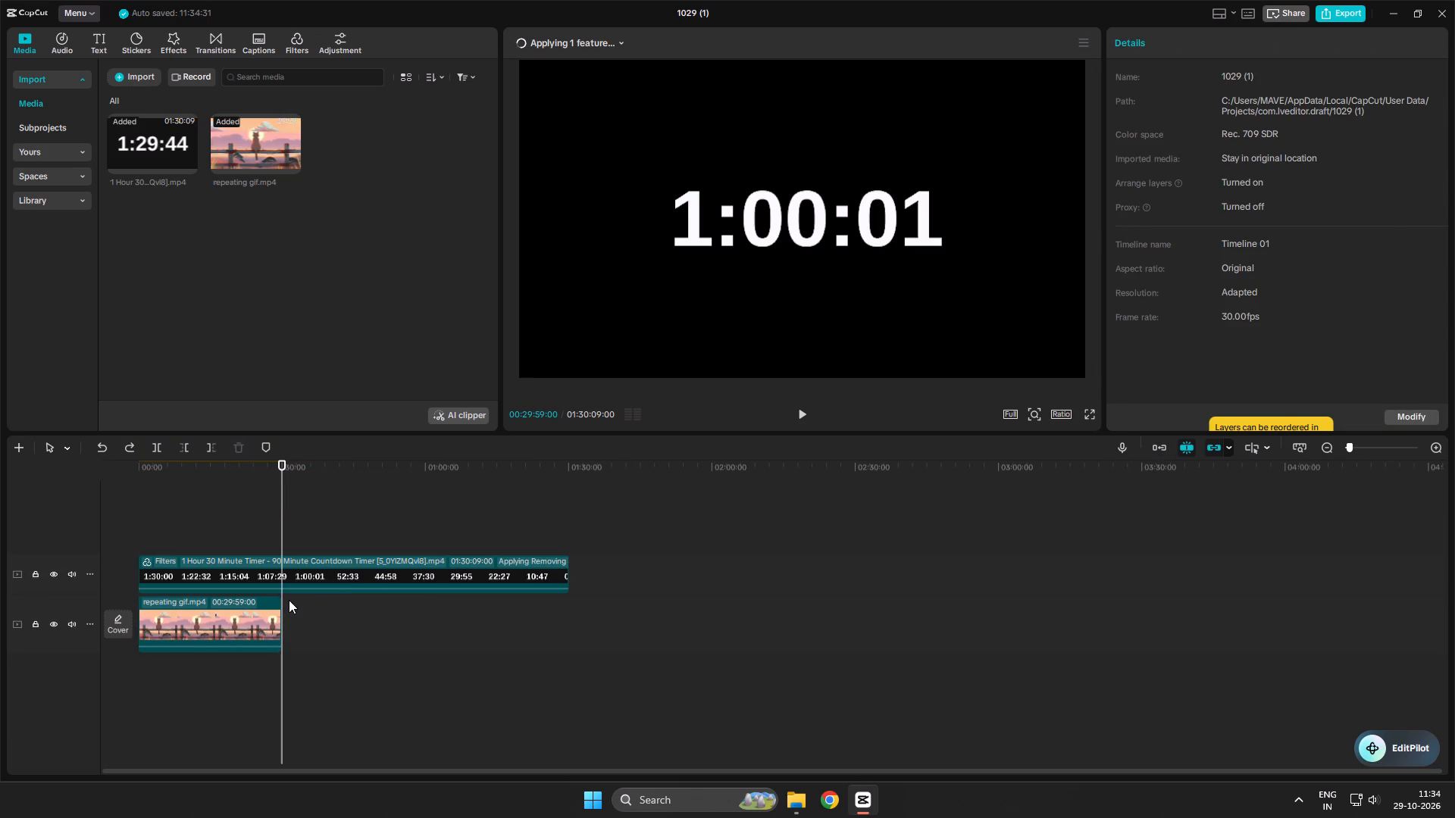
pyautogui.hotkey('ctrl', 'v')
pyautogui.click(427, 476)
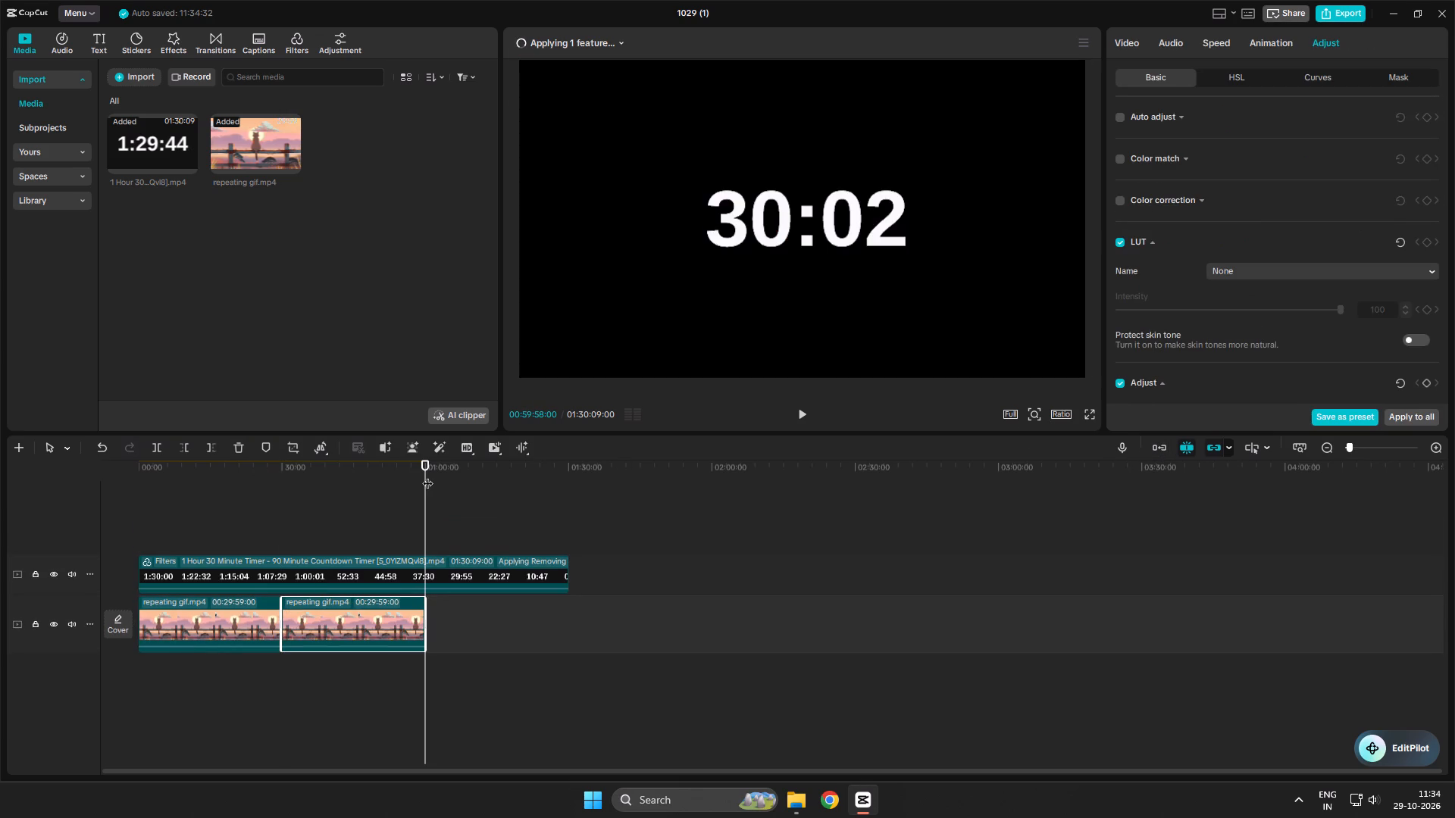
pyautogui.hotkey('ctrl', 'v')
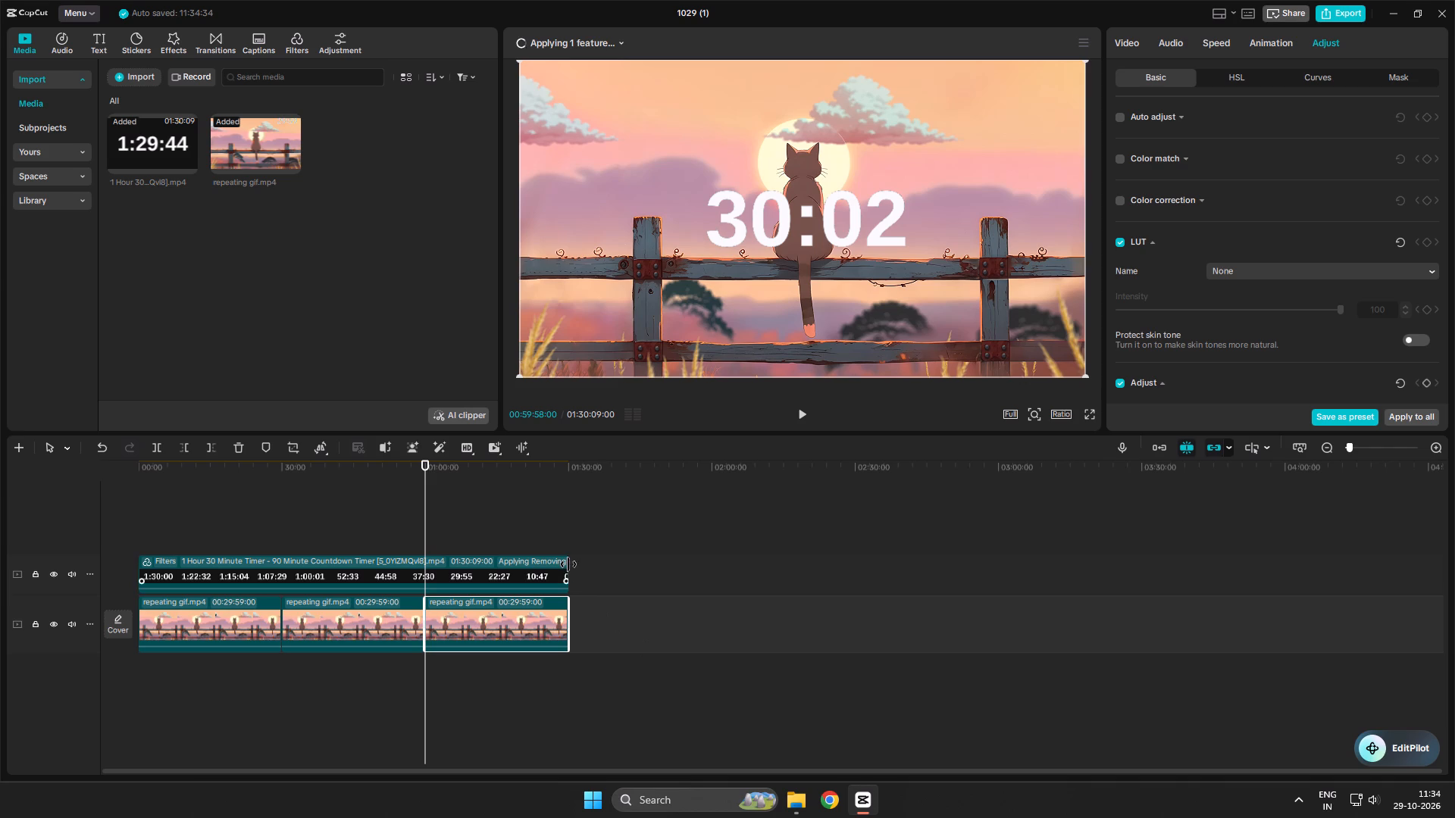
# Preview the countdown over the background near the timeline's end, at about 1:25, 1:27 and 1:28.
pyautogui.click(568, 613)
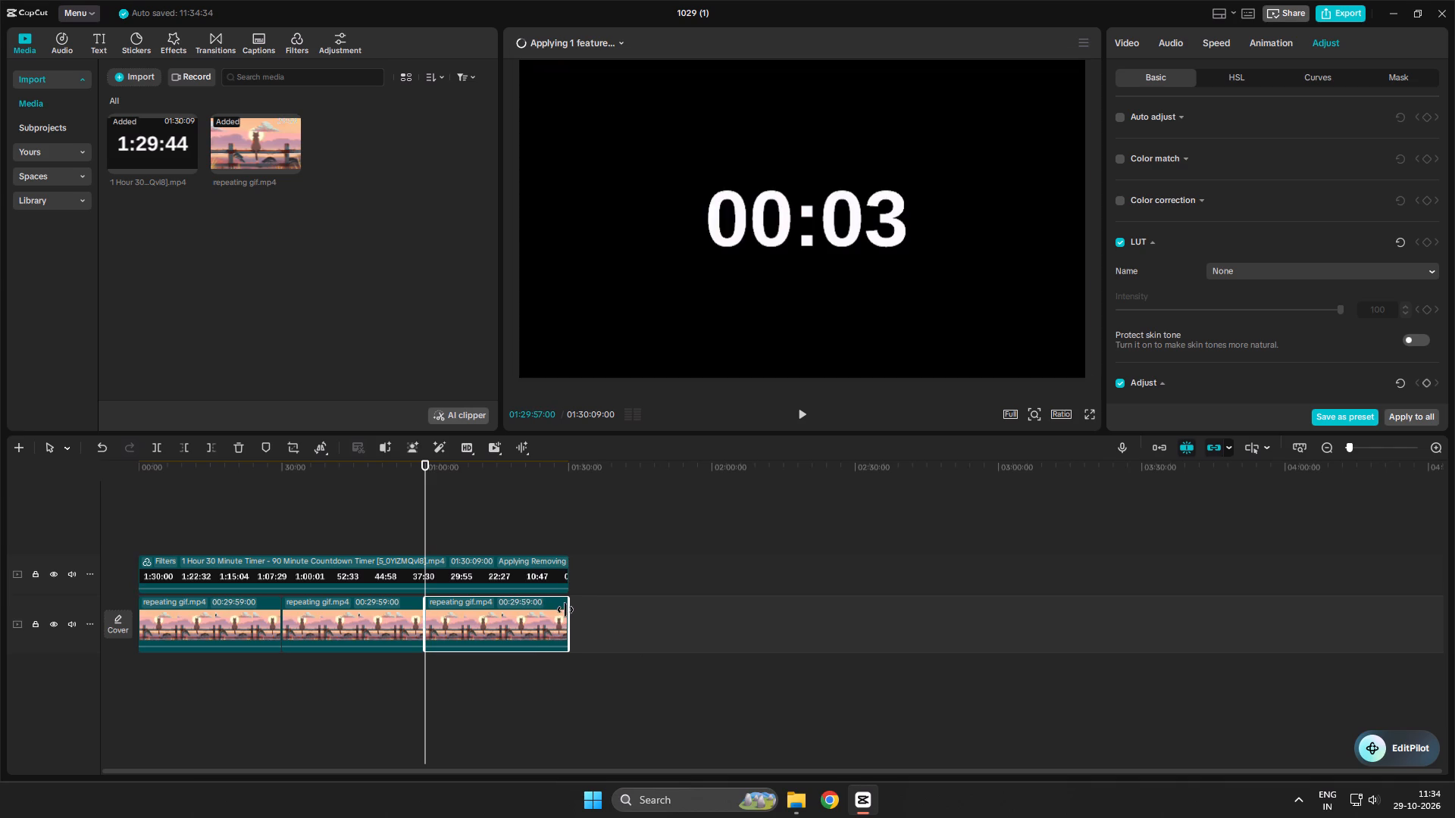
pyautogui.click(546, 464)
pyautogui.press('space')
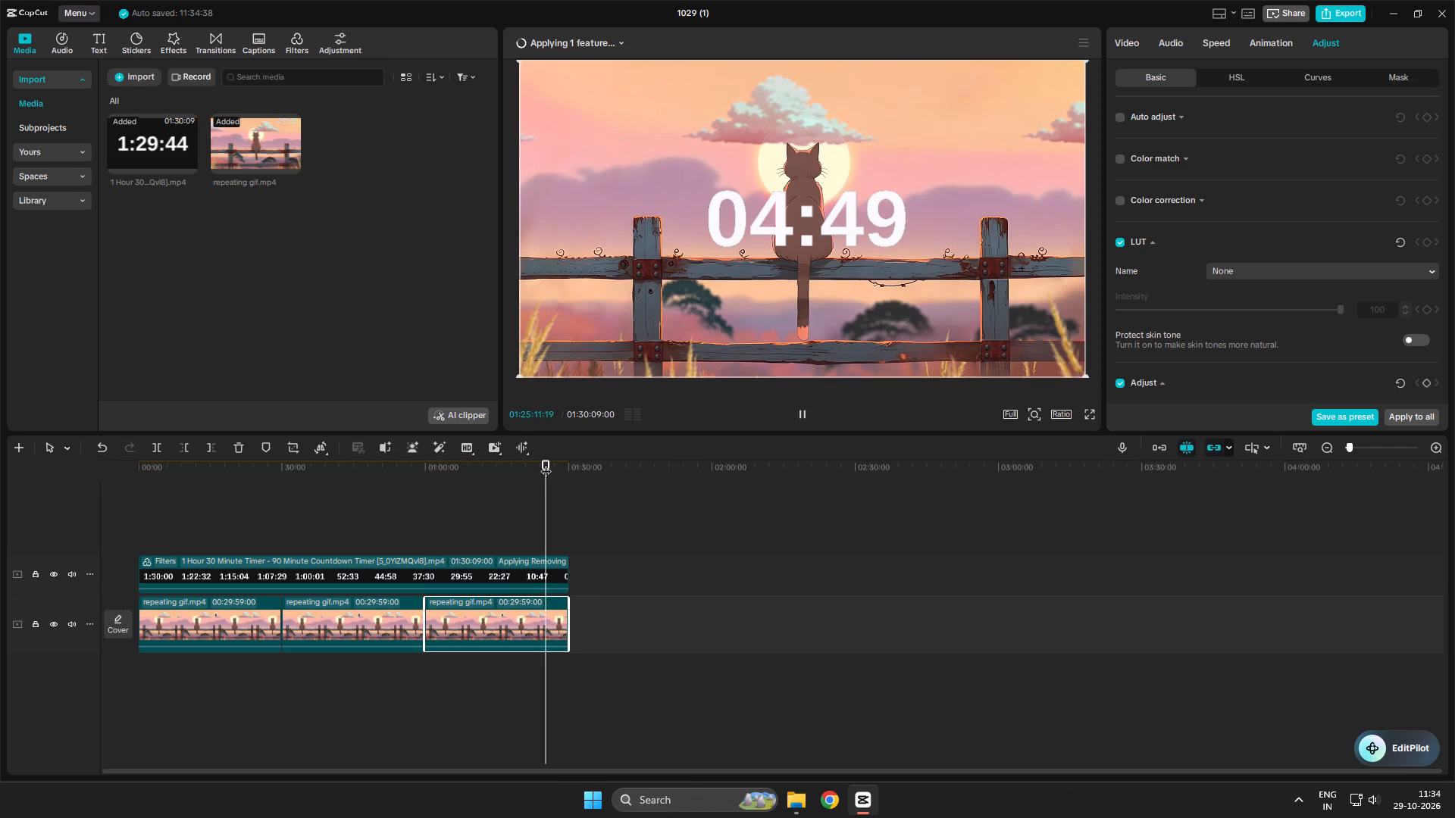
pyautogui.click(558, 464)
pyautogui.press('space')
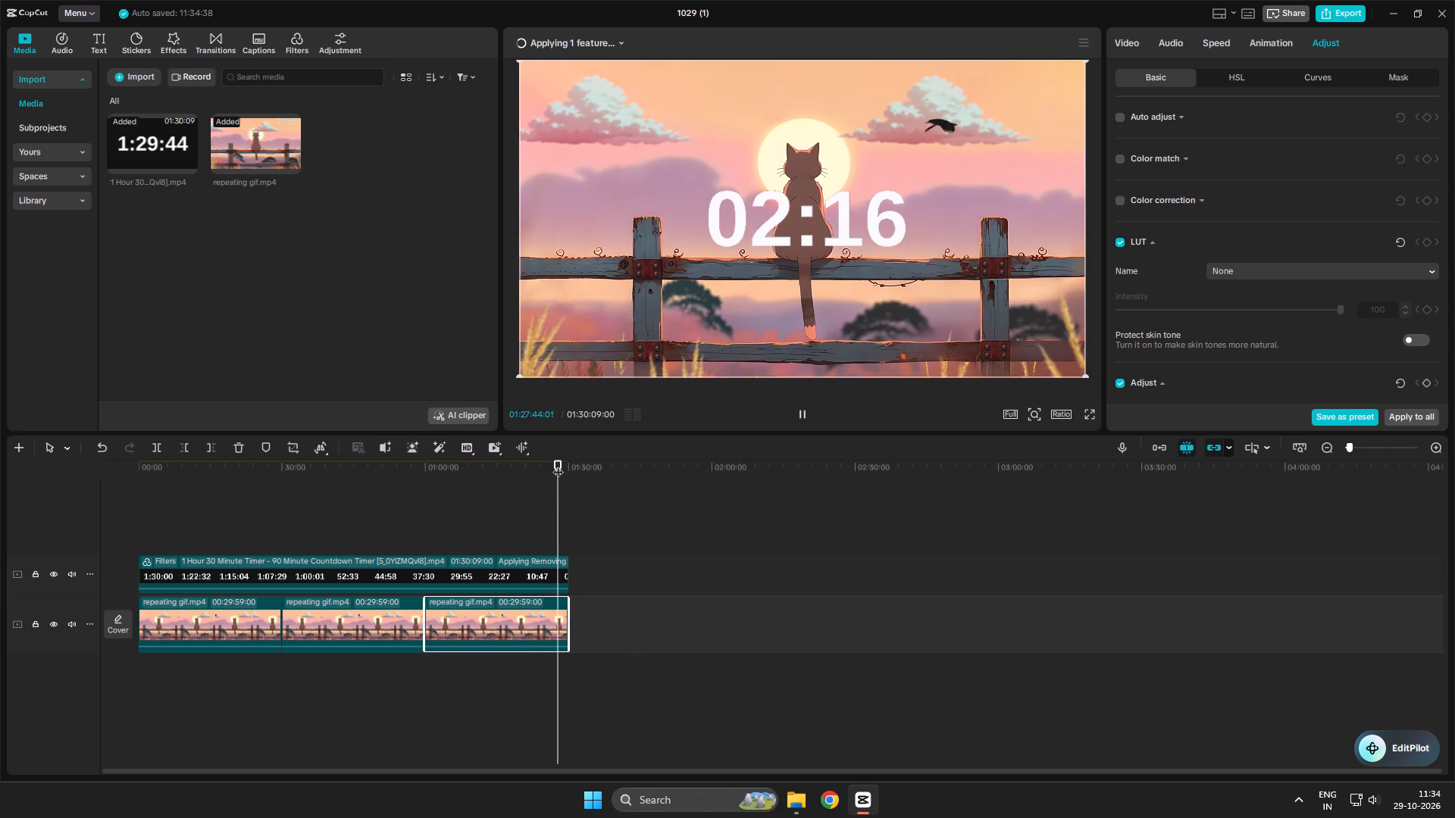
pyautogui.click(562, 464)
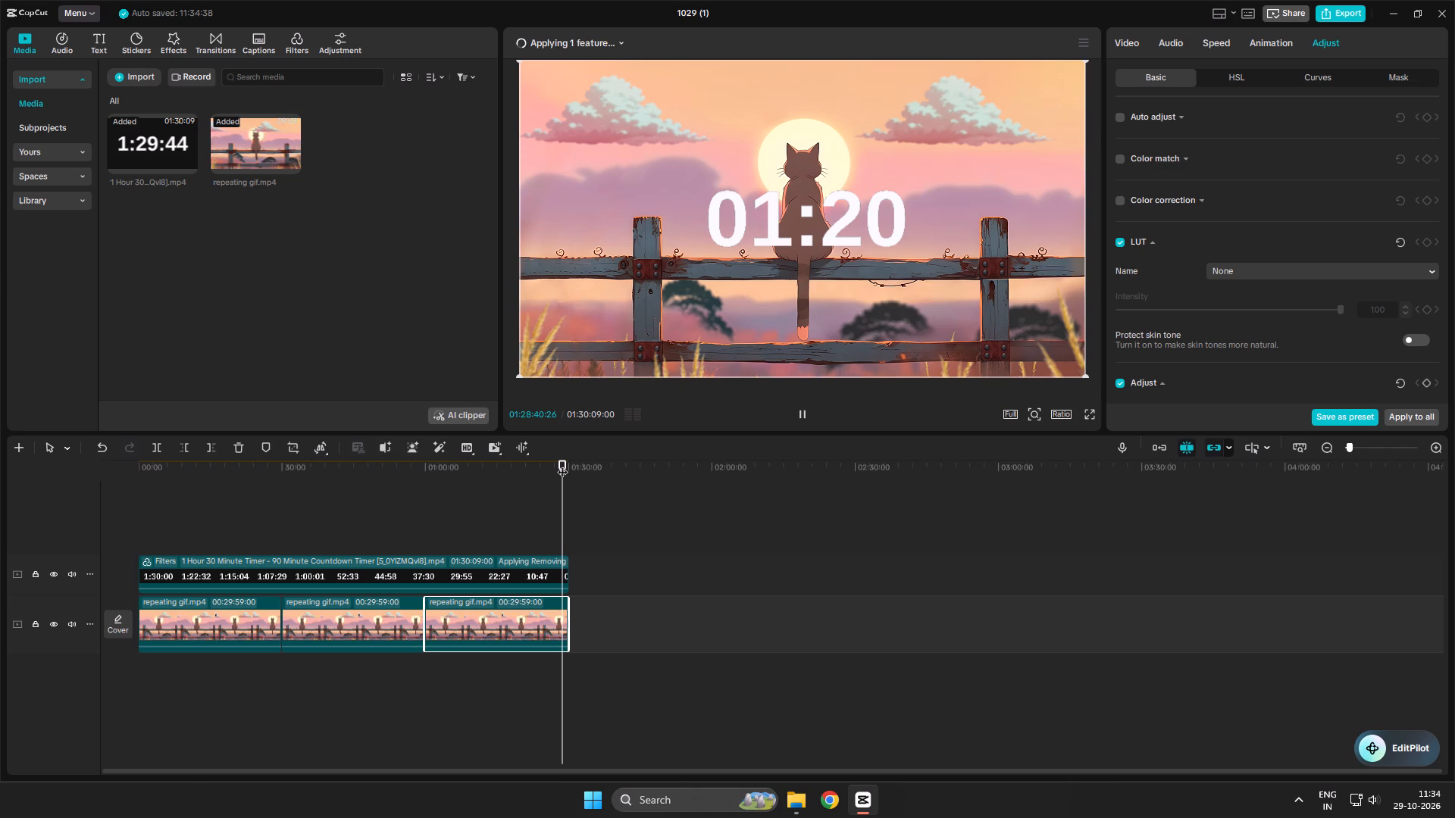
pyautogui.press('space')
# Paste another copy of the cat background clip after the third one, at about 1:29:59 on the main track.
pyautogui.click(562, 464)
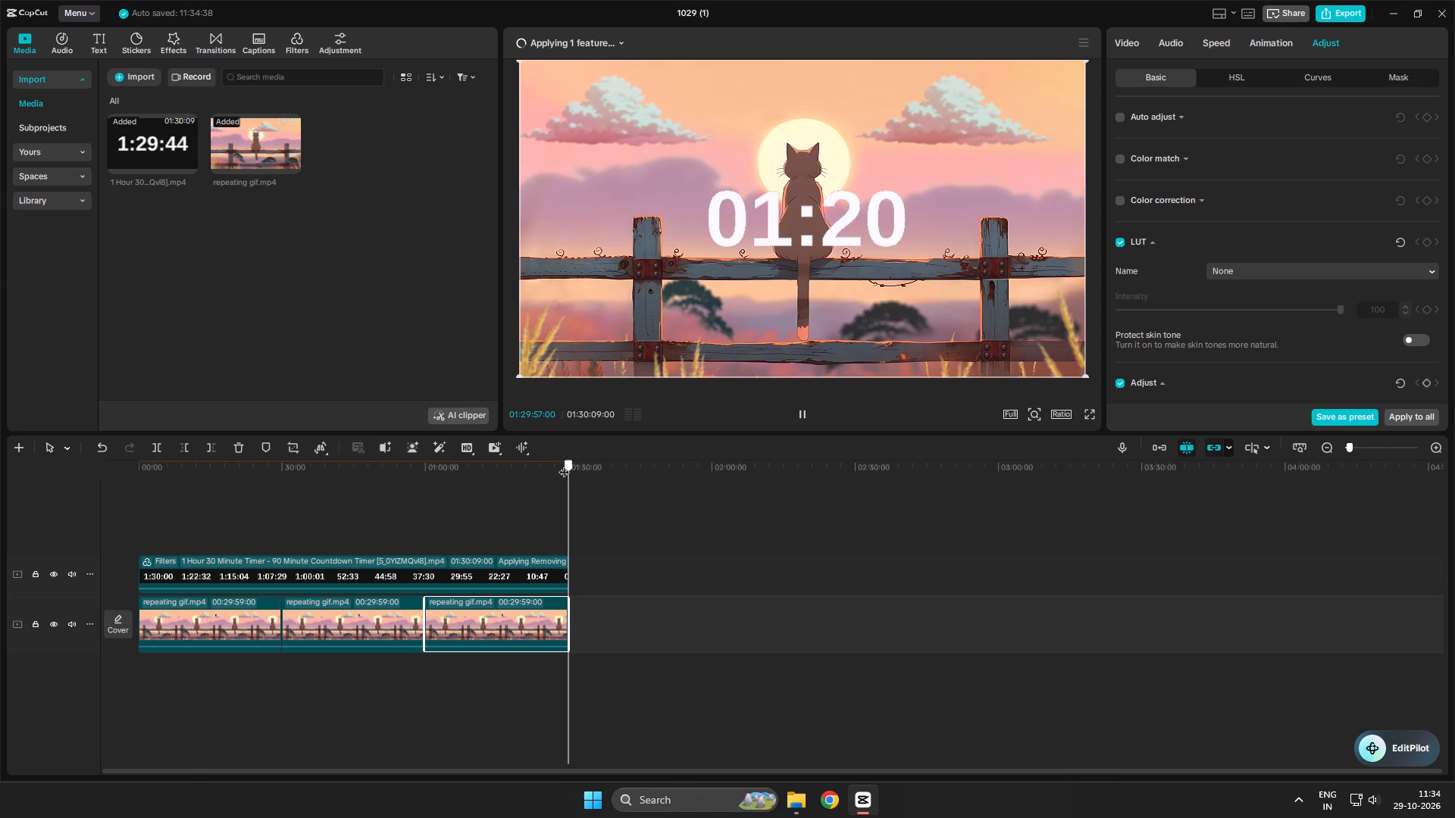
pyautogui.keyDown('ctrl'); pyautogui.scroll(4, 572, 652); pyautogui.keyUp('ctrl')
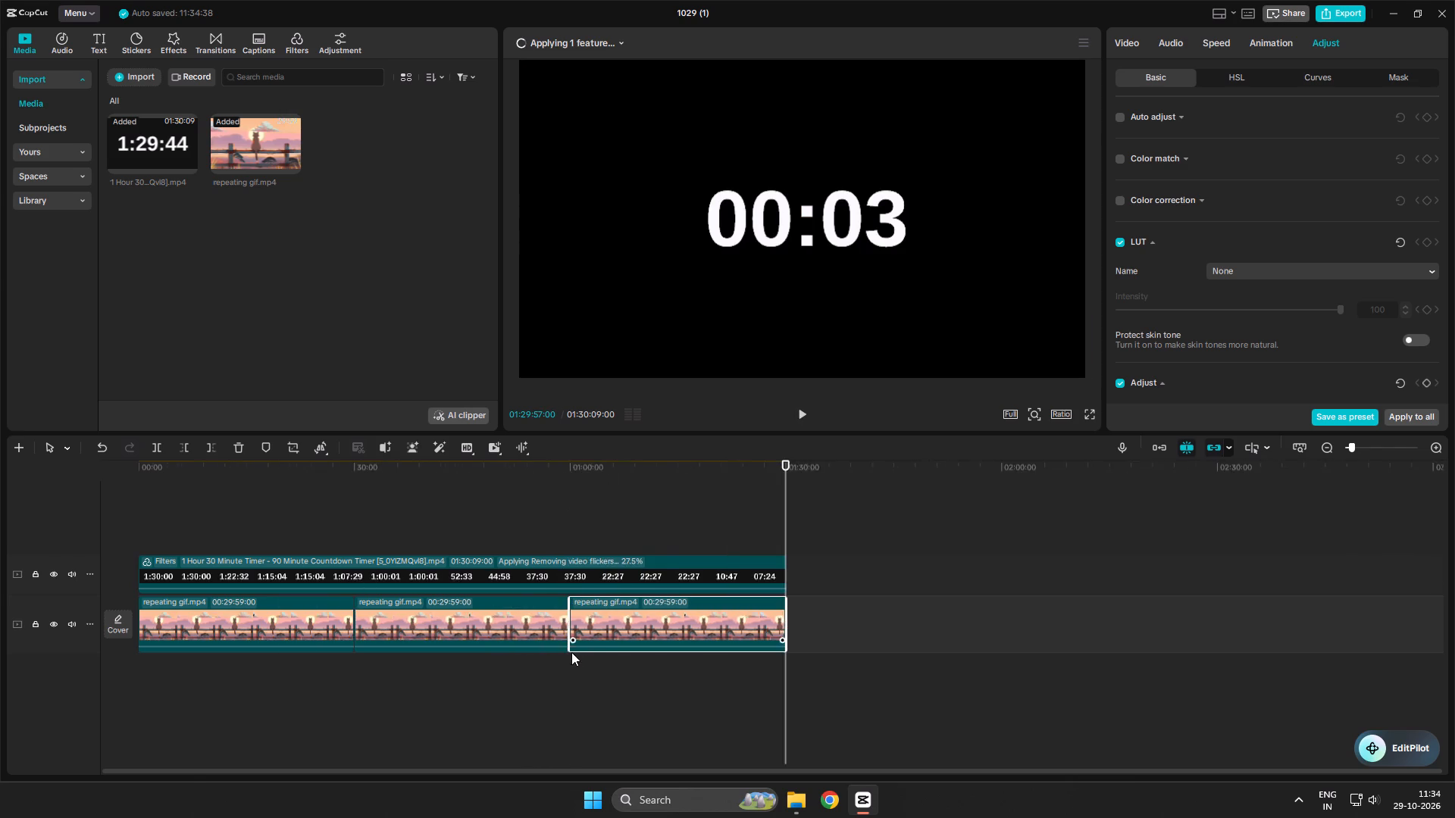
pyautogui.keyDown('ctrl'); pyautogui.scroll(4, 827, 642); pyautogui.keyUp('ctrl')
pyautogui.keyDown('ctrl'); pyautogui.scroll(11, 1086, 639); pyautogui.keyUp('ctrl')
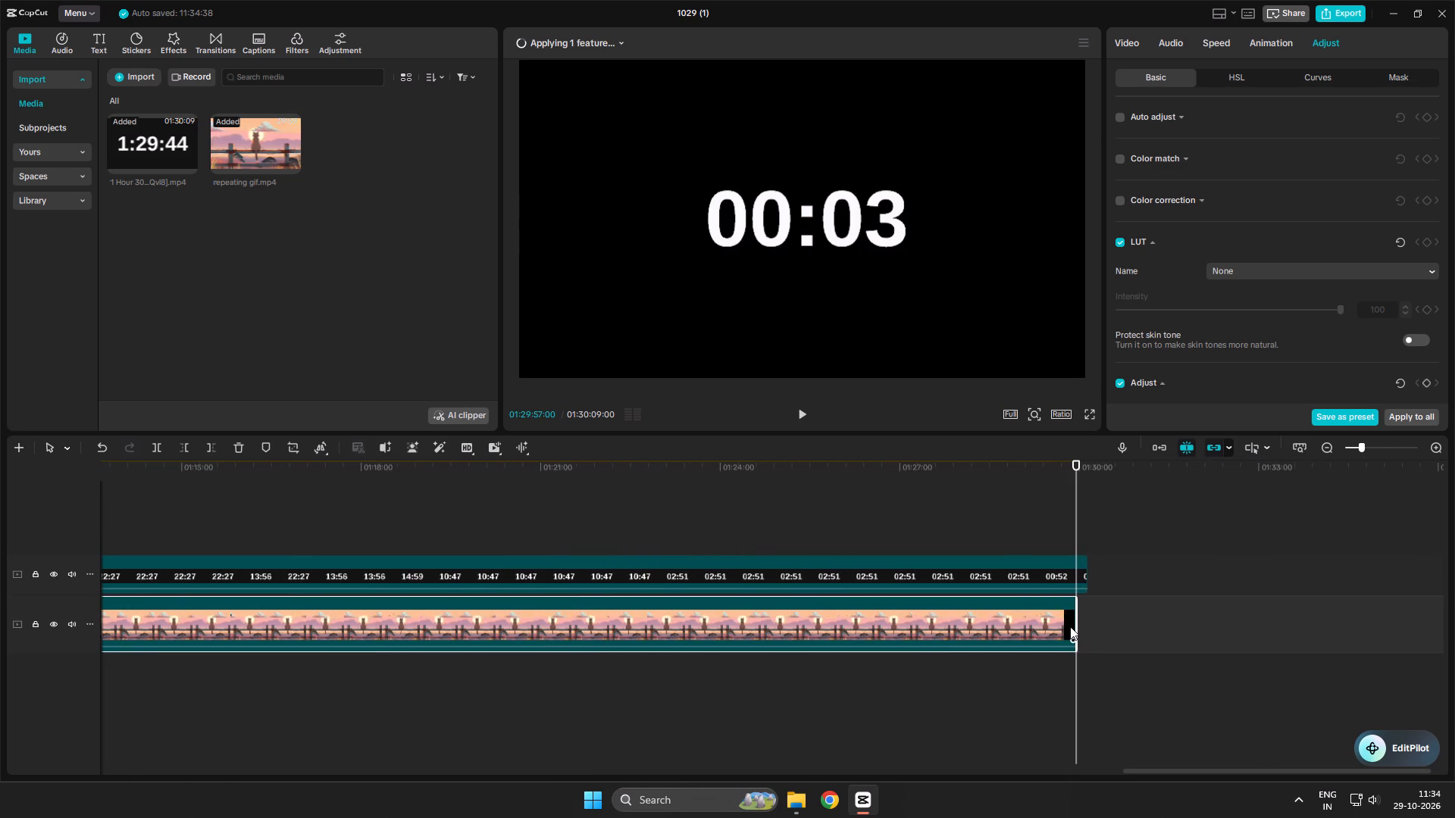
pyautogui.click(1070, 625)
pyautogui.click(1075, 621)
pyautogui.hotkey('ctrl', 'c')
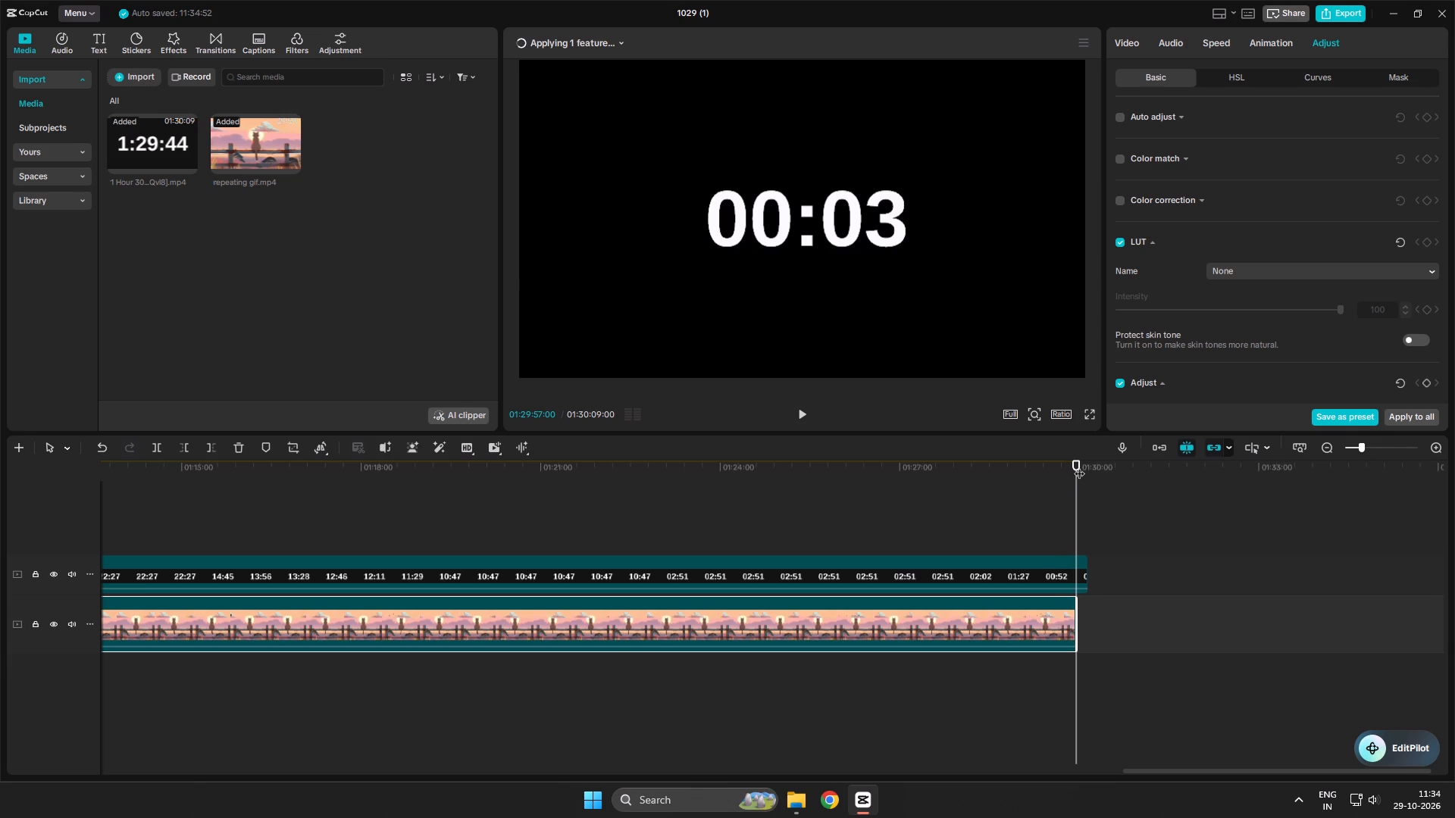
pyautogui.click(1075, 562)
pyautogui.press('space')
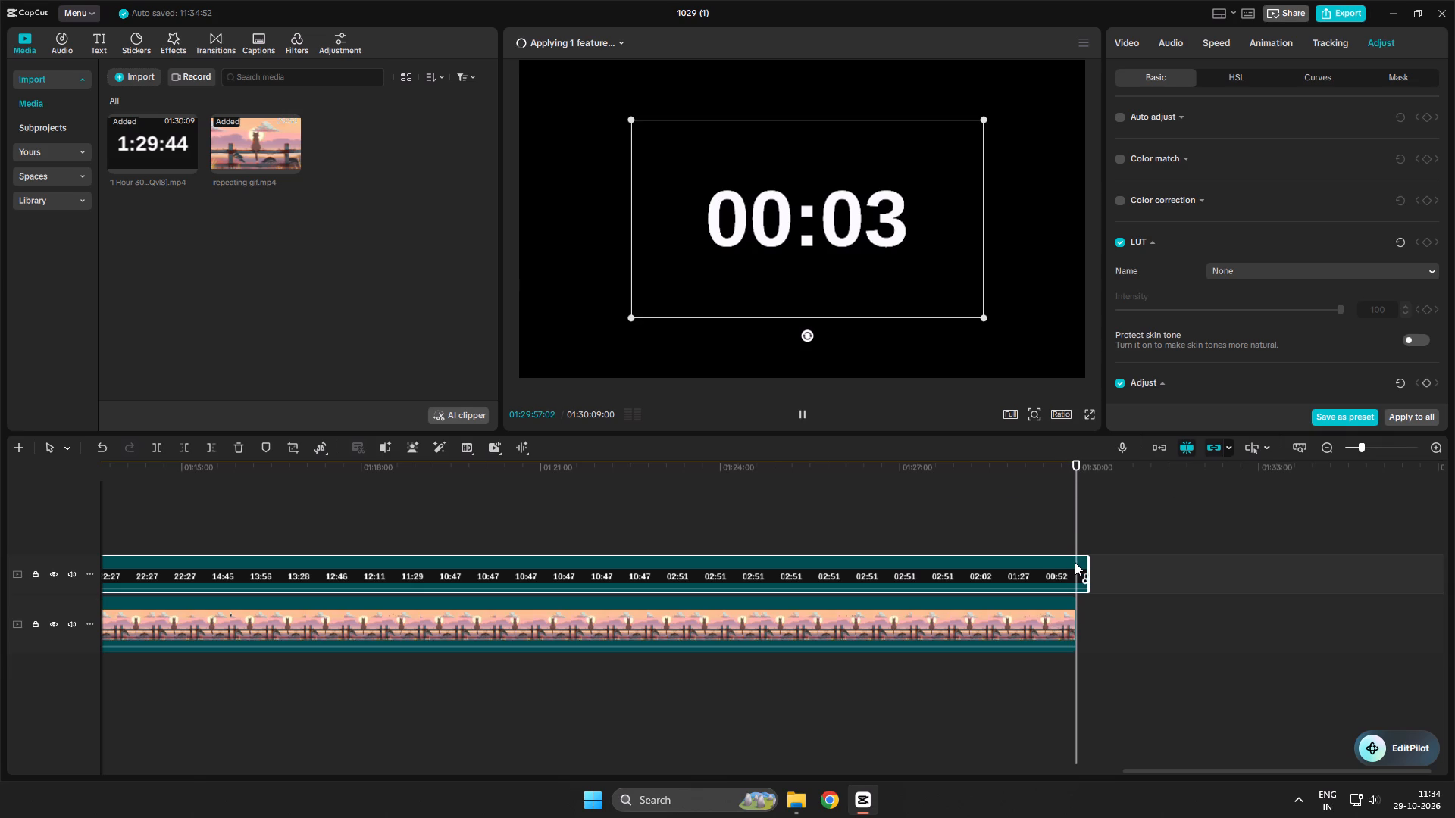
pyautogui.click(1059, 619)
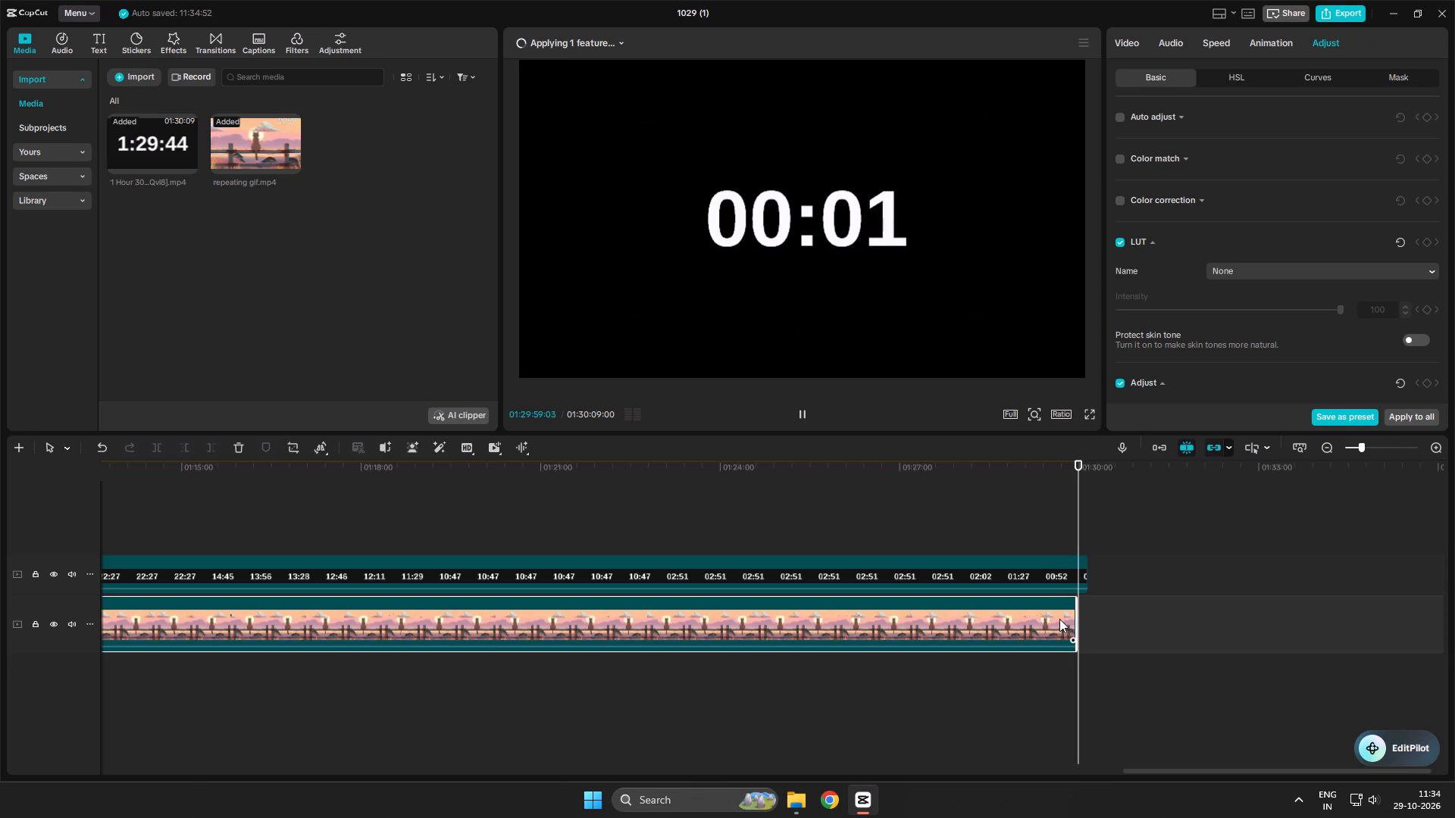
pyautogui.hotkey('ctrl', 'c')
pyautogui.hotkey('ctrl', 'v')
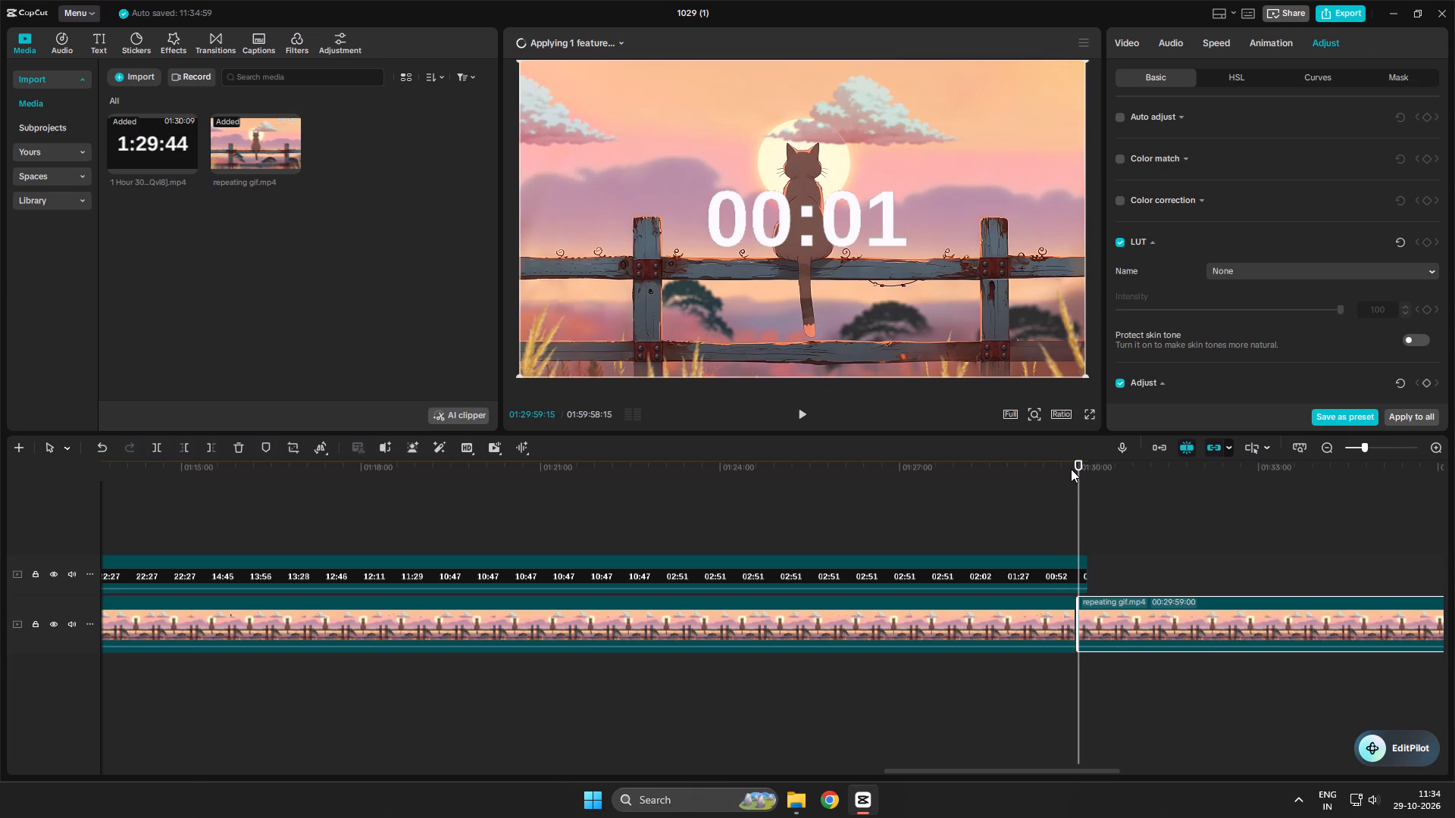
# Nudge the last background copy toward the previous clip and trim its end to the timer clip's end at 1:30:09.
pyautogui.keyDown('ctrl'); pyautogui.scroll(-15, 953, 618); pyautogui.keyUp('ctrl')
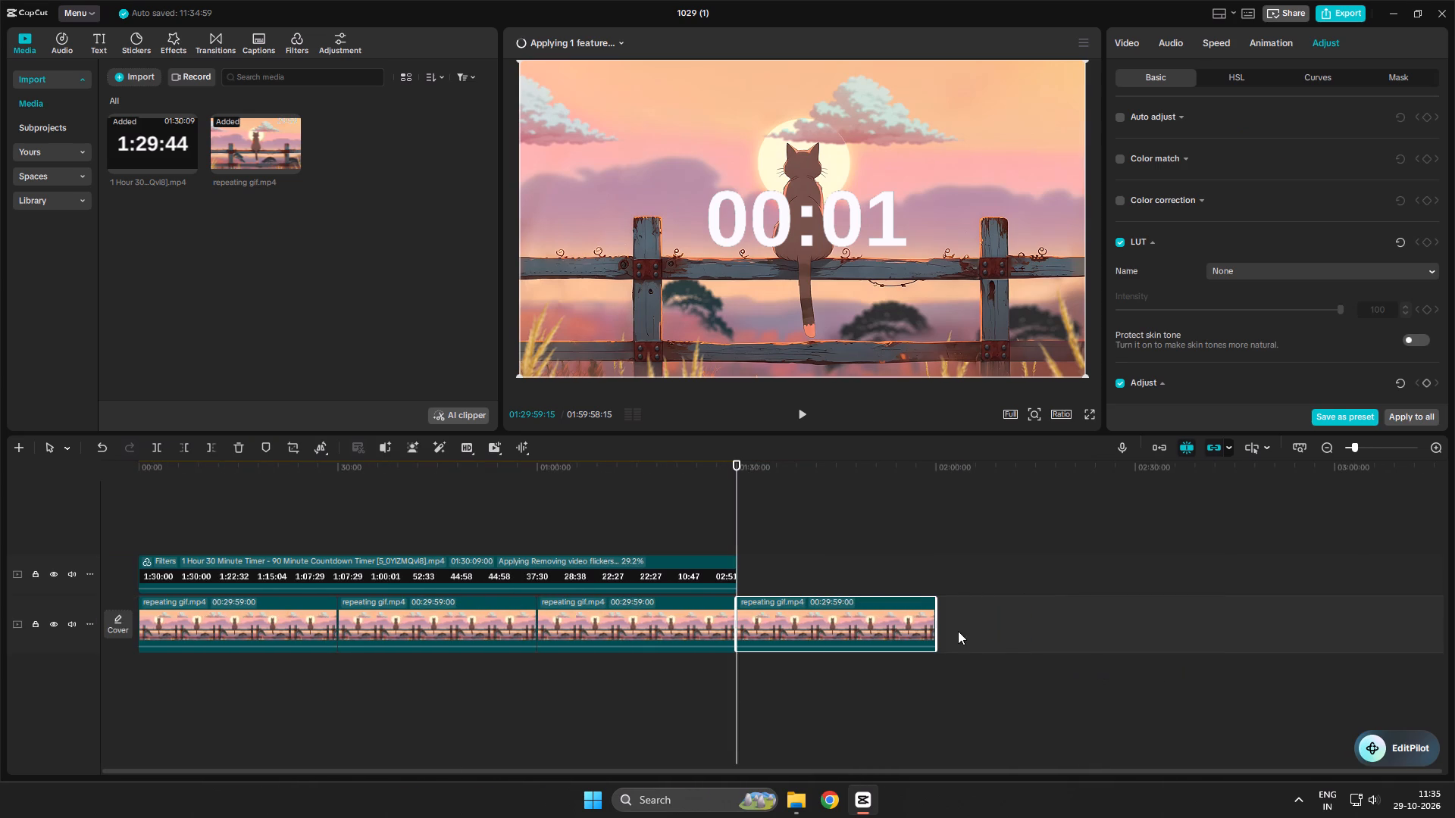
pyautogui.moveTo(936, 607); pyautogui.dragTo(740, 622)
pyautogui.keyDown('ctrl'); pyautogui.scroll(20, 734, 630); pyautogui.keyUp('ctrl')
pyautogui.keyDown('ctrl'); pyautogui.scroll(3, 734, 630); pyautogui.keyUp('ctrl')
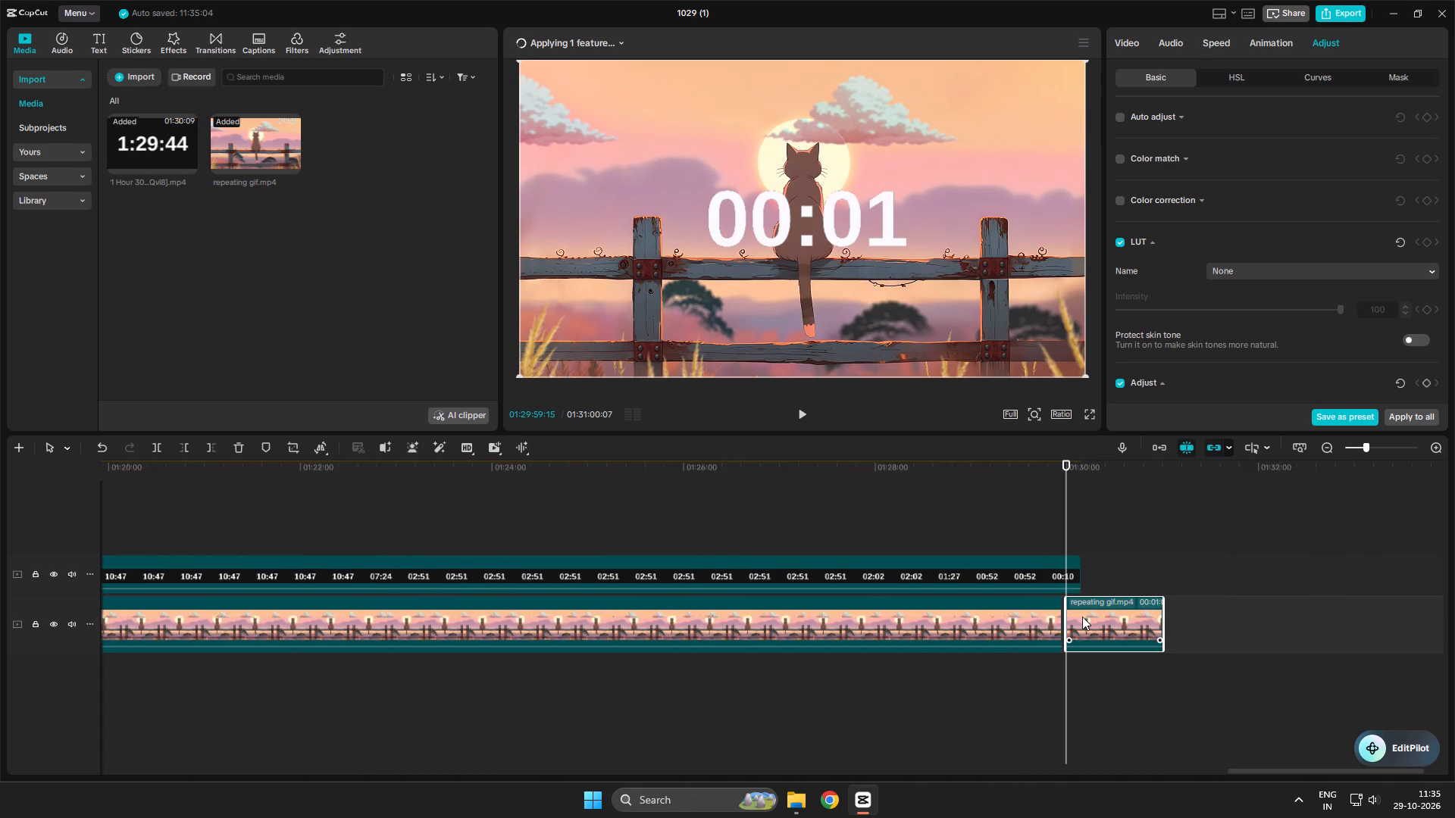
pyautogui.keyDown('ctrl'); pyautogui.scroll(8, 1082, 617); pyautogui.keyUp('ctrl')
pyautogui.click(1101, 596)
pyautogui.moveTo(1101, 598); pyautogui.dragTo(1092, 598)
pyautogui.moveTo(1309, 613); pyautogui.dragTo(1105, 623)
pyautogui.keyDown('ctrl'); pyautogui.scroll(-20, 1098, 627); pyautogui.keyUp('ctrl')
pyautogui.keyDown('ctrl'); pyautogui.scroll(-5, 1098, 627); pyautogui.keyUp('ctrl')
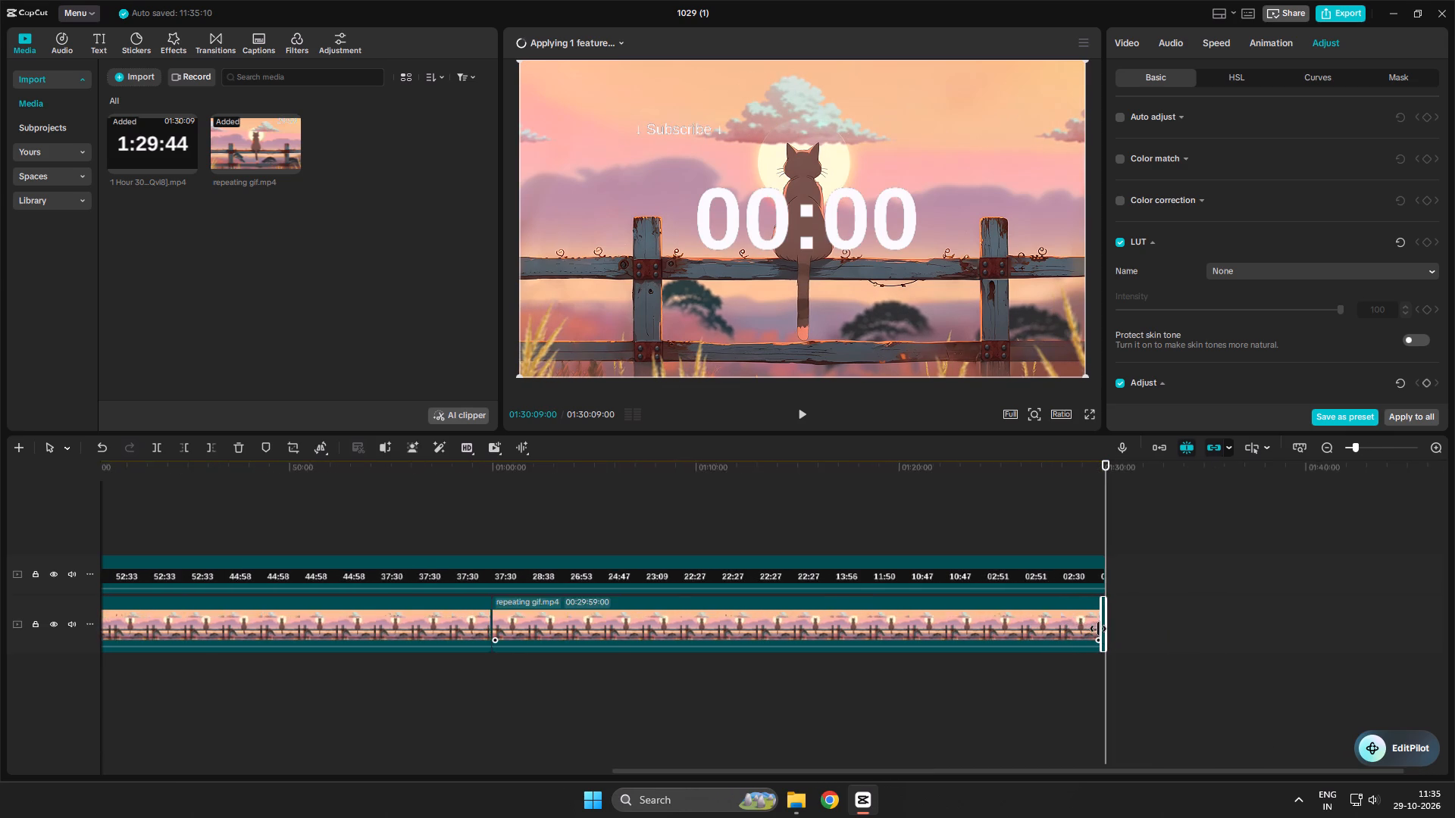
# Preview the join between the second and third cat background clips, playing from about 59:58.
pyautogui.keyDown('ctrl'); pyautogui.scroll(-3, 1098, 629); pyautogui.keyUp('ctrl')
pyautogui.click(719, 673)
pyautogui.scroll(13, 731, 660)
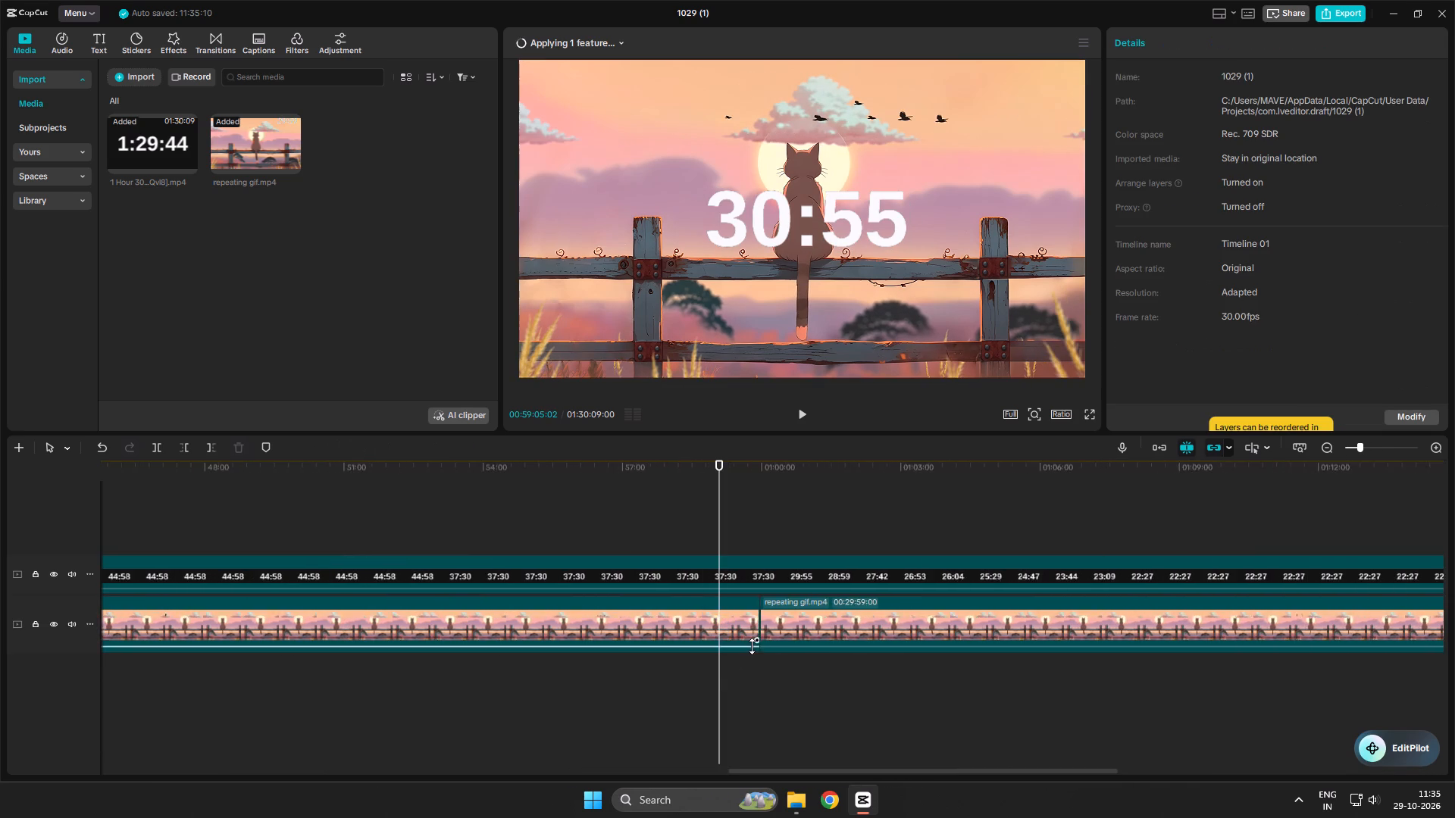
pyautogui.scroll(20, 752, 646)
pyautogui.scroll(2, 752, 646)
pyautogui.keyDown('ctrl'); pyautogui.scroll(5, 1093, 630); pyautogui.keyUp('ctrl')
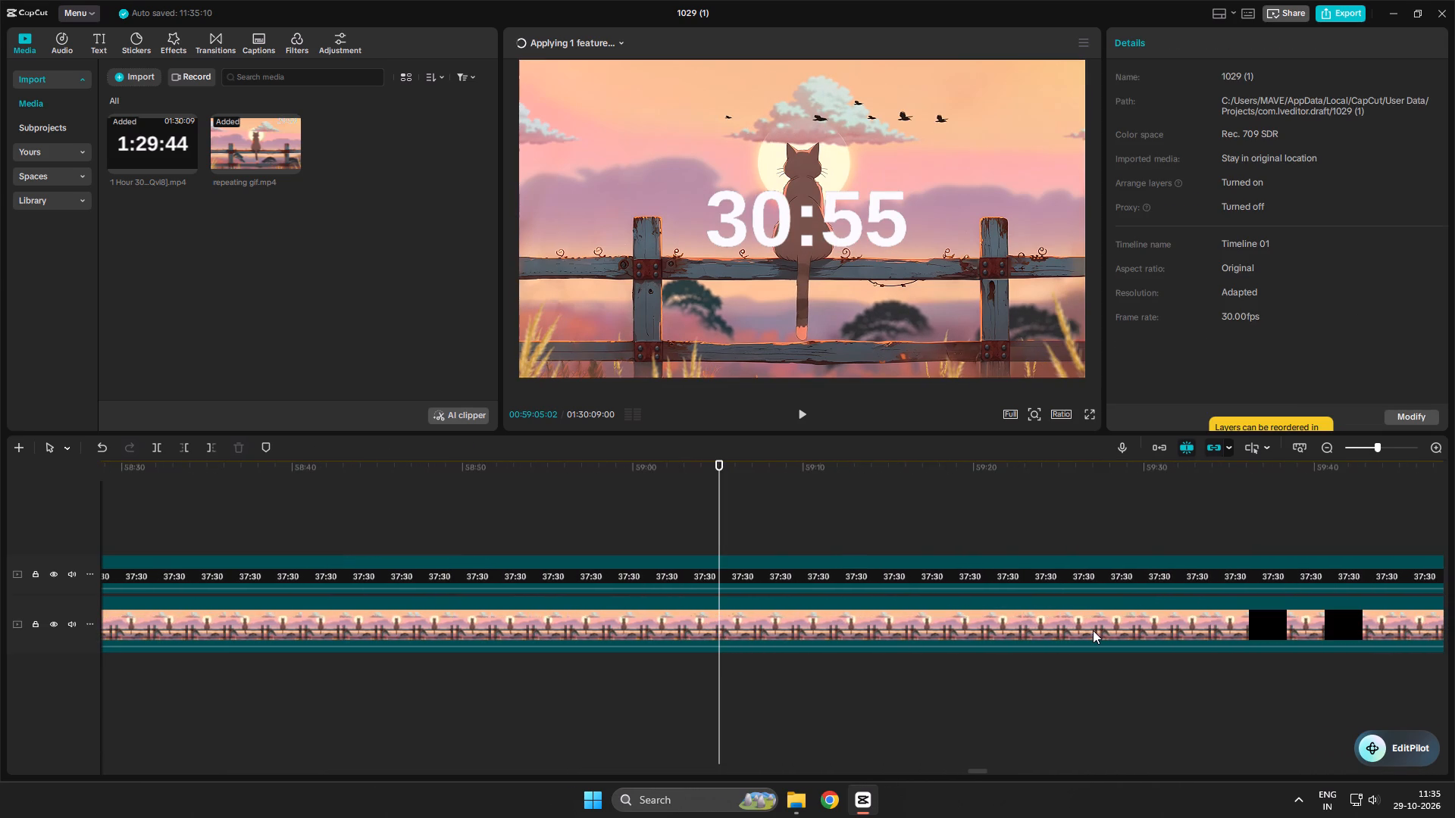
pyautogui.scroll(-10, 1051, 571)
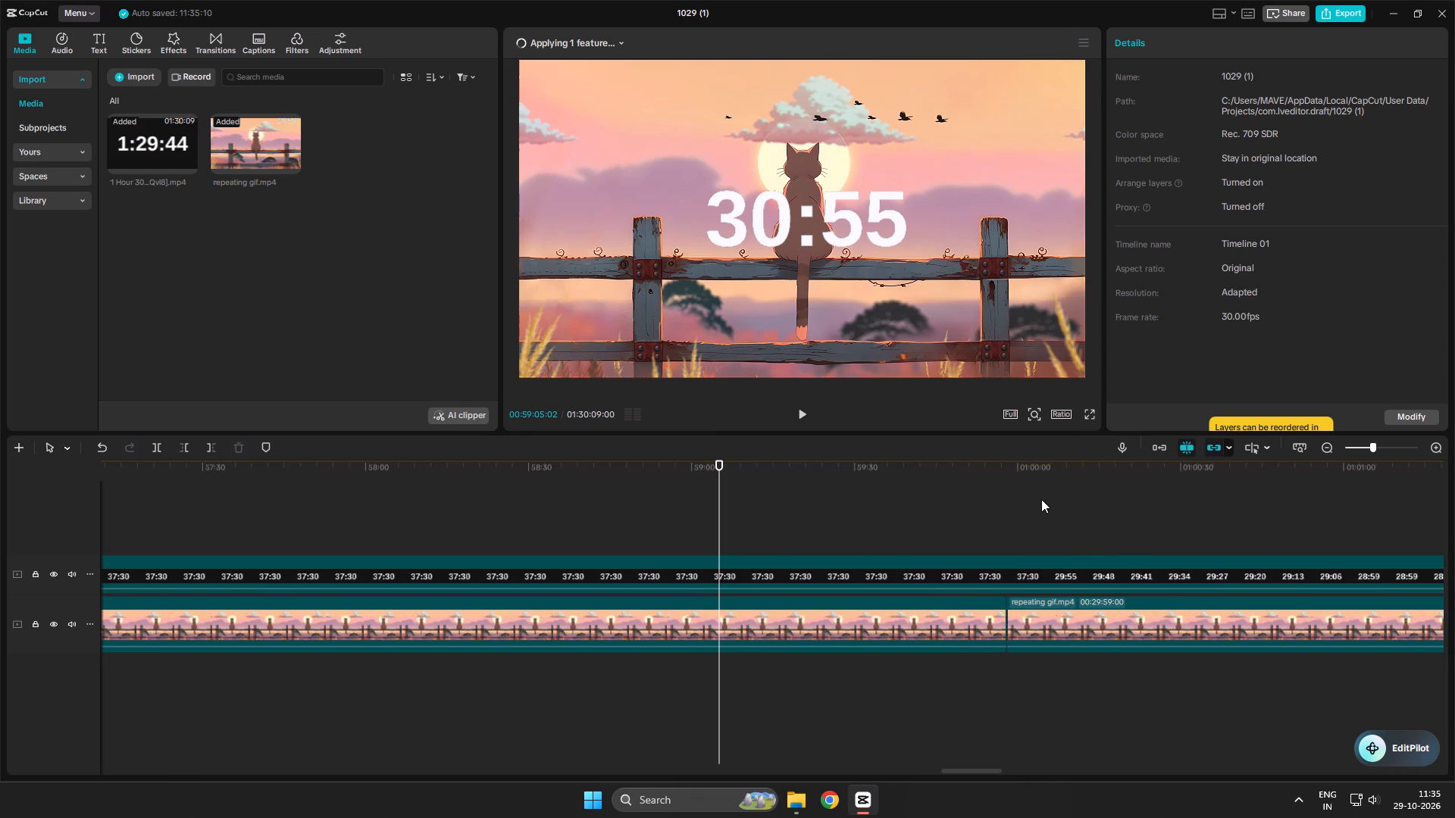
pyautogui.click(997, 470)
pyautogui.click(997, 470)
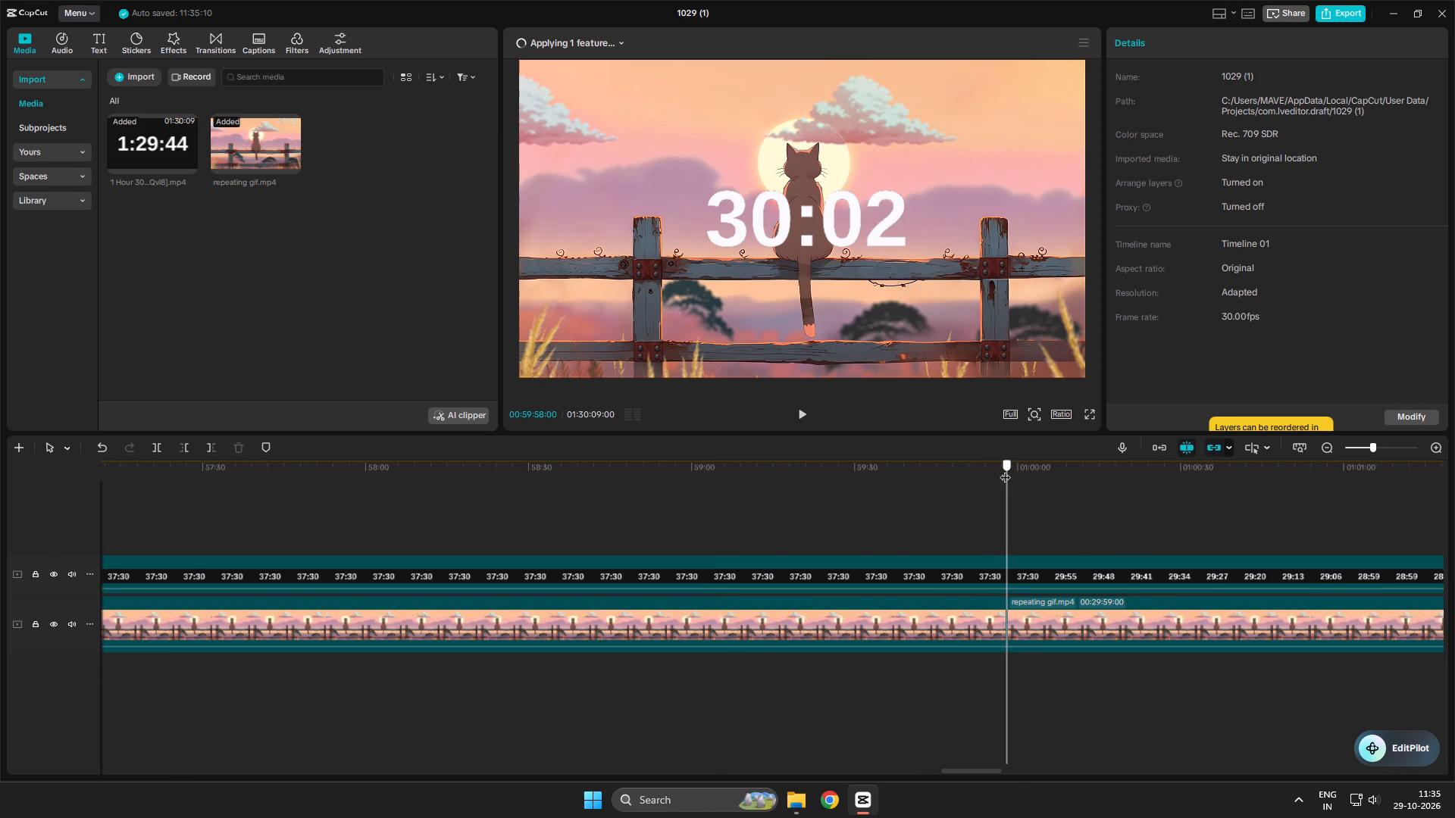
pyautogui.press('space')
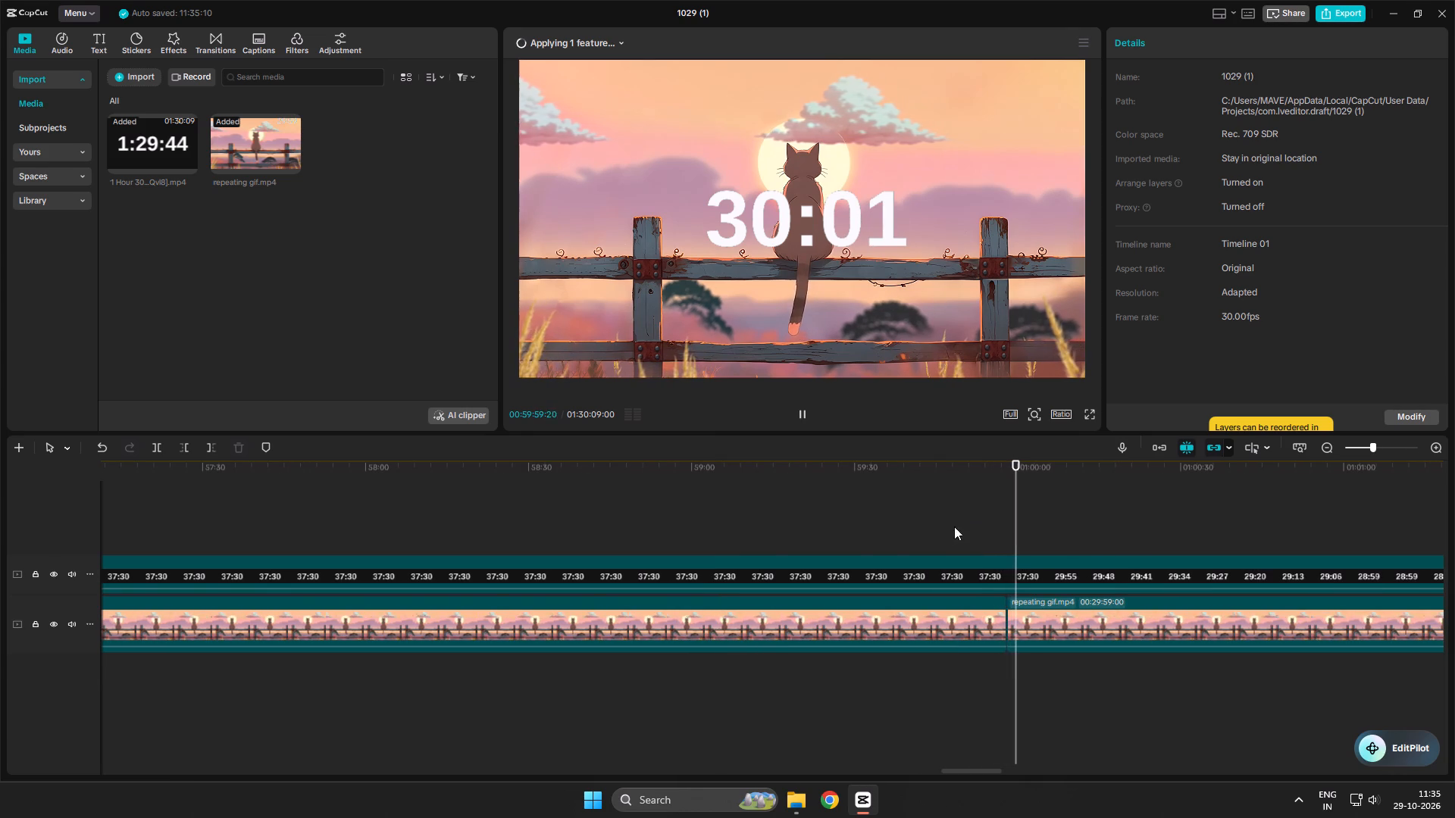
pyautogui.keyDown('ctrl'); pyautogui.scroll(-20, 930, 516); pyautogui.keyUp('ctrl')
pyautogui.keyDown('ctrl'); pyautogui.scroll(-3, 930, 516); pyautogui.keyUp('ctrl')
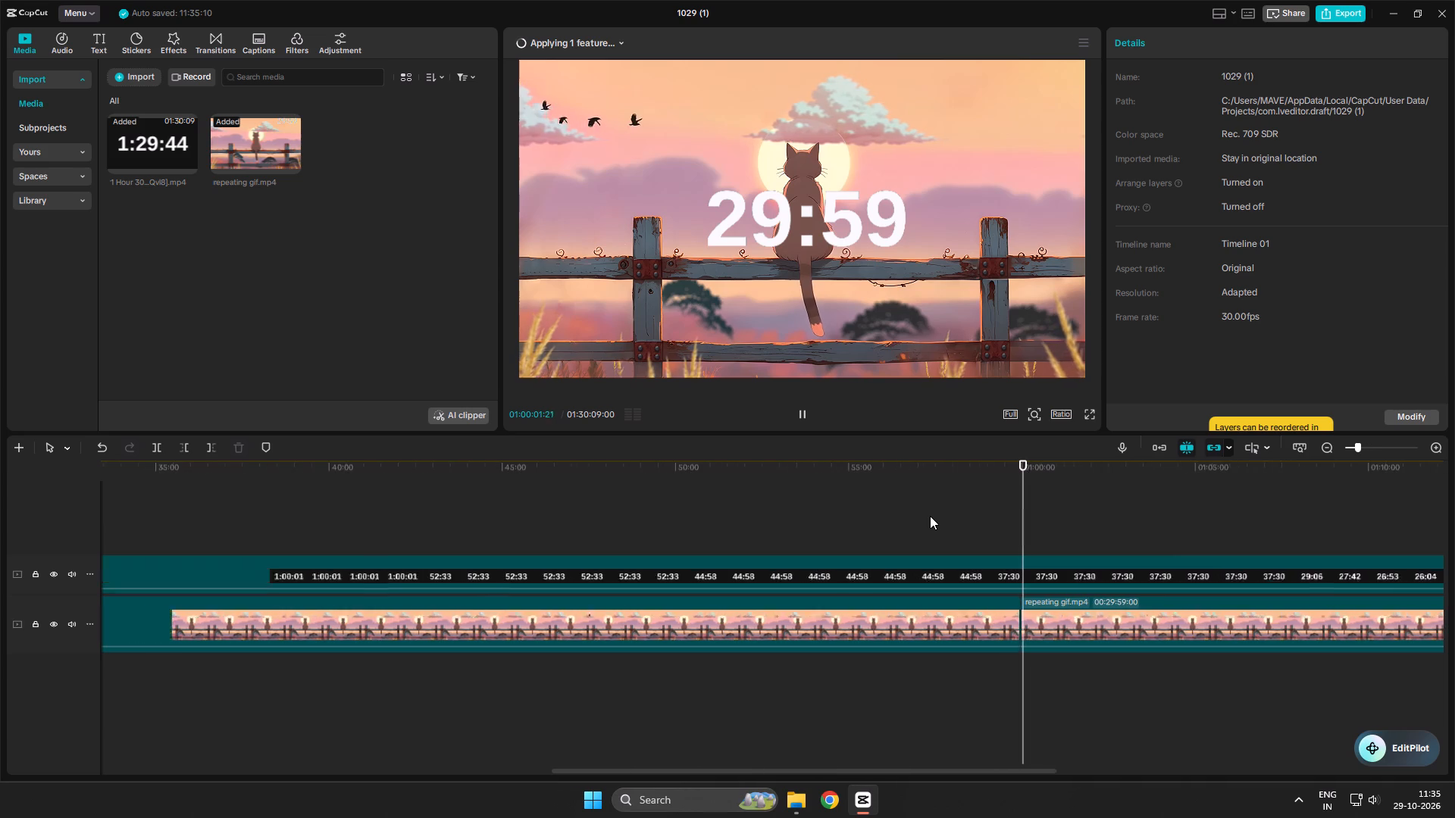
pyautogui.keyDown('ctrl'); pyautogui.scroll(-18, 930, 516); pyautogui.keyUp('ctrl')
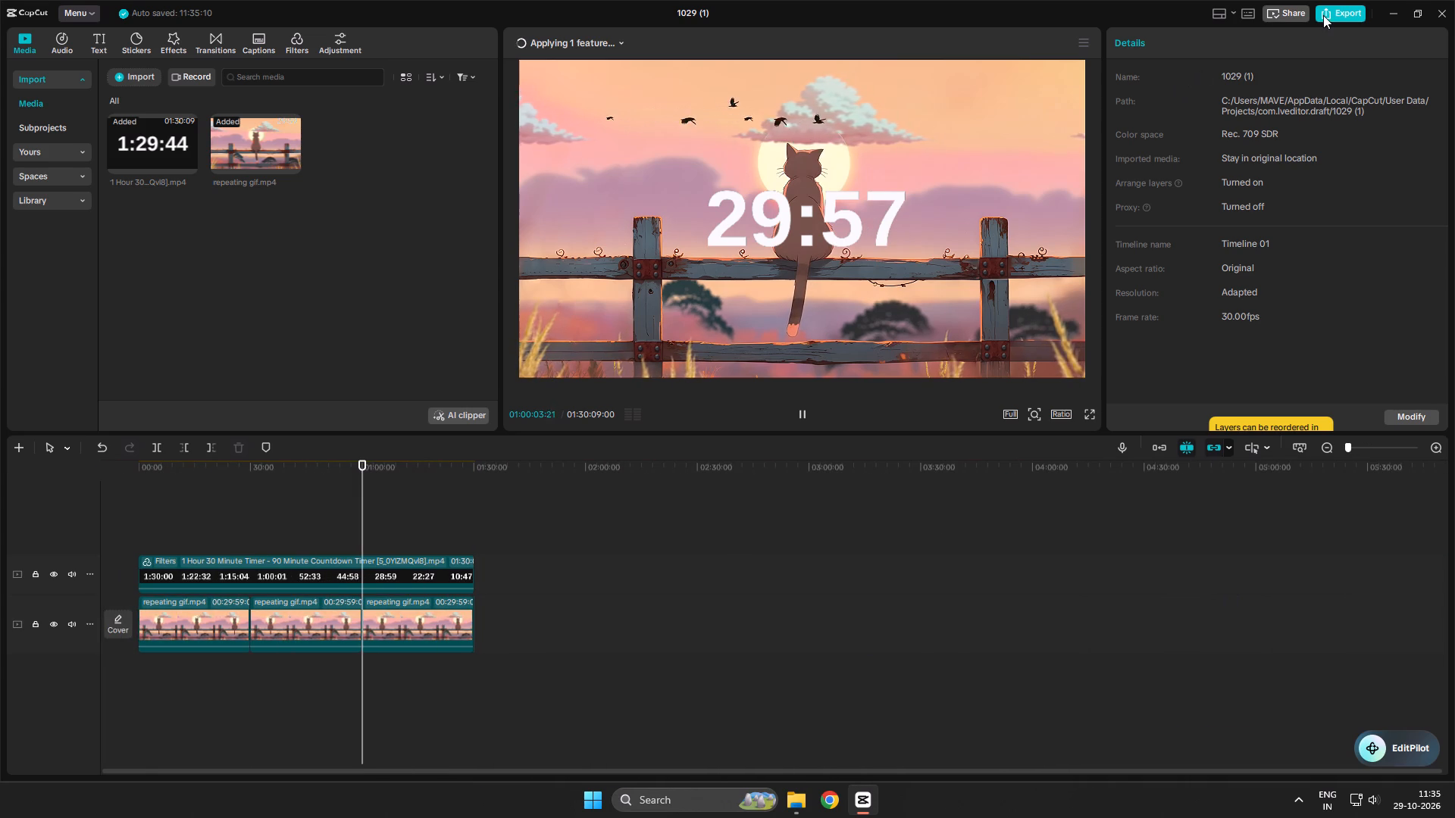
# Export the video under the name "90 min", letting the export run once the pending features are applied.
pyautogui.click(1323, 15)
pyautogui.moveTo(880, 217); pyautogui.dragTo(696, 217)
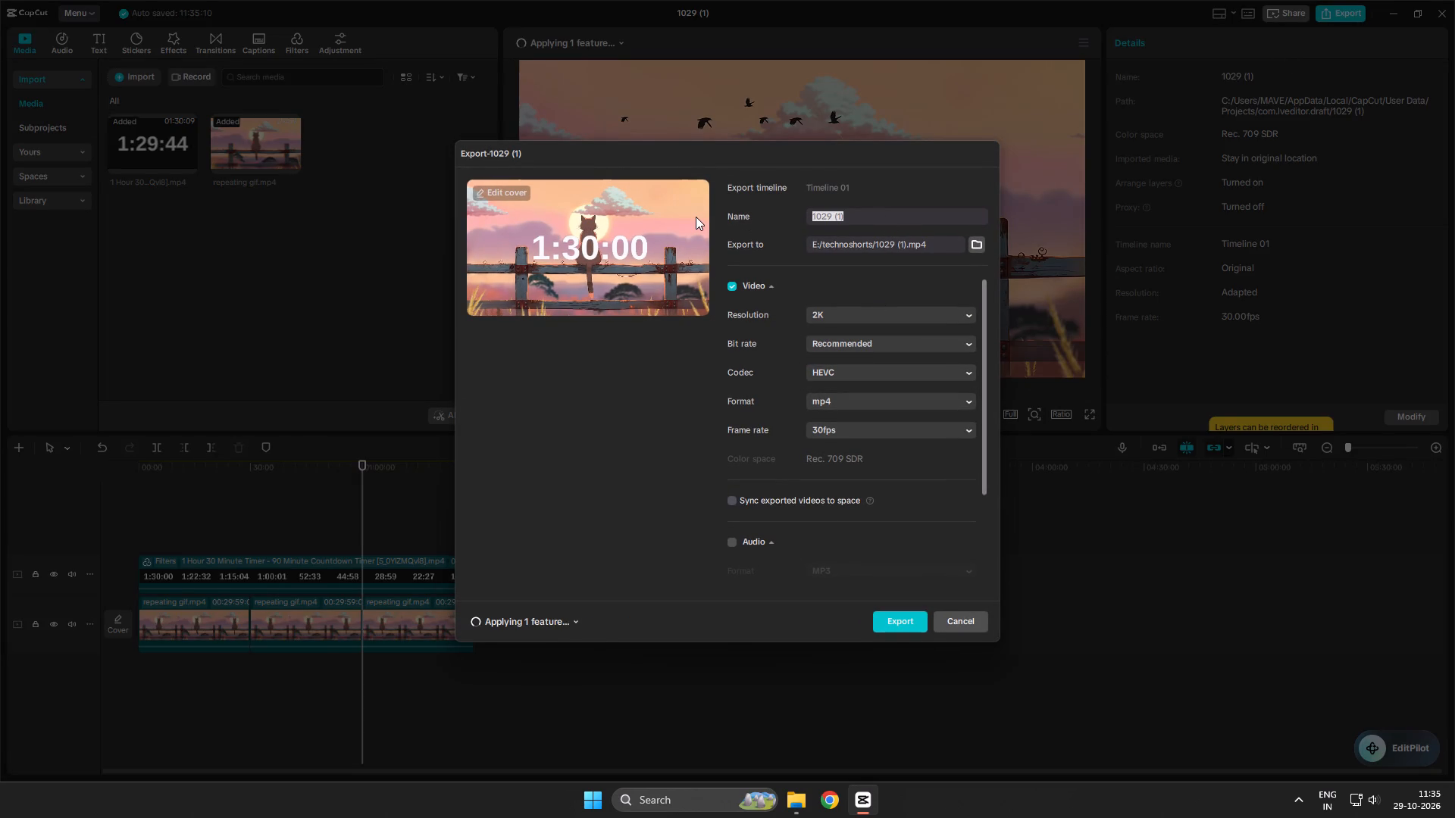
pyautogui.write('90 min')
pyautogui.press('space')
pyautogui.click(911, 618)
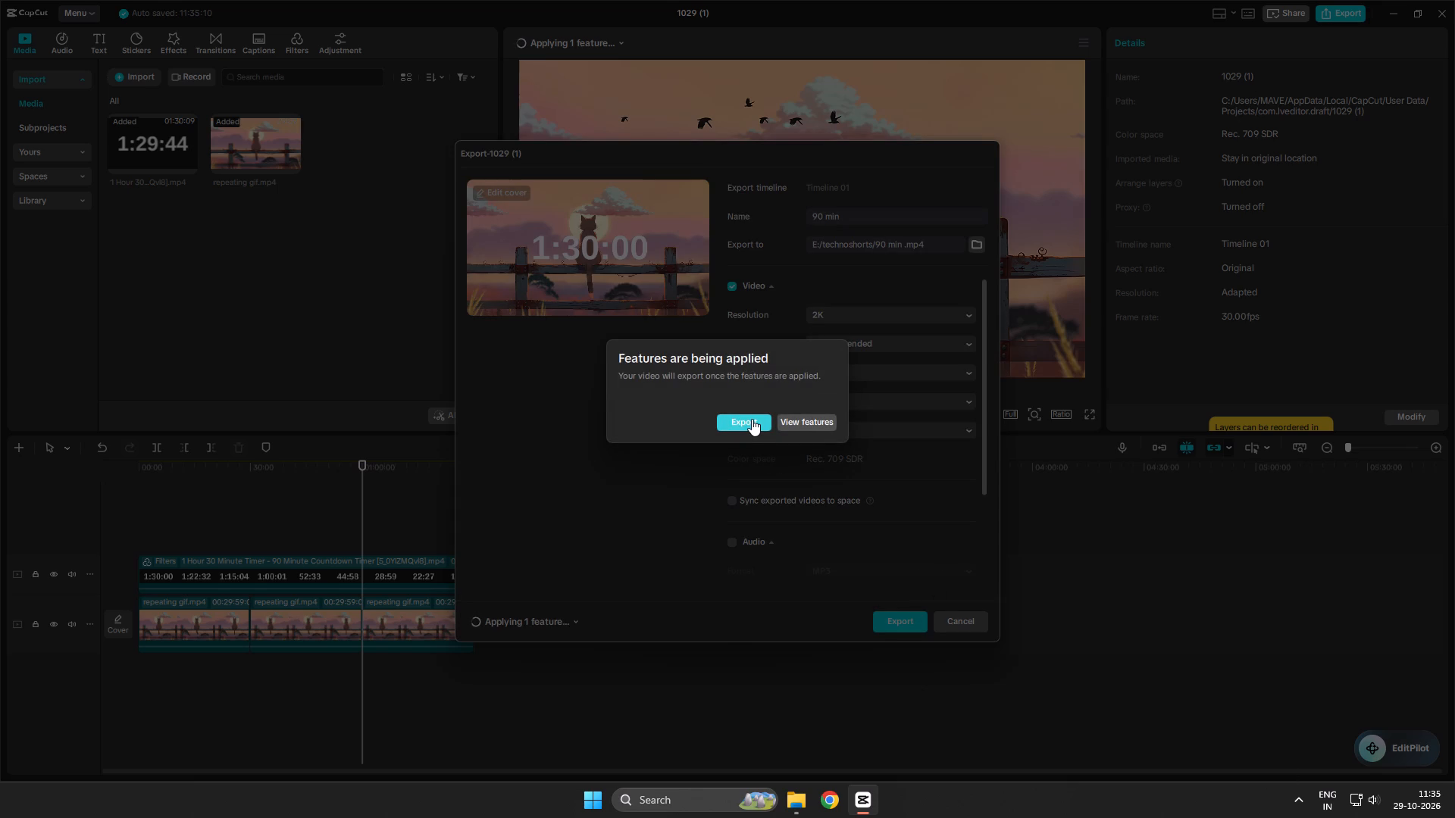
pyautogui.click(752, 419)
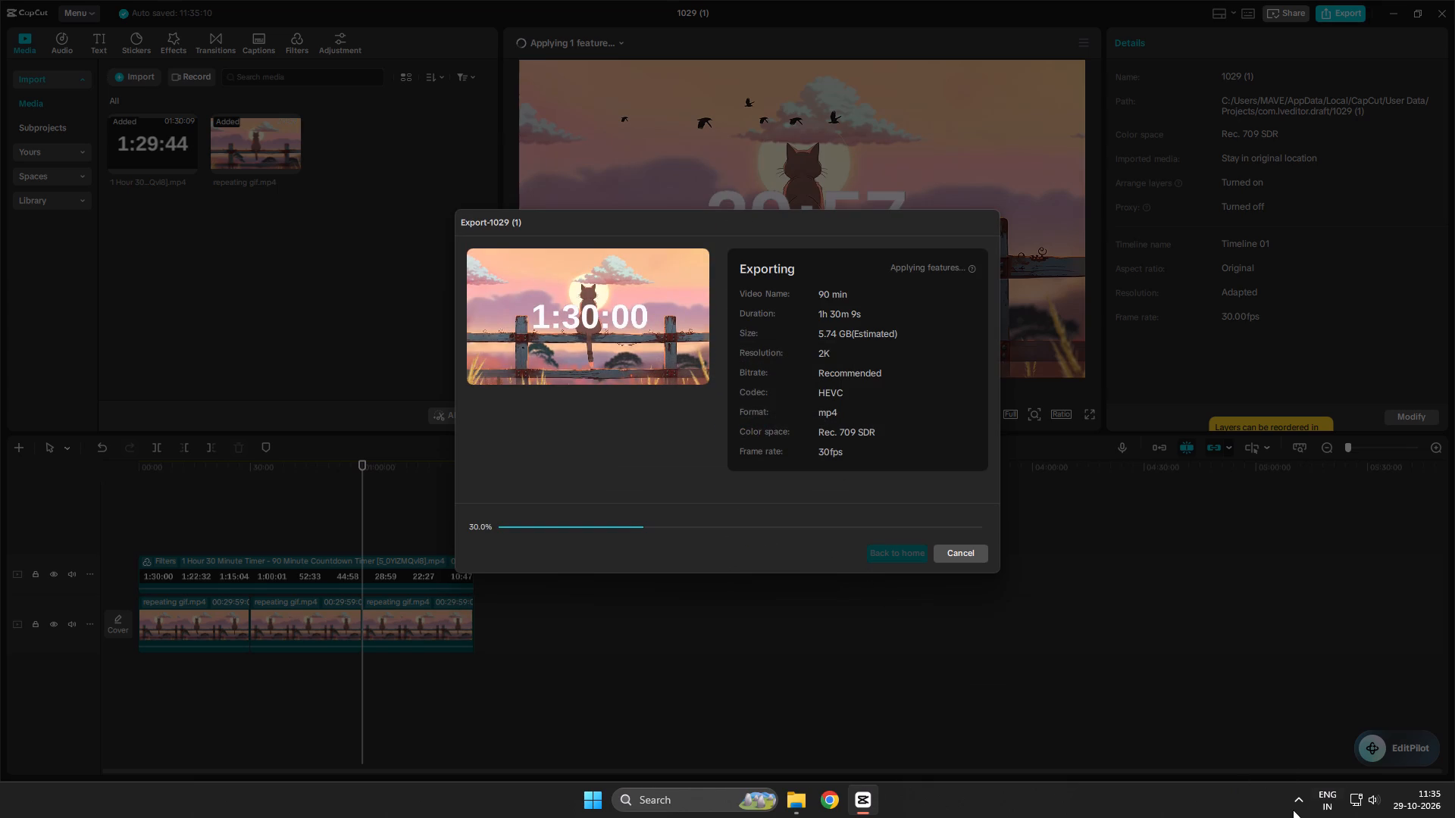
# Quit the Urban VPN program running in the background.
pyautogui.click(1307, 800)
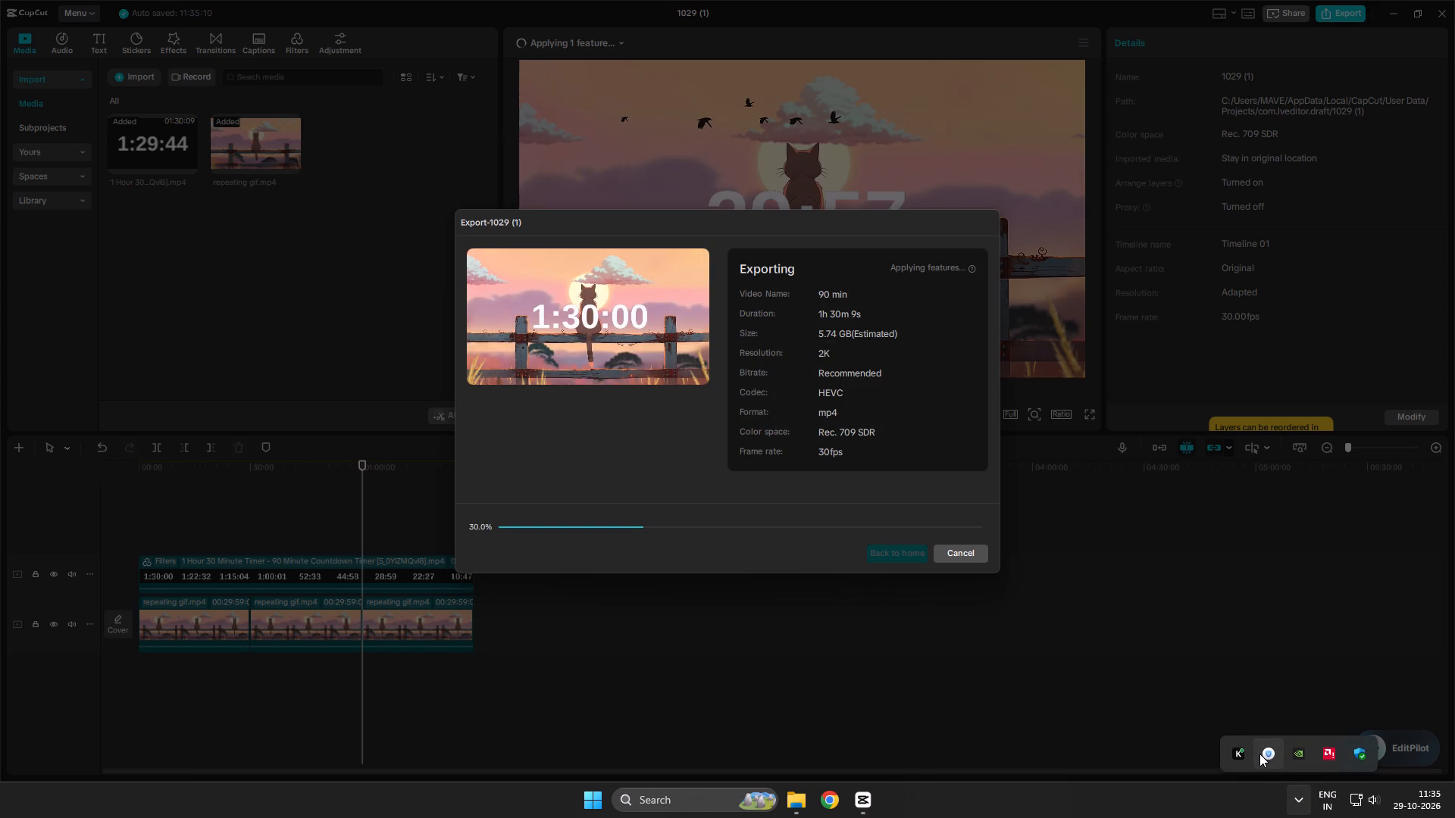
pyautogui.rightClick(1259, 754)
pyautogui.click(1284, 736)
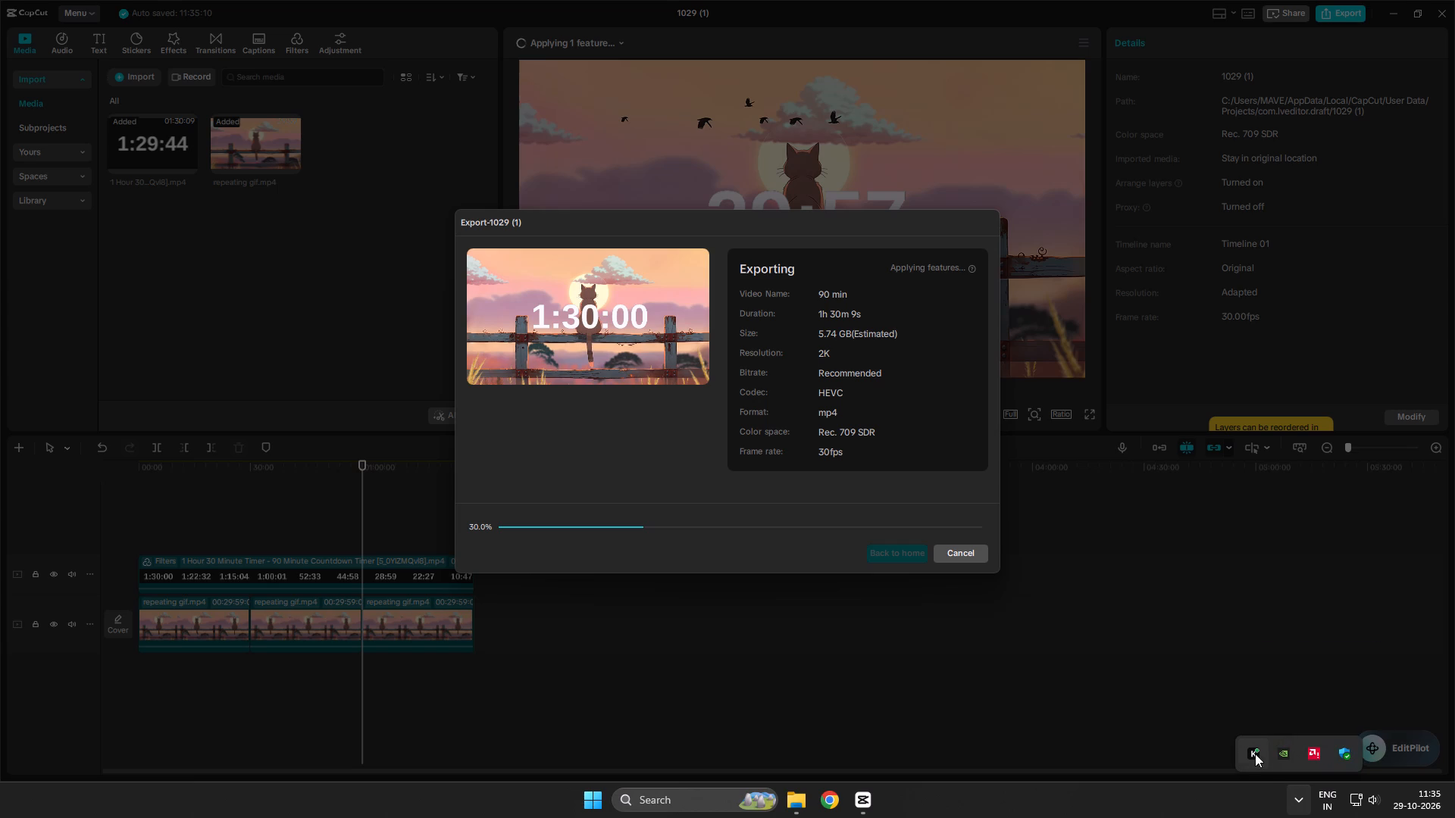
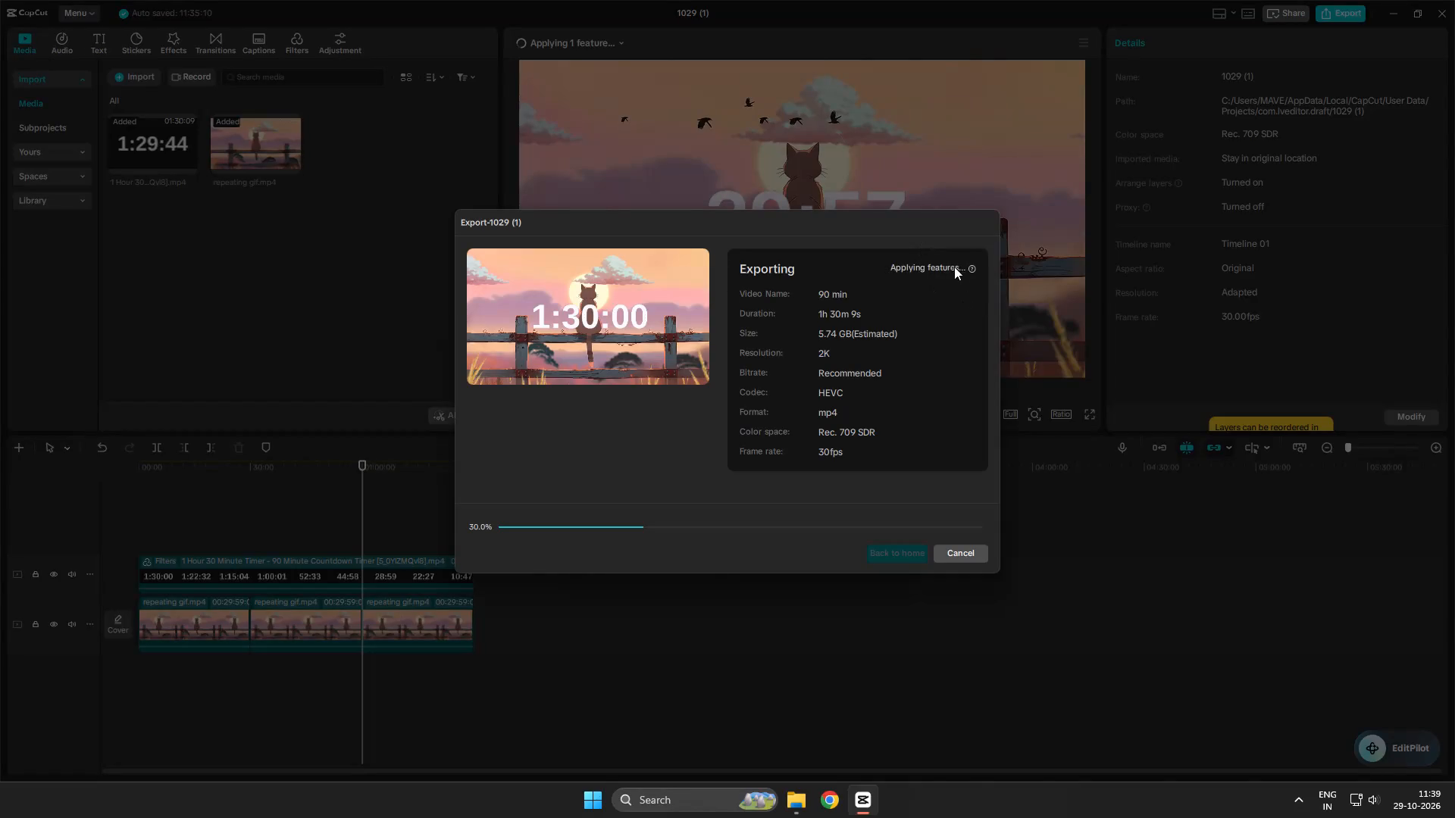
# Check the progress details of the feature being applied during the export.
pyautogui.click(950, 264)
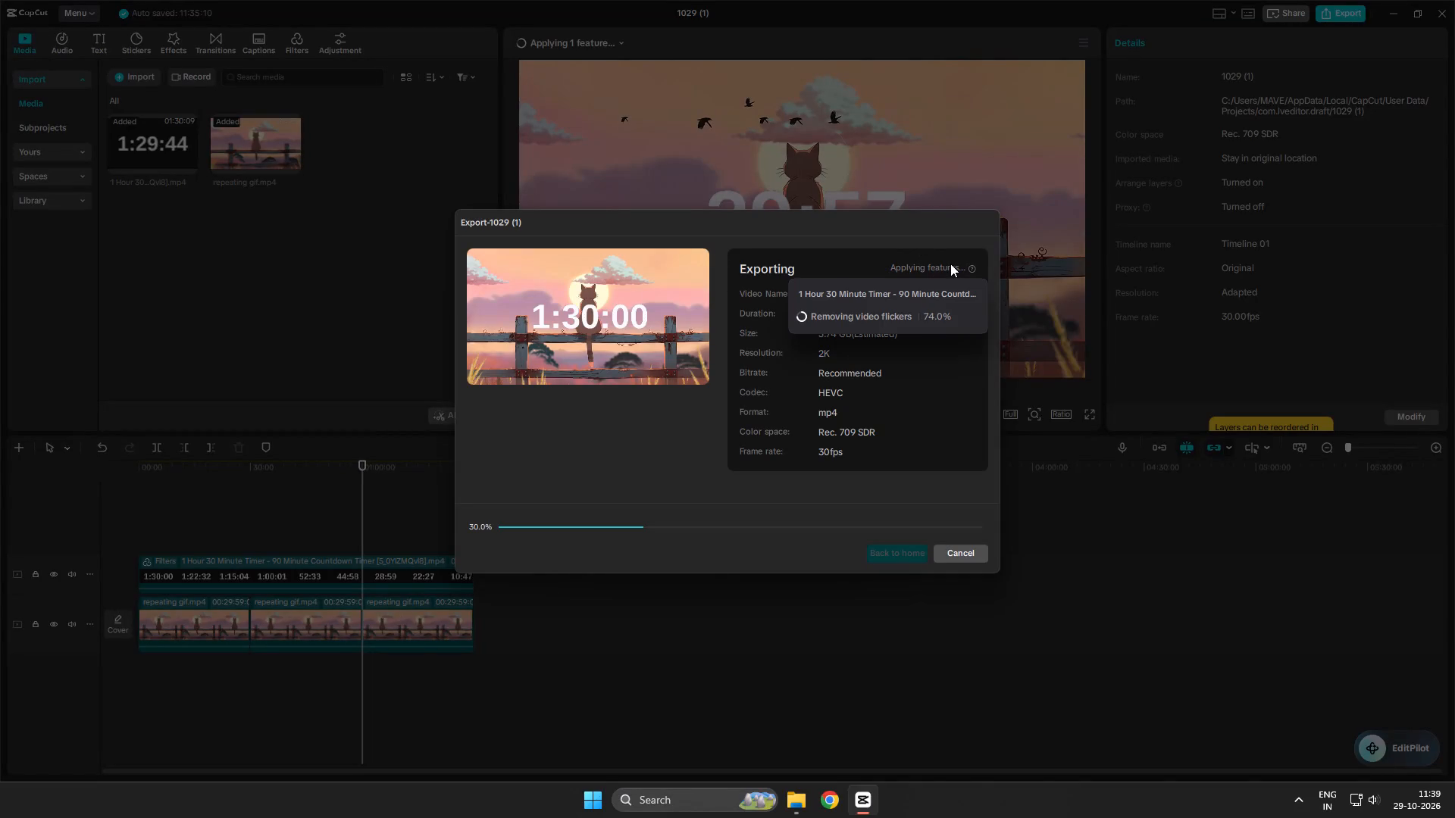
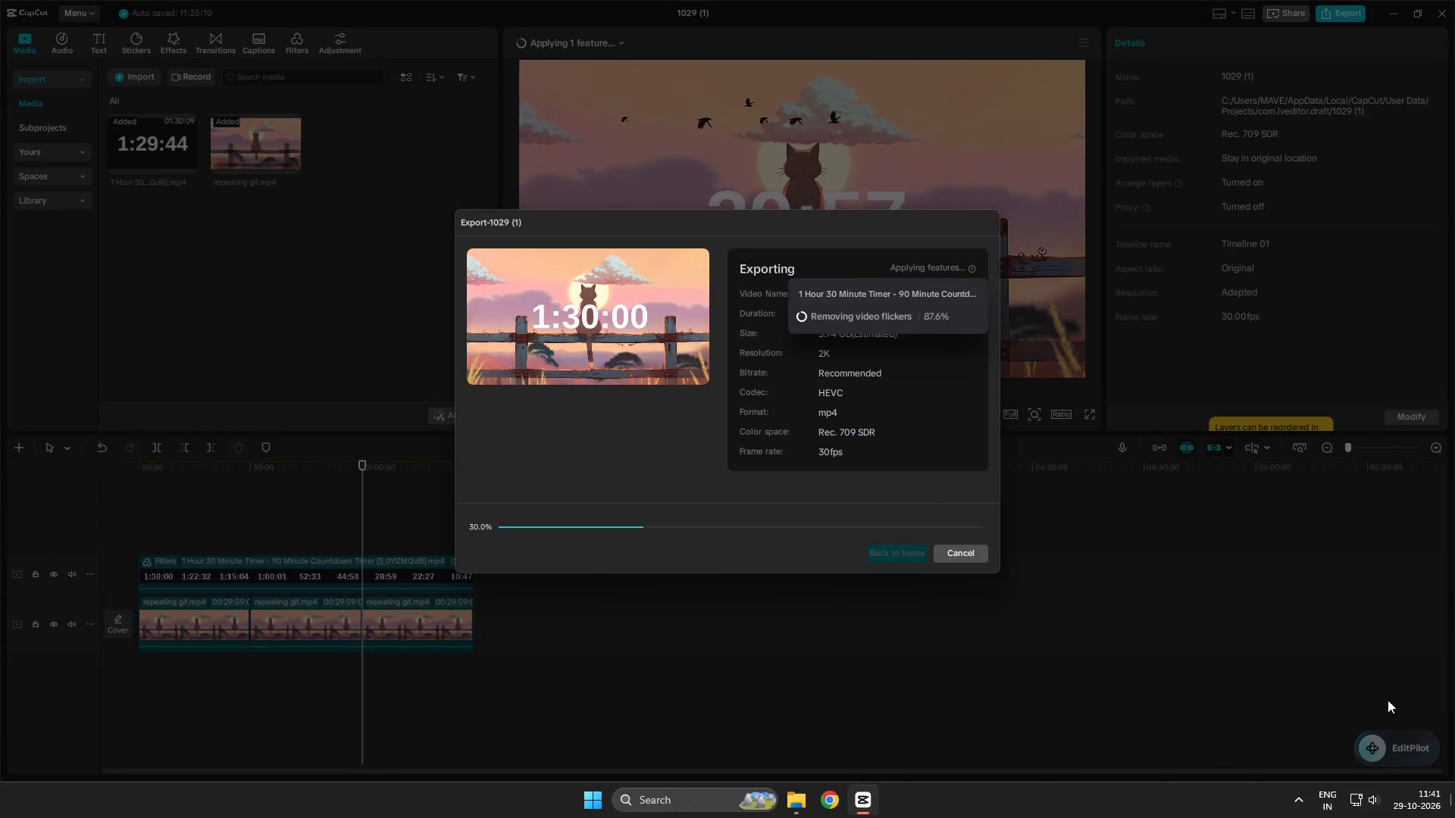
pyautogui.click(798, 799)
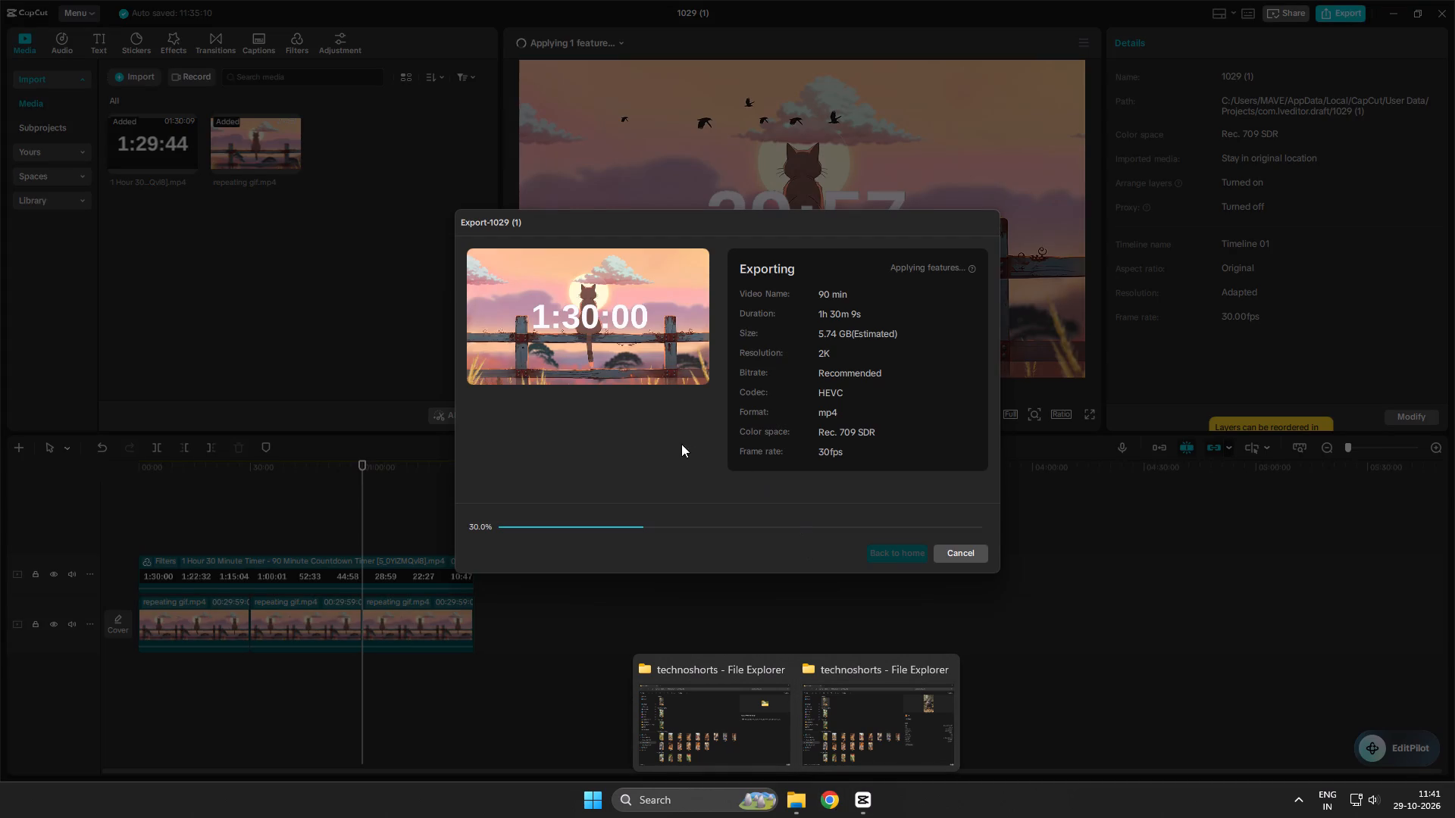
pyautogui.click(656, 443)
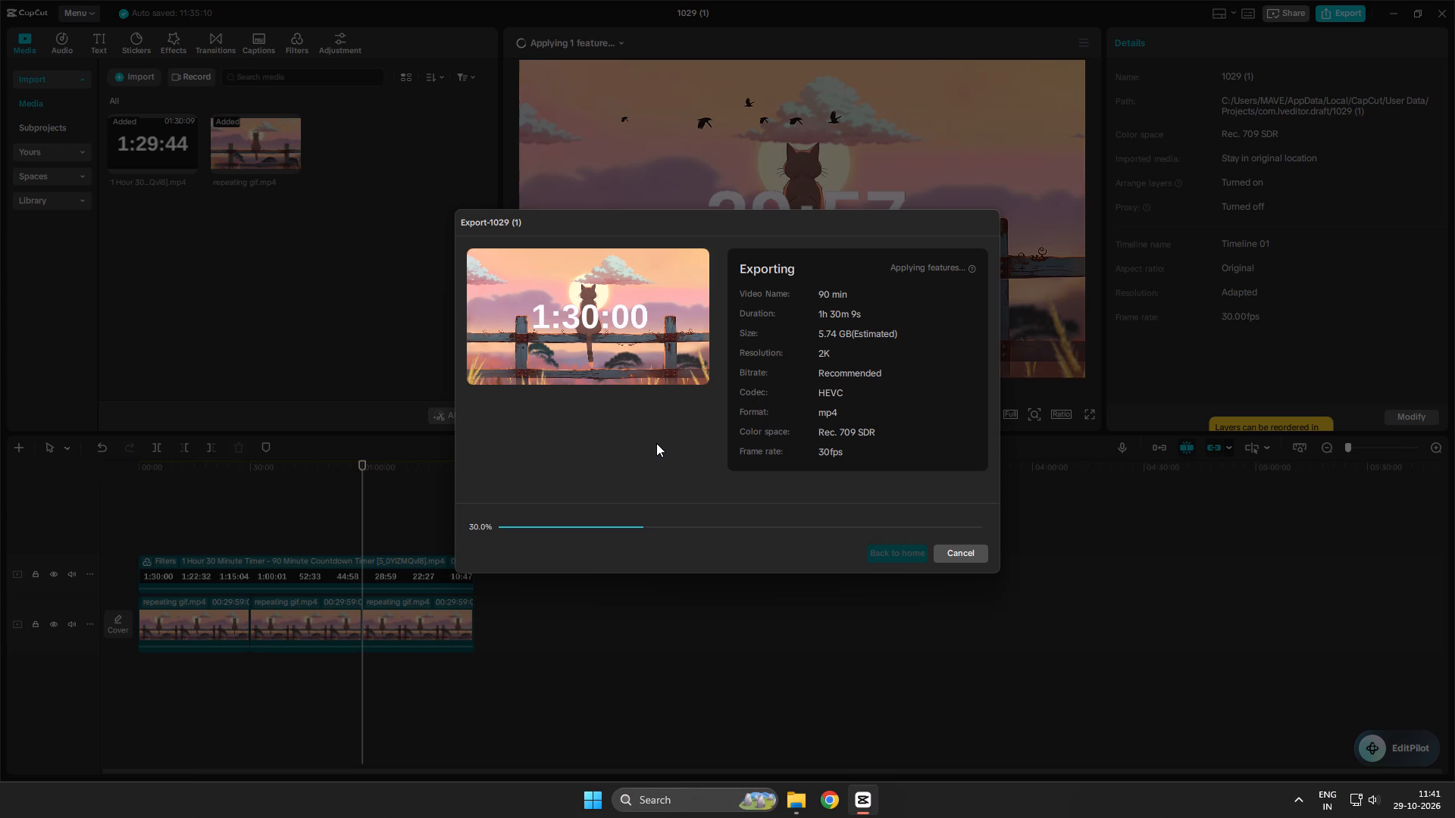
# Check the progress details of the video flicker removal being applied during the export.
pyautogui.click(974, 268)
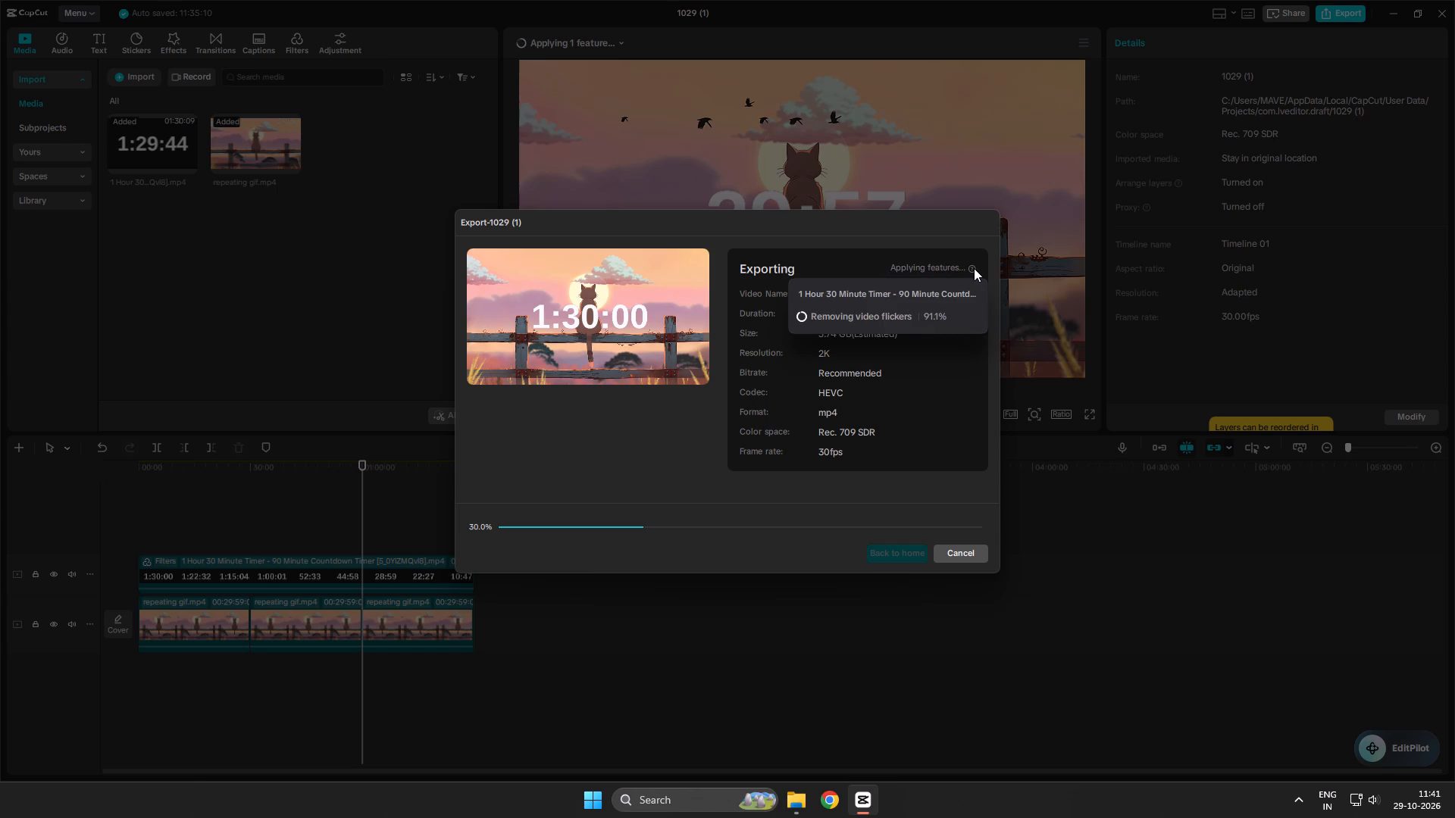
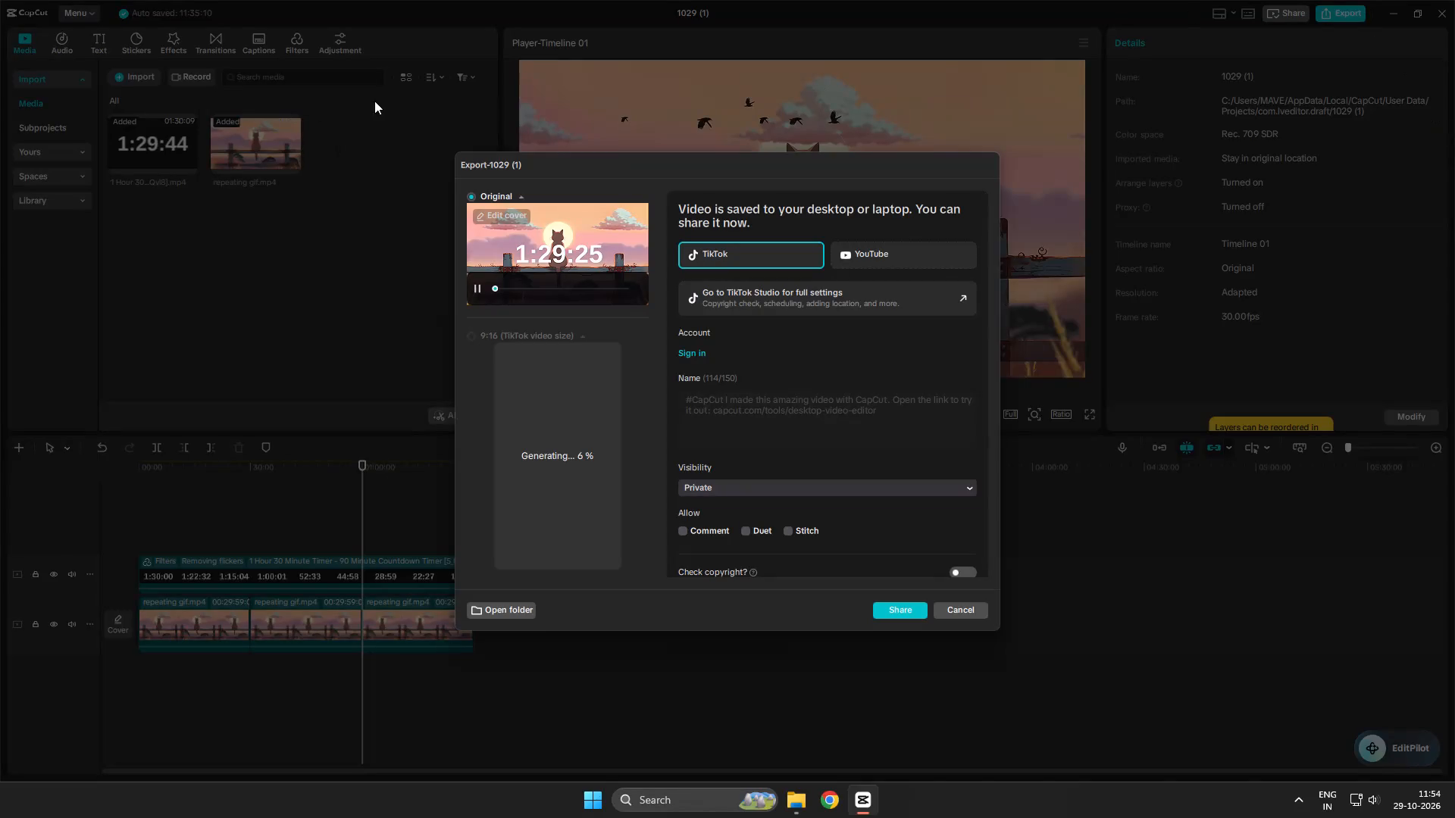
# Dismiss the finished export's sharing dialog without sharing the video and close the 1029 (1) project.
pyautogui.click(962, 610)
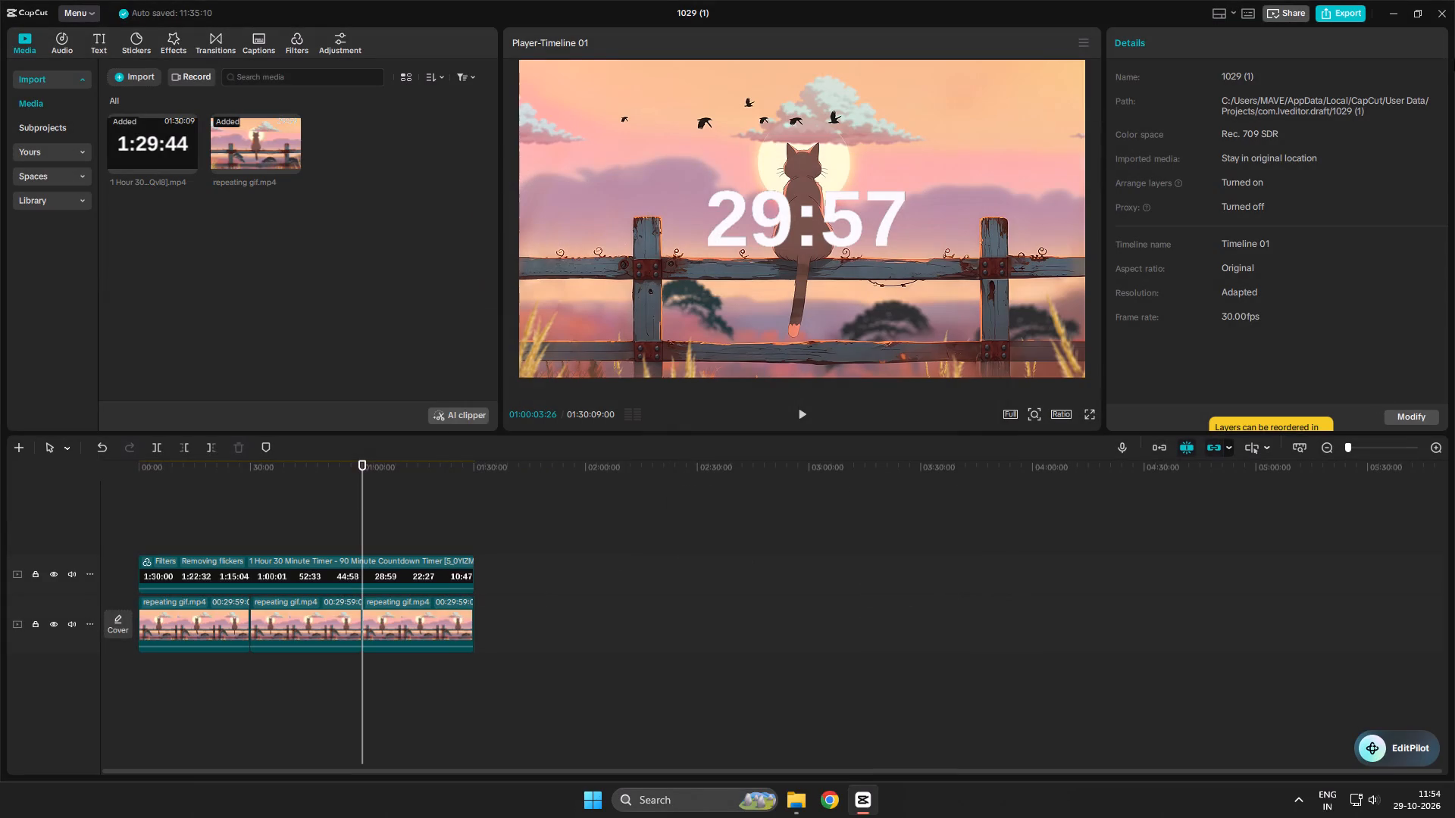
pyautogui.click(1436, 13)
# Open Google Chrome with the techshorts profile.
pyautogui.click(824, 796)
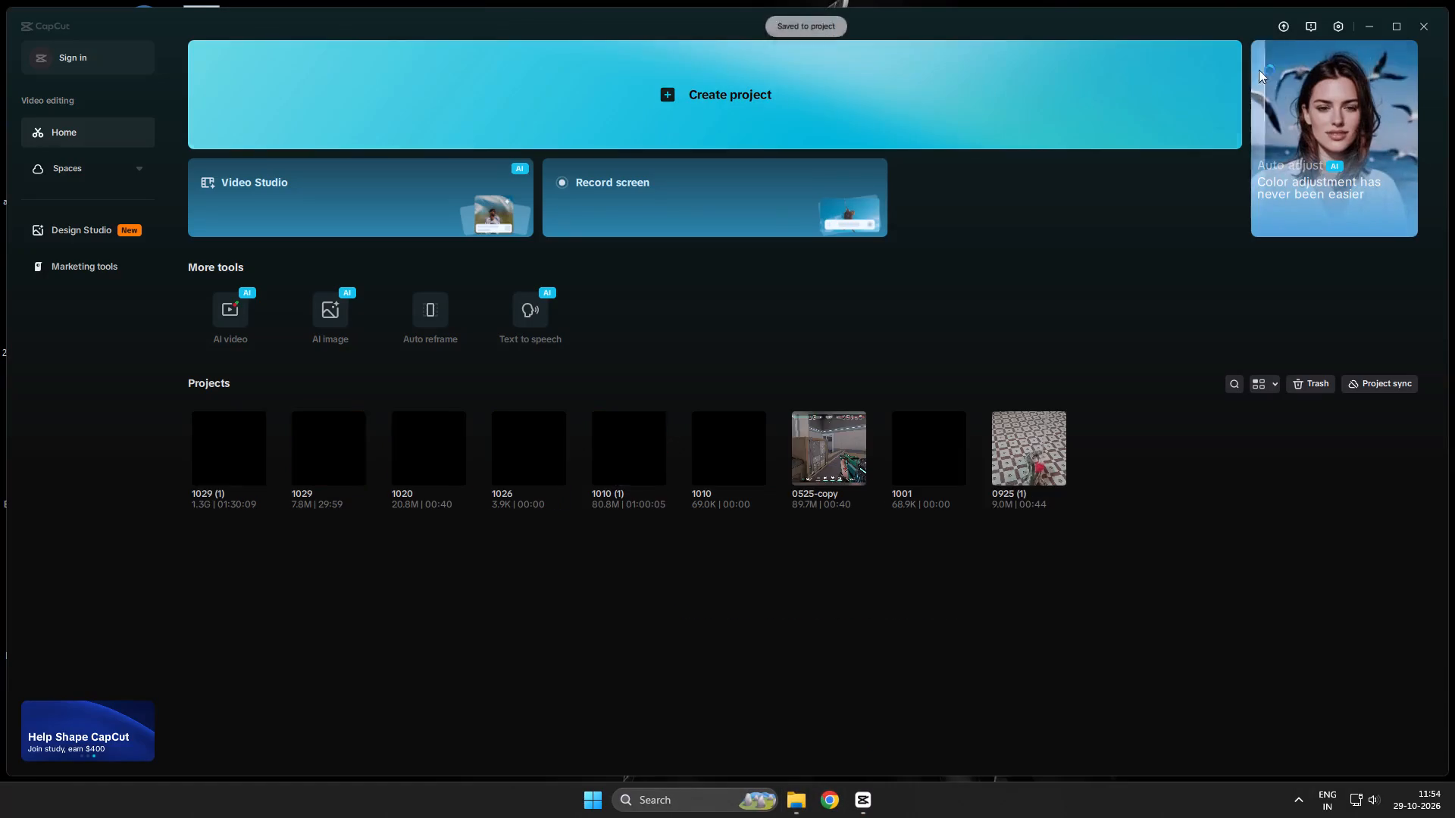
pyautogui.click(786, 505)
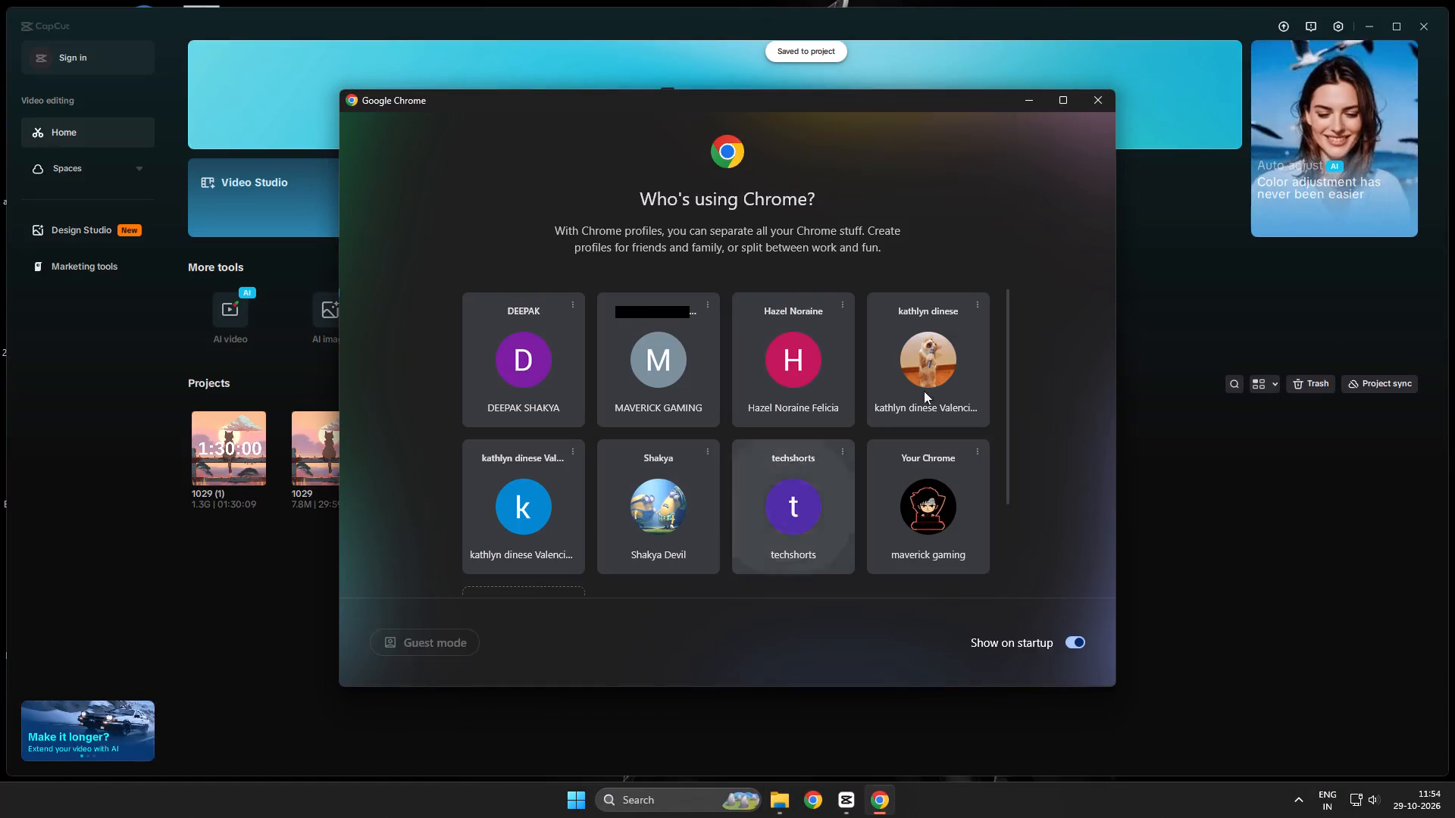
# Close the CapCut home window.
pyautogui.moveTo(1141, 14); pyautogui.dragTo(1123, 171)
pyautogui.click(1454, 0)
pyautogui.click(1430, 17)
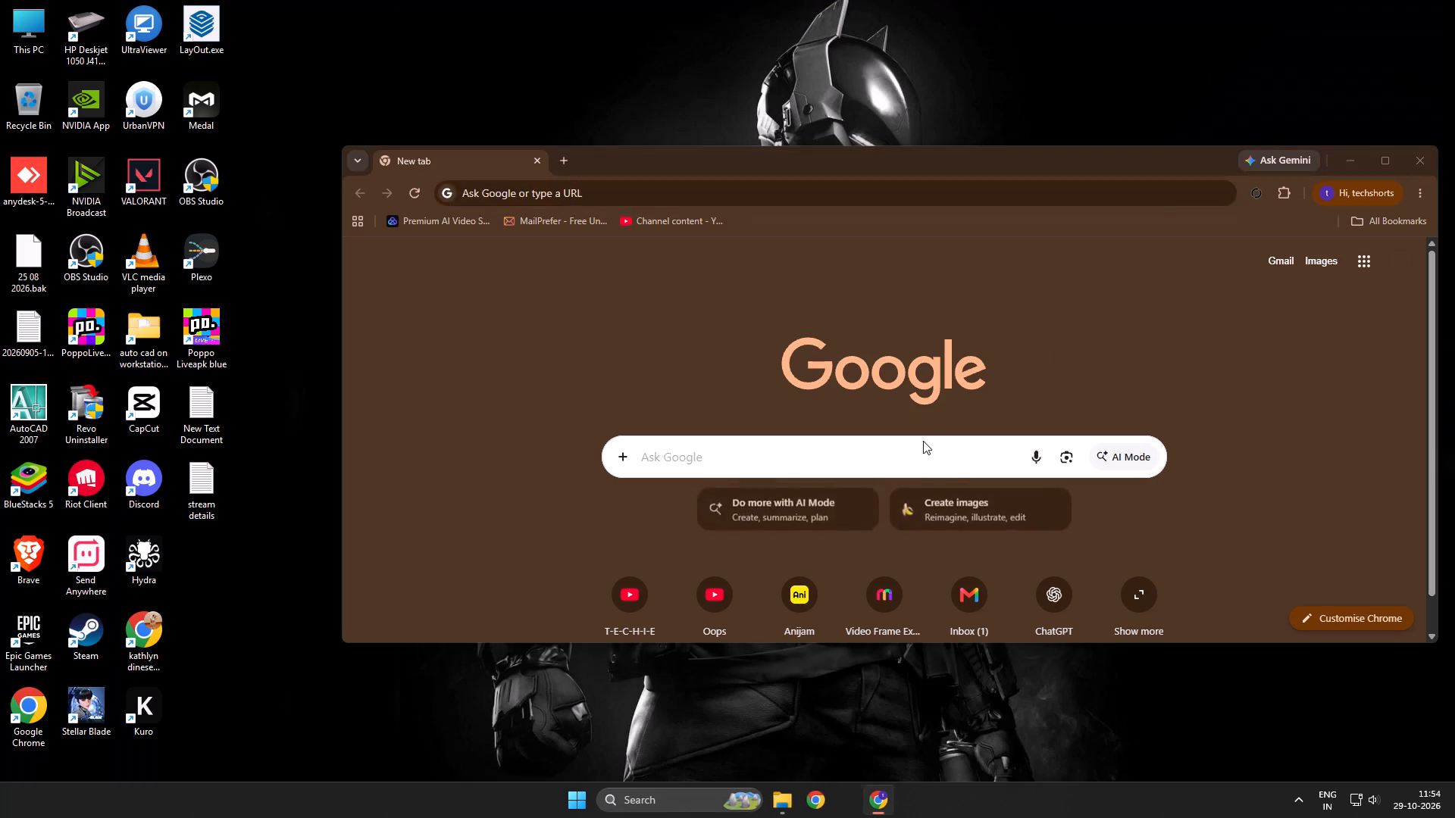
# Maximise the Chrome window and open the T-E-C-H-I-E channel page on YouTube.
pyautogui.doubleClick(859, 162)
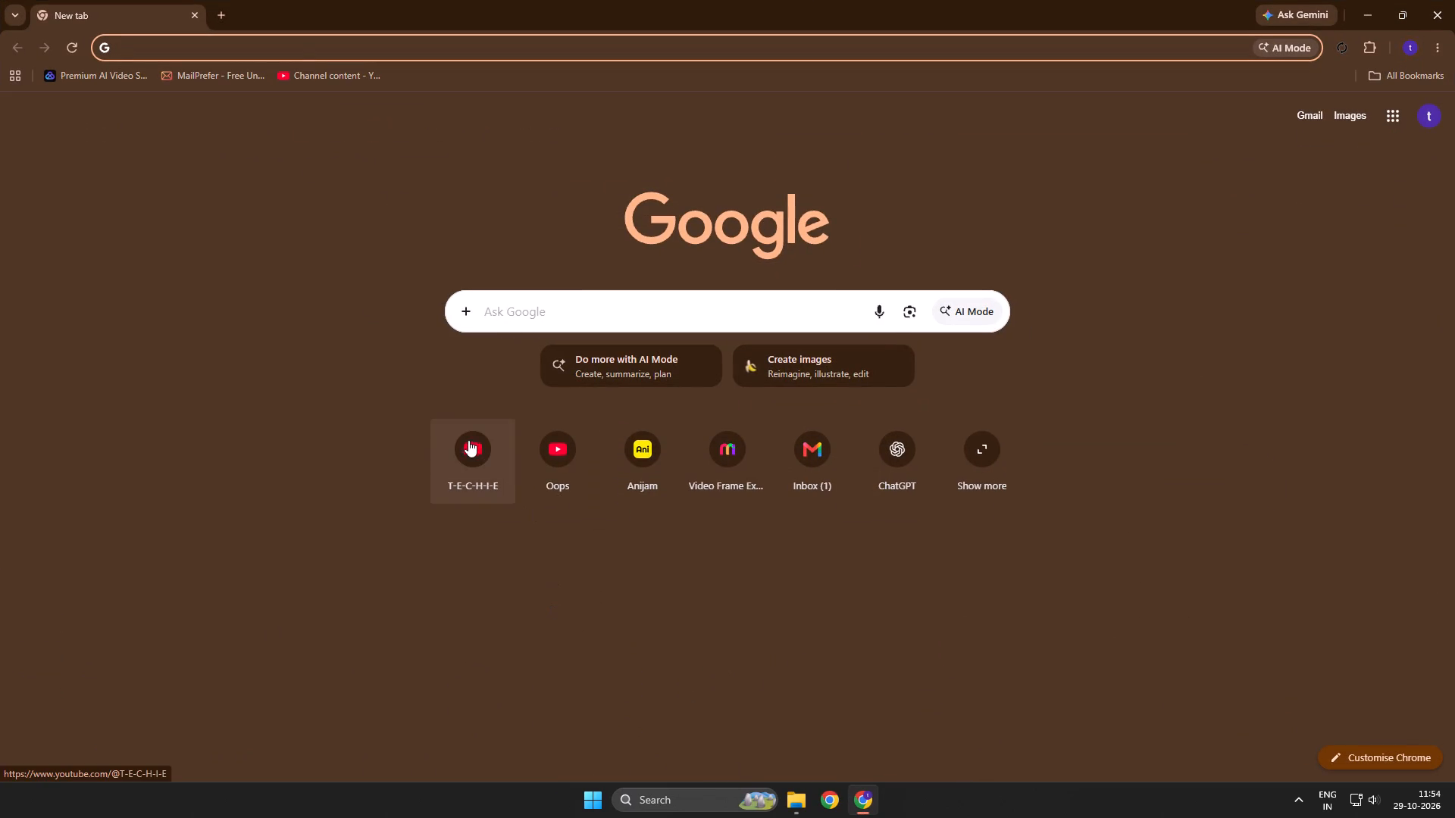
pyautogui.click(307, 48)
pyautogui.press('t')
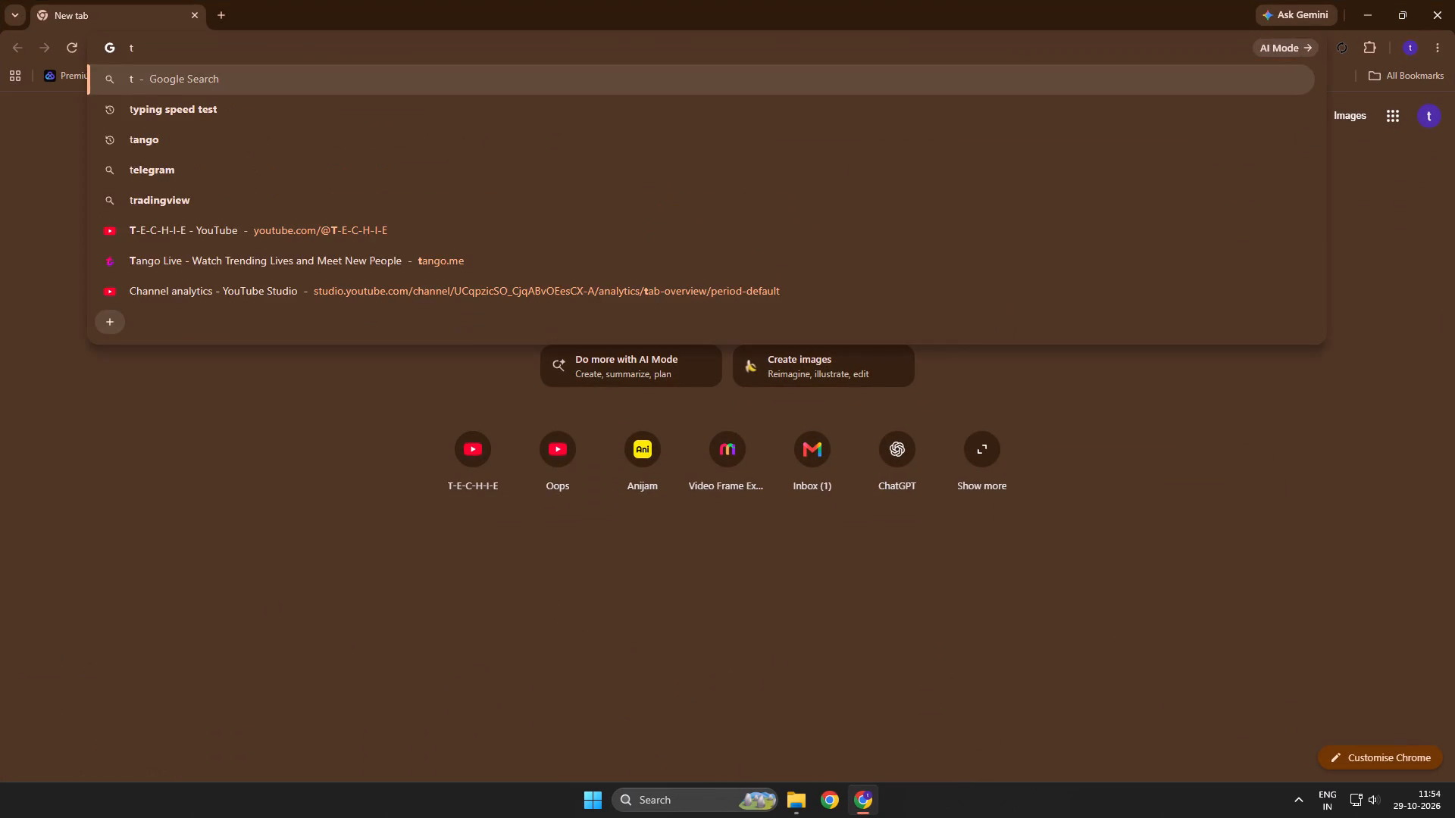
pyautogui.press('BackSpace')
pyautogui.press('y')
pyautogui.press('Return')
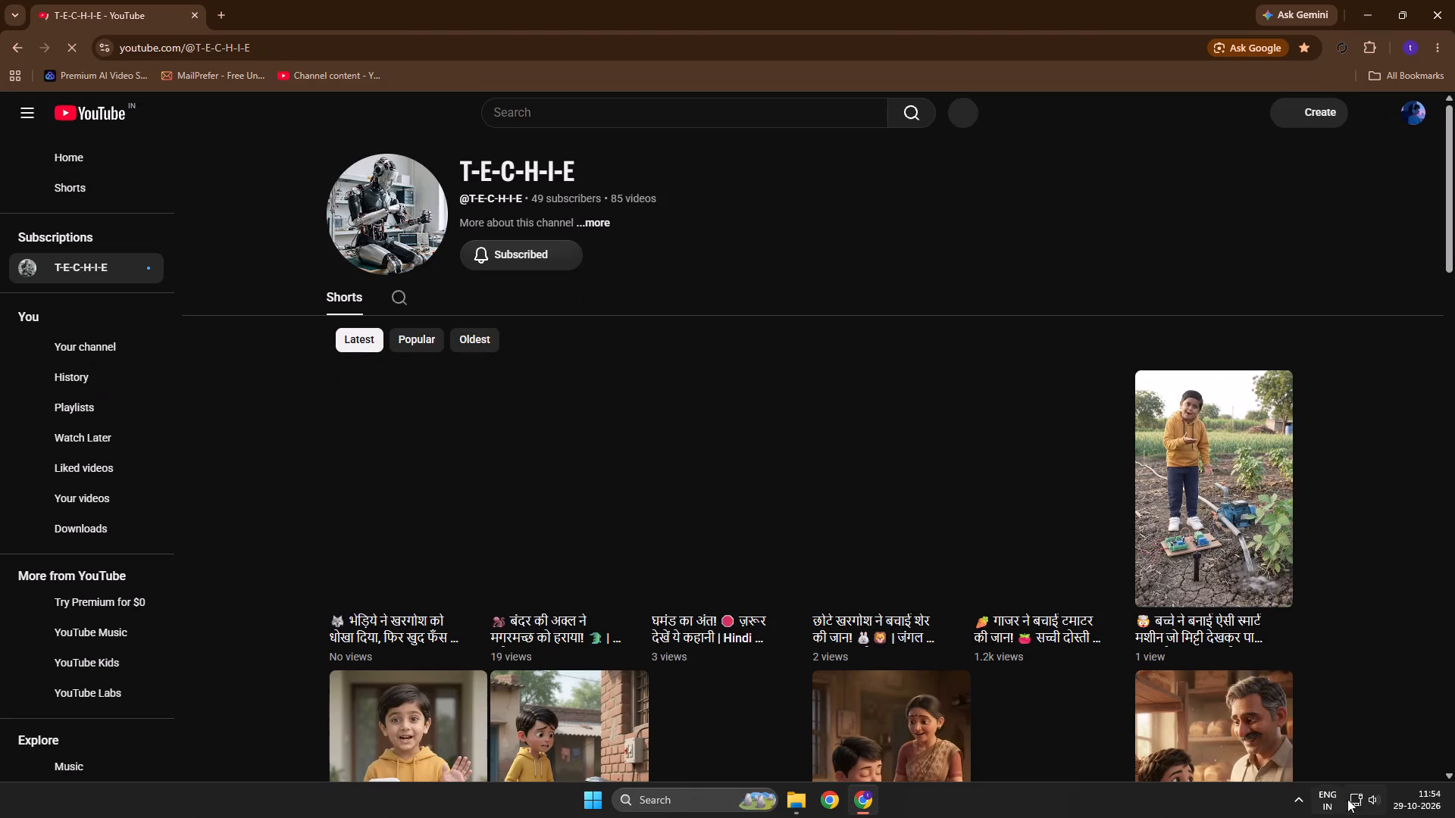
# Show the hidden system tray icons.
pyautogui.click(1281, 800)
pyautogui.click(1294, 800)
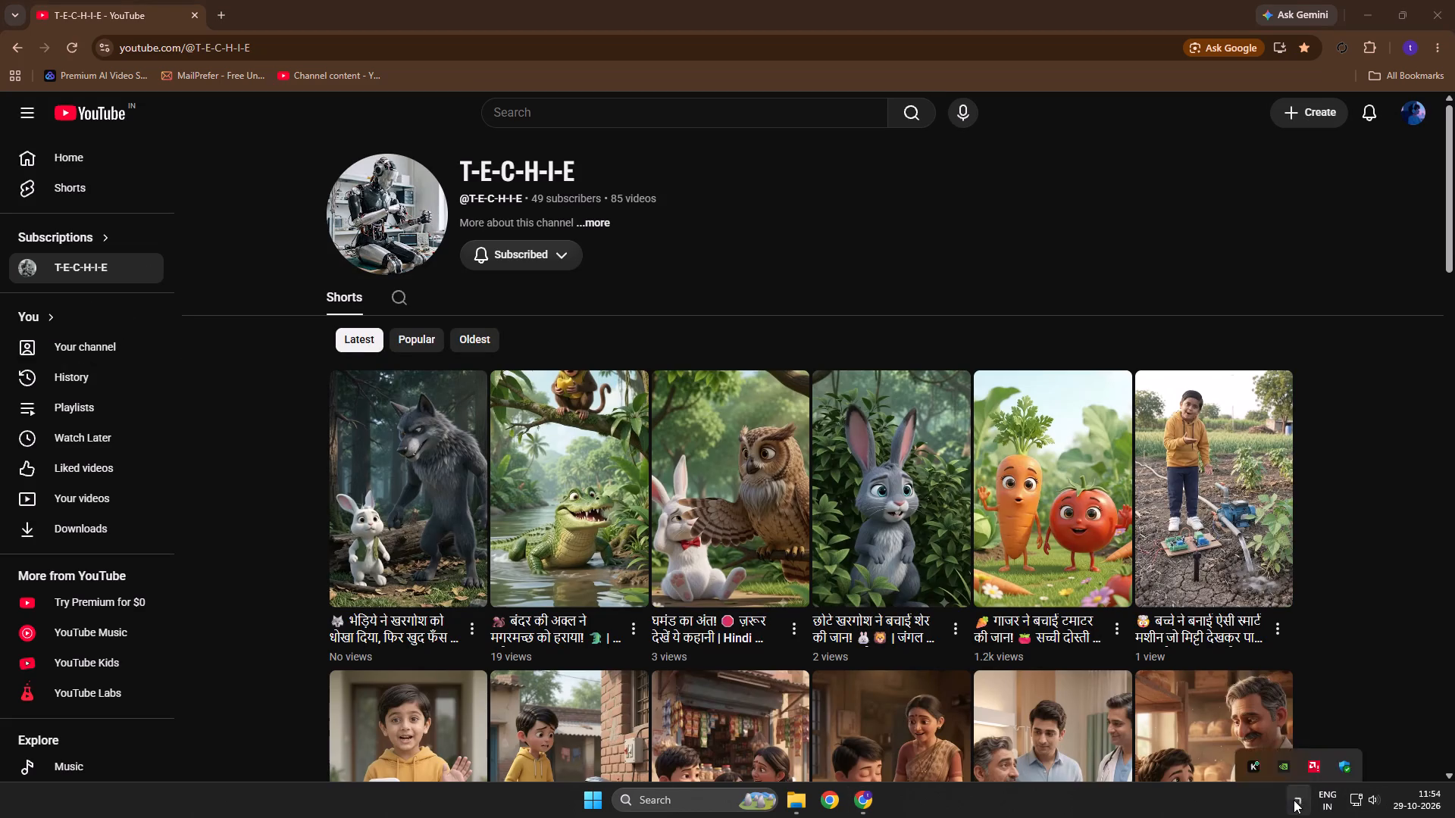
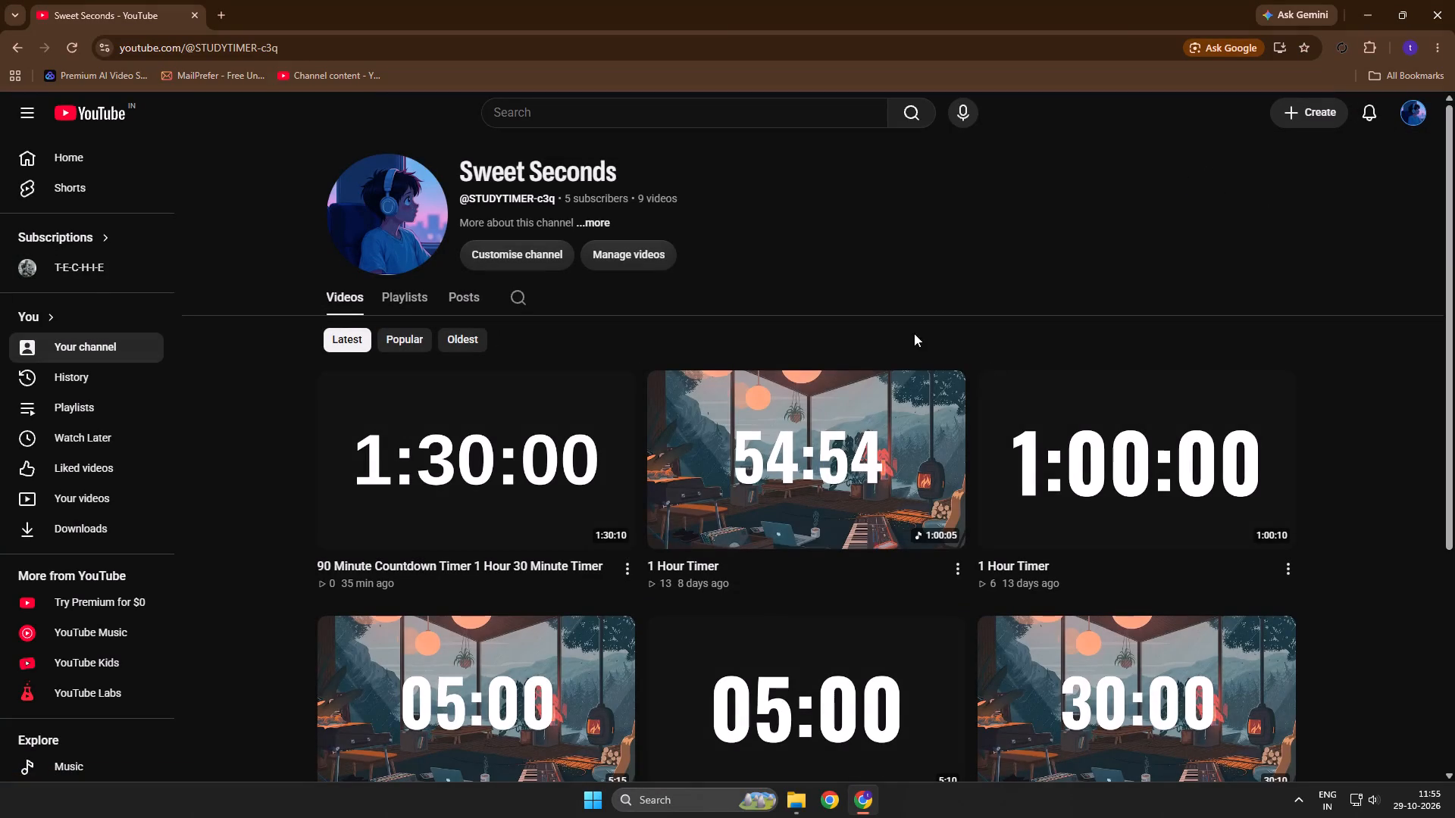
# Open the lofi-background 1 Hour Timer video from the channel and copy its full expanded description text.
pyautogui.click(837, 418)
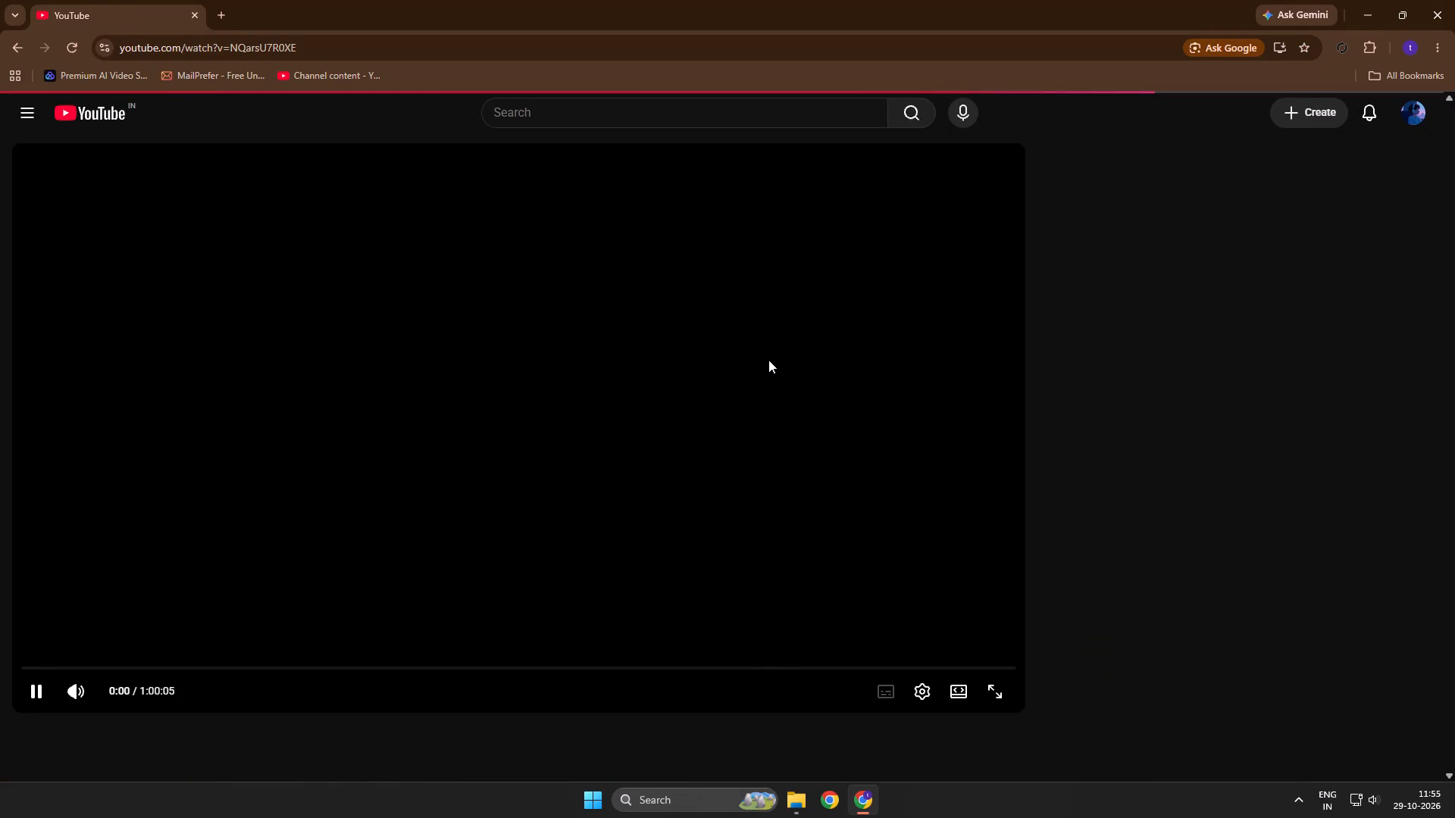
pyautogui.scroll(-4, 734, 551)
pyautogui.scroll(-3, 805, 642)
pyautogui.scroll(-2, 624, 524)
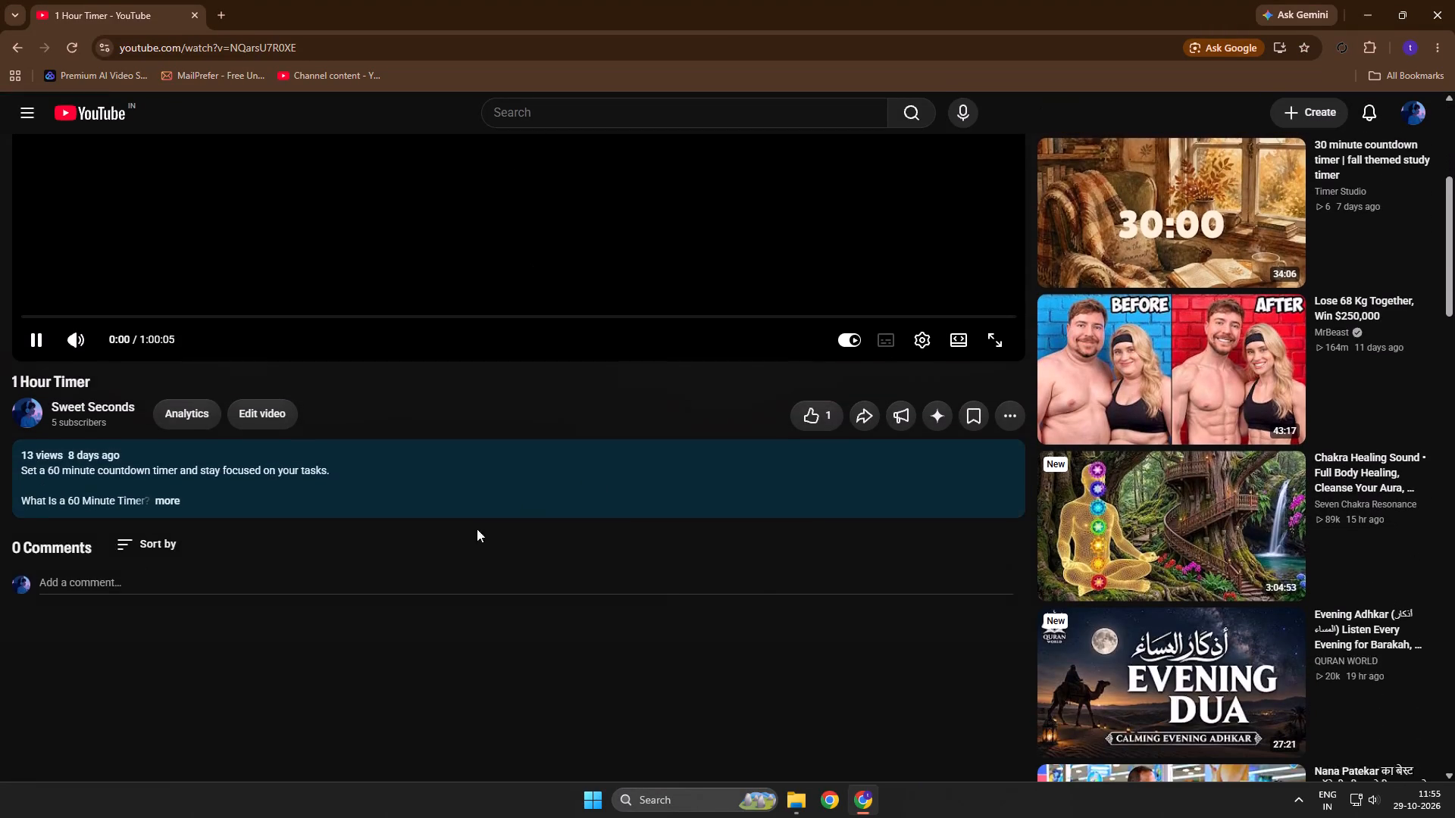
pyautogui.click(167, 473)
pyautogui.scroll(-1, 167, 472)
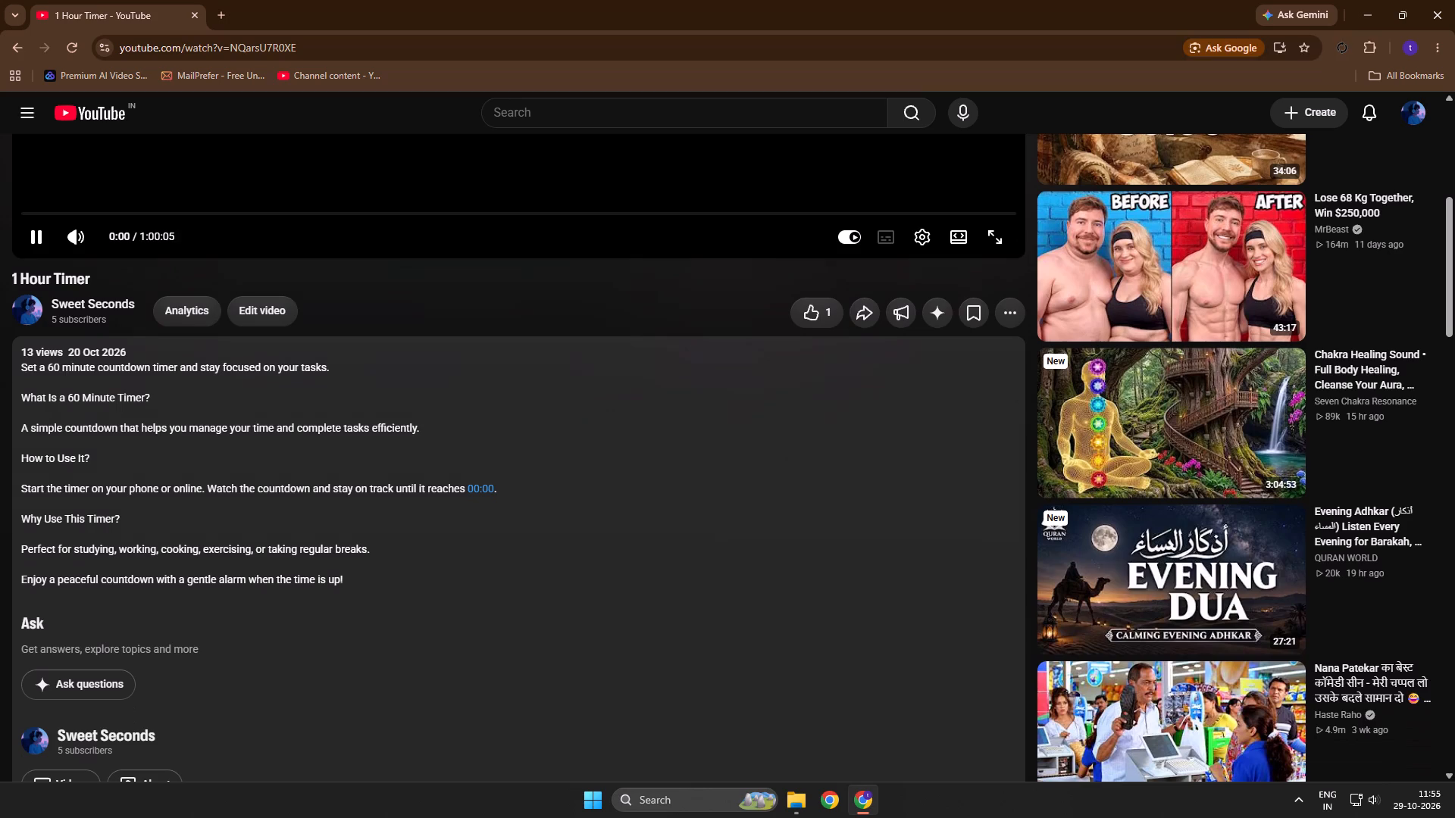
pyautogui.moveTo(19, 367); pyautogui.dragTo(319, 582)
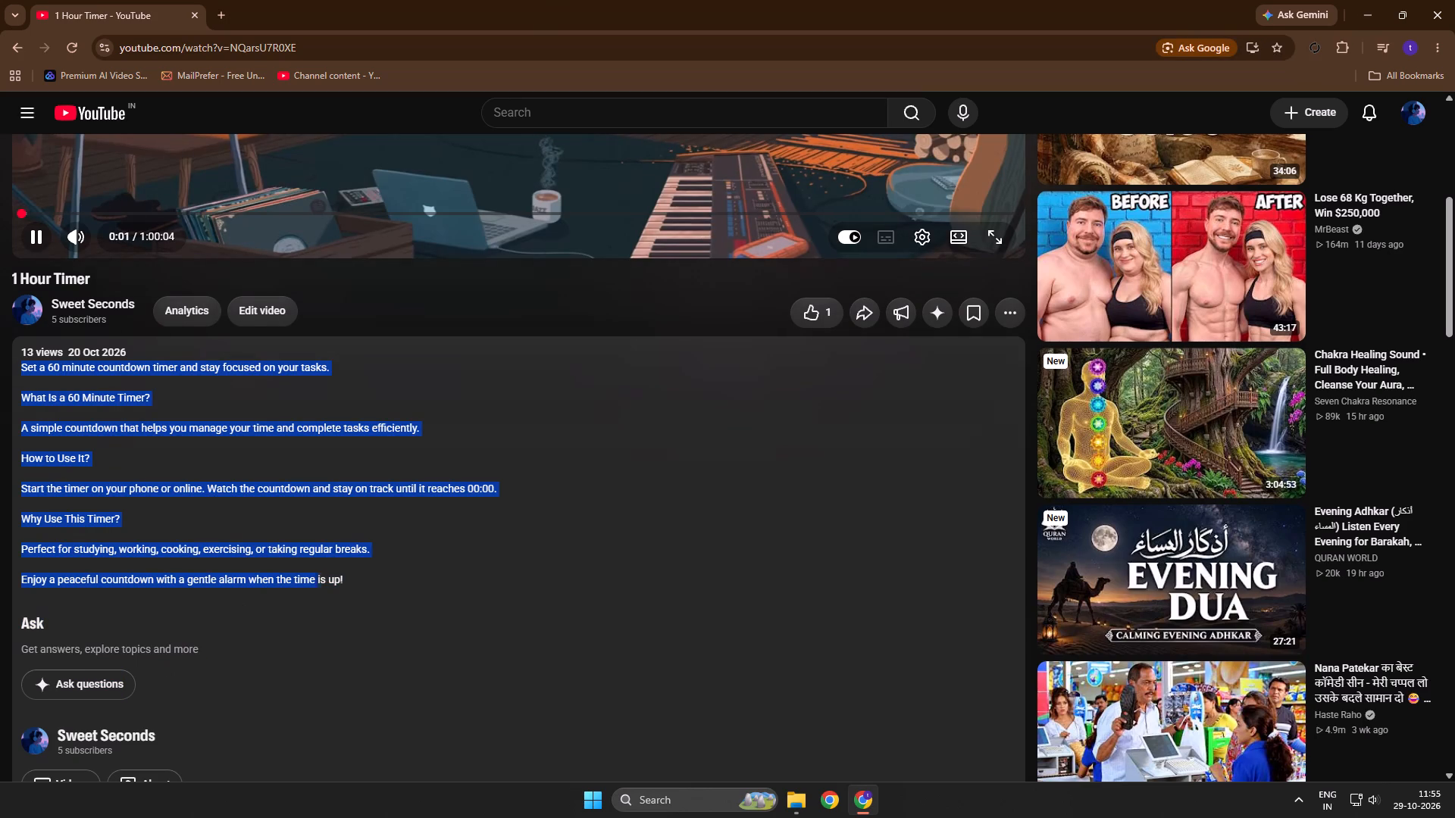
pyautogui.moveTo(319, 582); pyautogui.dragTo(355, 579)
pyautogui.hotkey('ctrl', 'c')
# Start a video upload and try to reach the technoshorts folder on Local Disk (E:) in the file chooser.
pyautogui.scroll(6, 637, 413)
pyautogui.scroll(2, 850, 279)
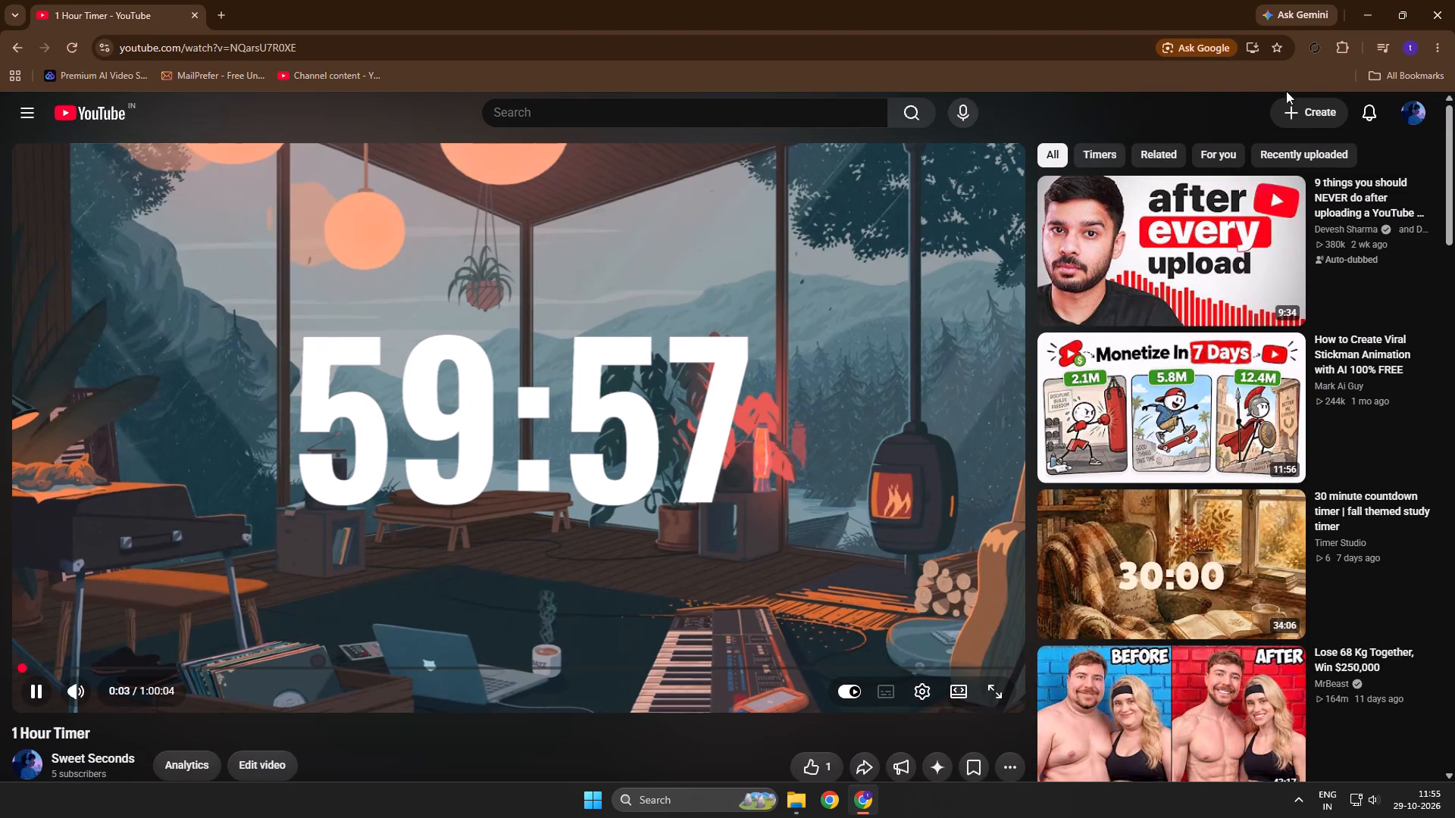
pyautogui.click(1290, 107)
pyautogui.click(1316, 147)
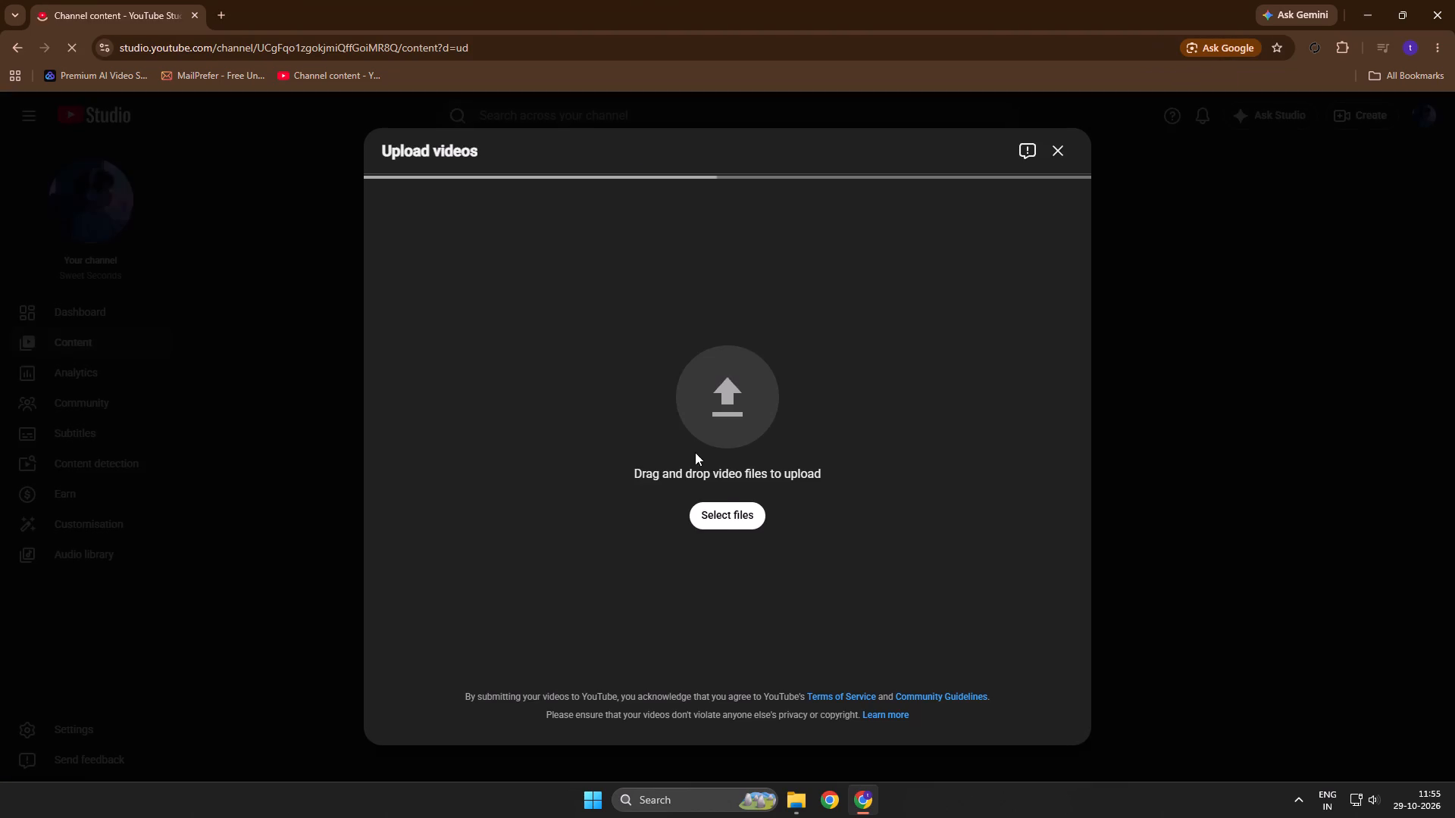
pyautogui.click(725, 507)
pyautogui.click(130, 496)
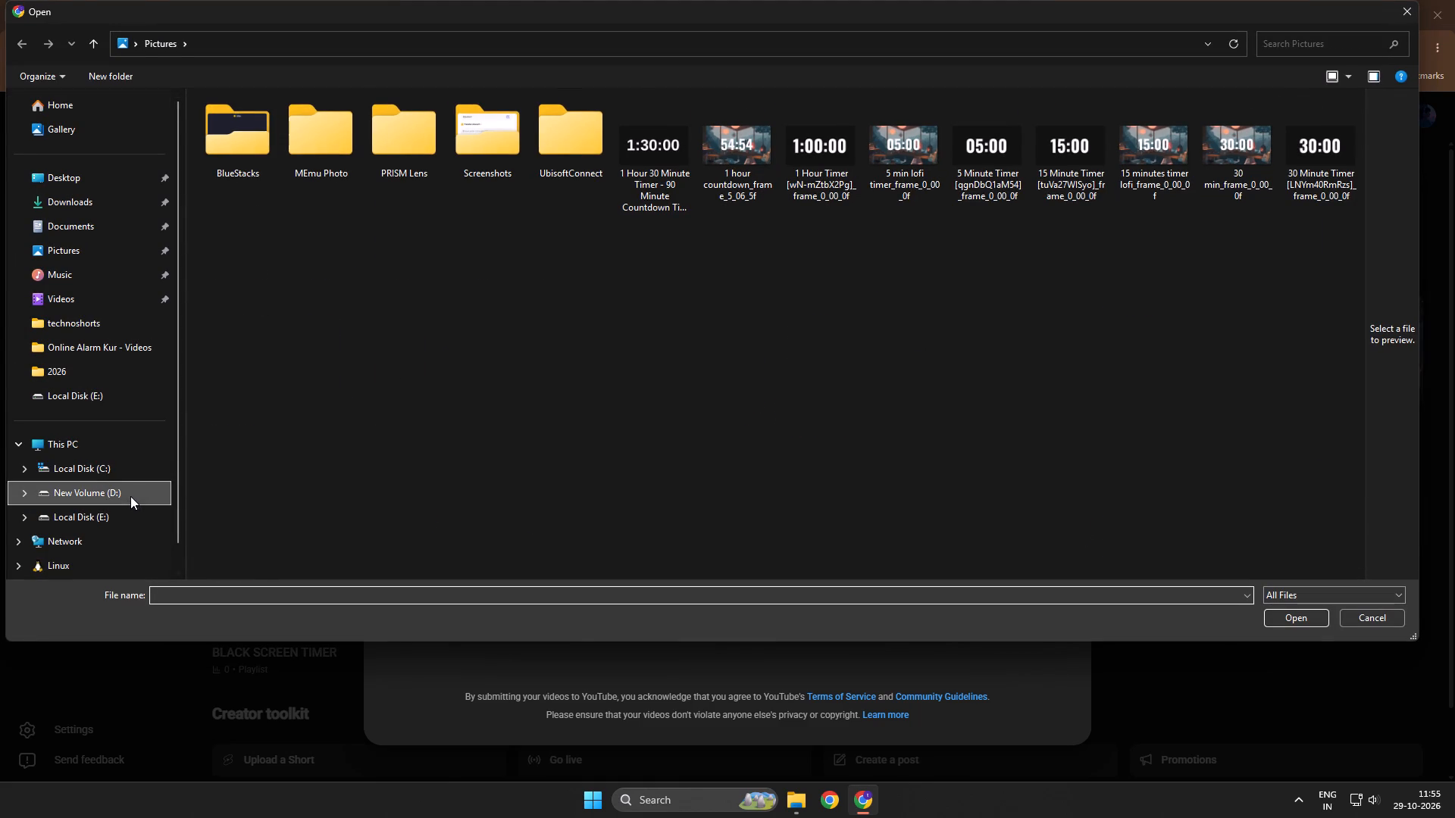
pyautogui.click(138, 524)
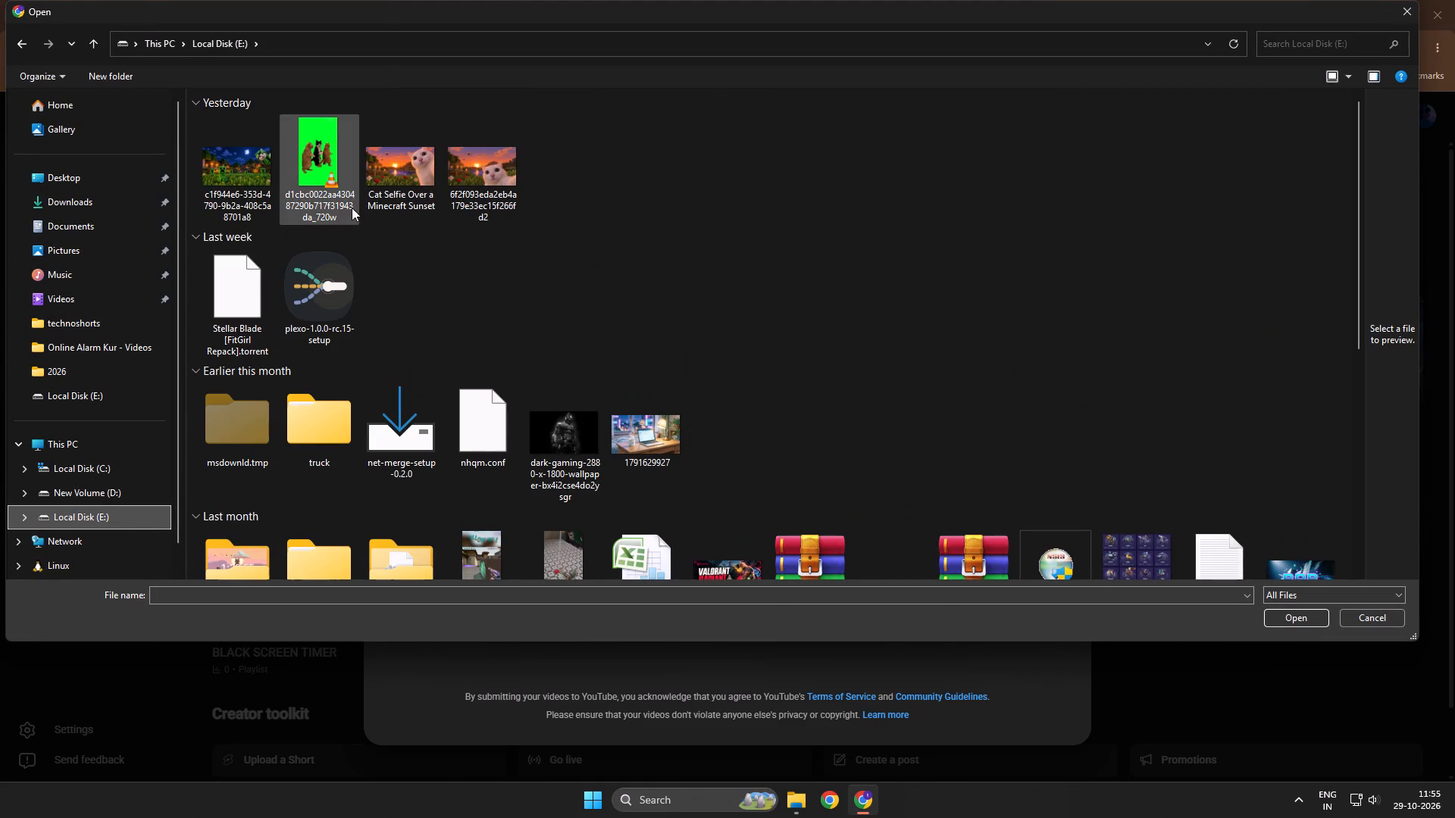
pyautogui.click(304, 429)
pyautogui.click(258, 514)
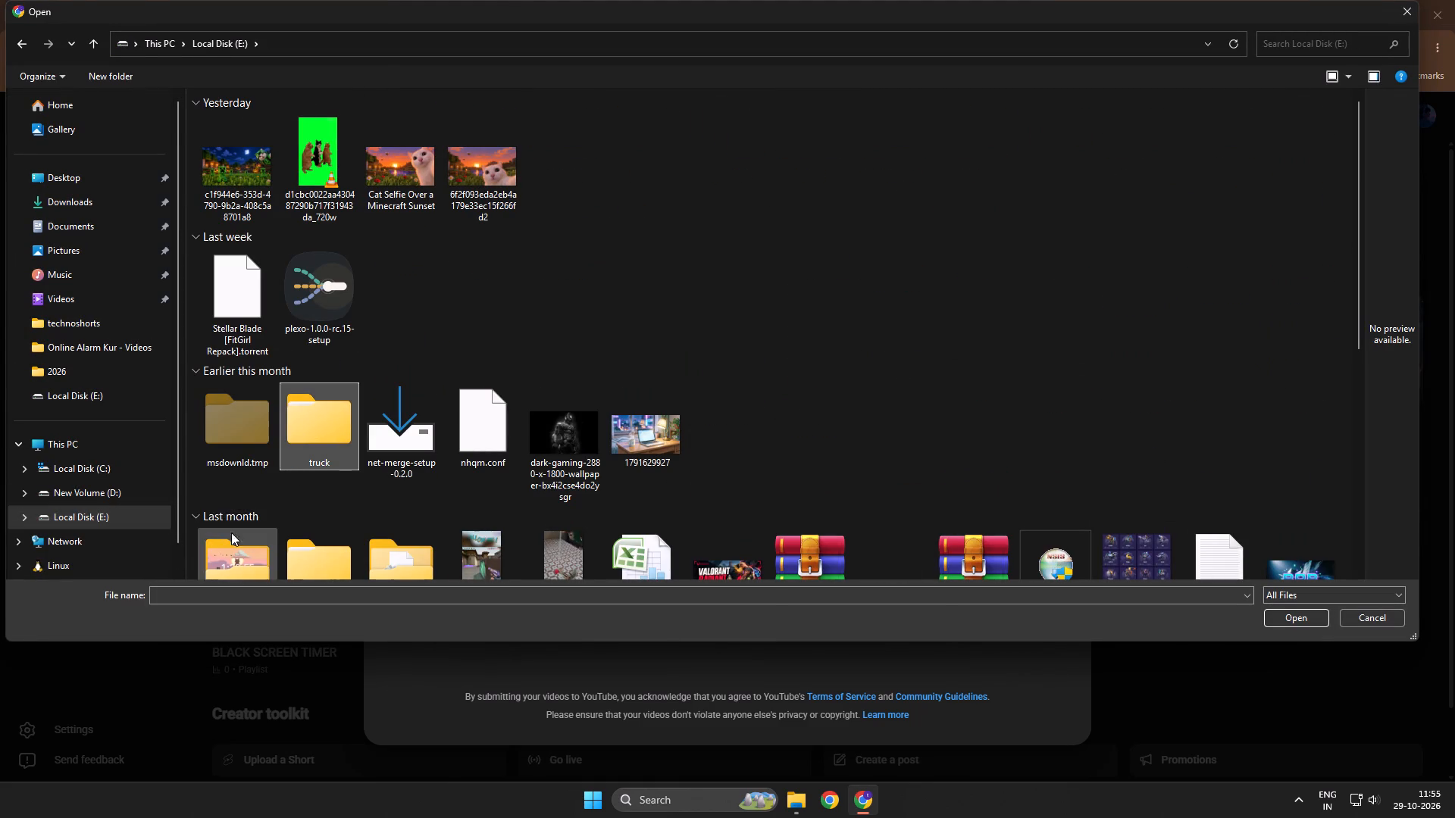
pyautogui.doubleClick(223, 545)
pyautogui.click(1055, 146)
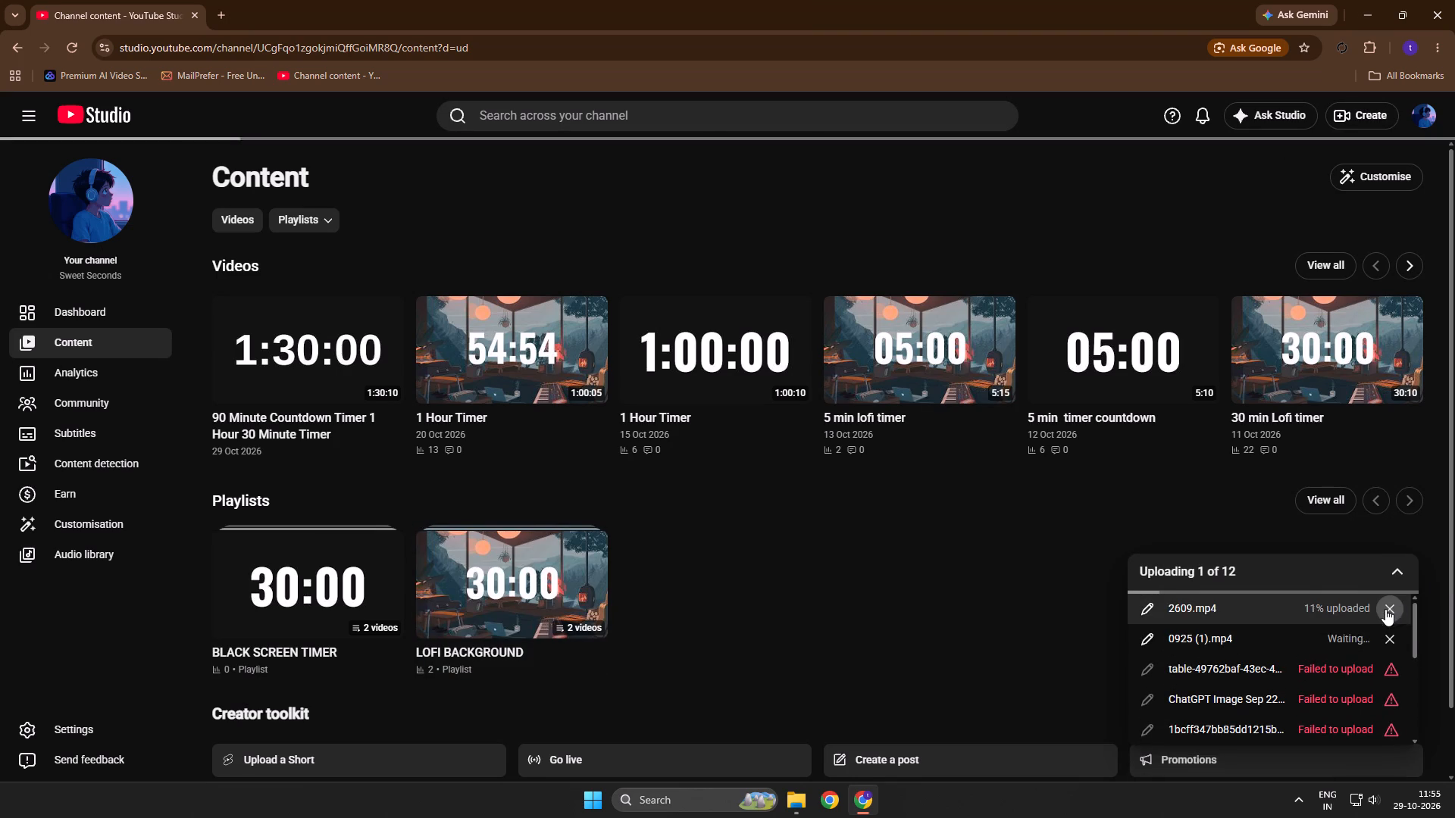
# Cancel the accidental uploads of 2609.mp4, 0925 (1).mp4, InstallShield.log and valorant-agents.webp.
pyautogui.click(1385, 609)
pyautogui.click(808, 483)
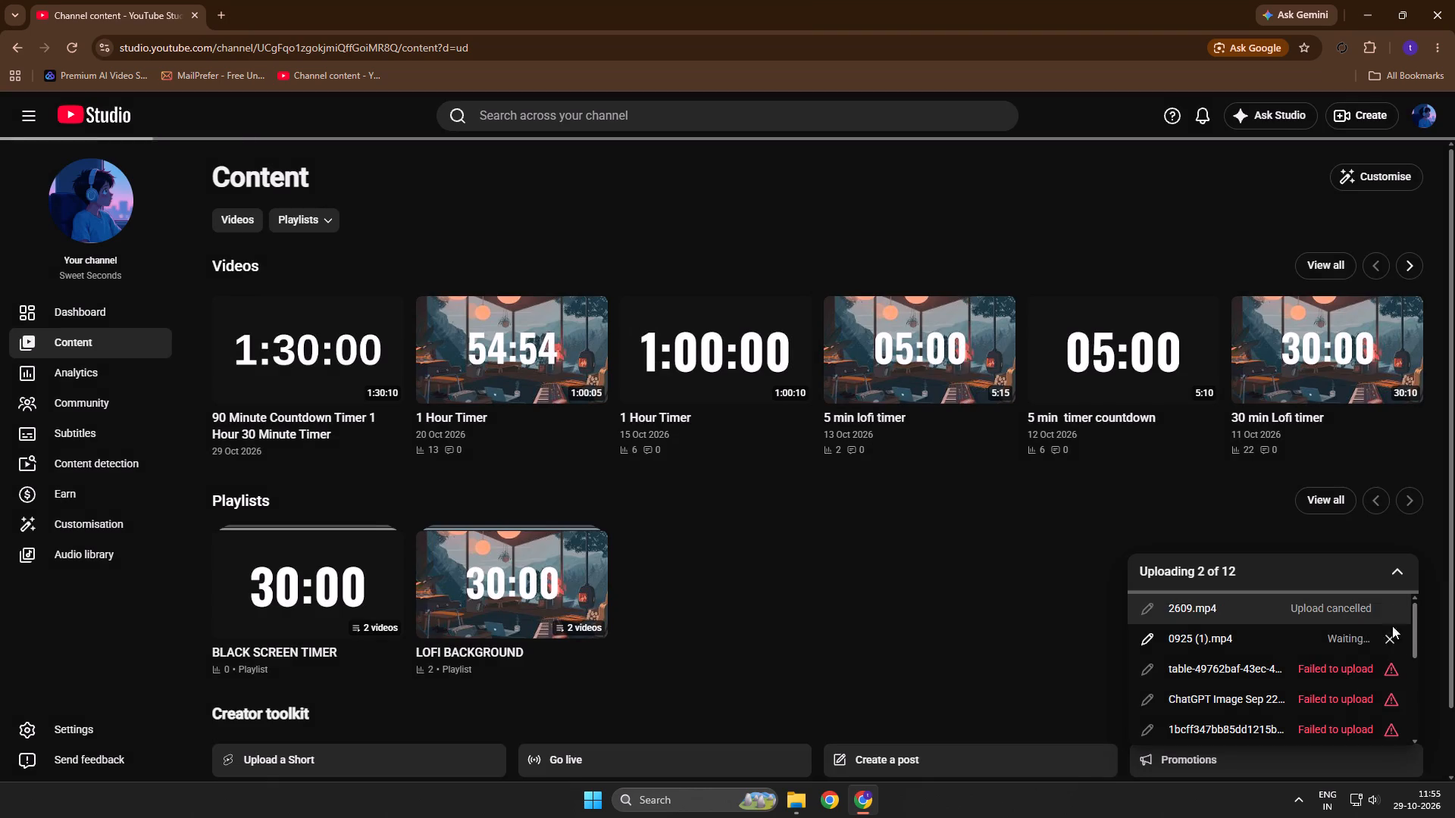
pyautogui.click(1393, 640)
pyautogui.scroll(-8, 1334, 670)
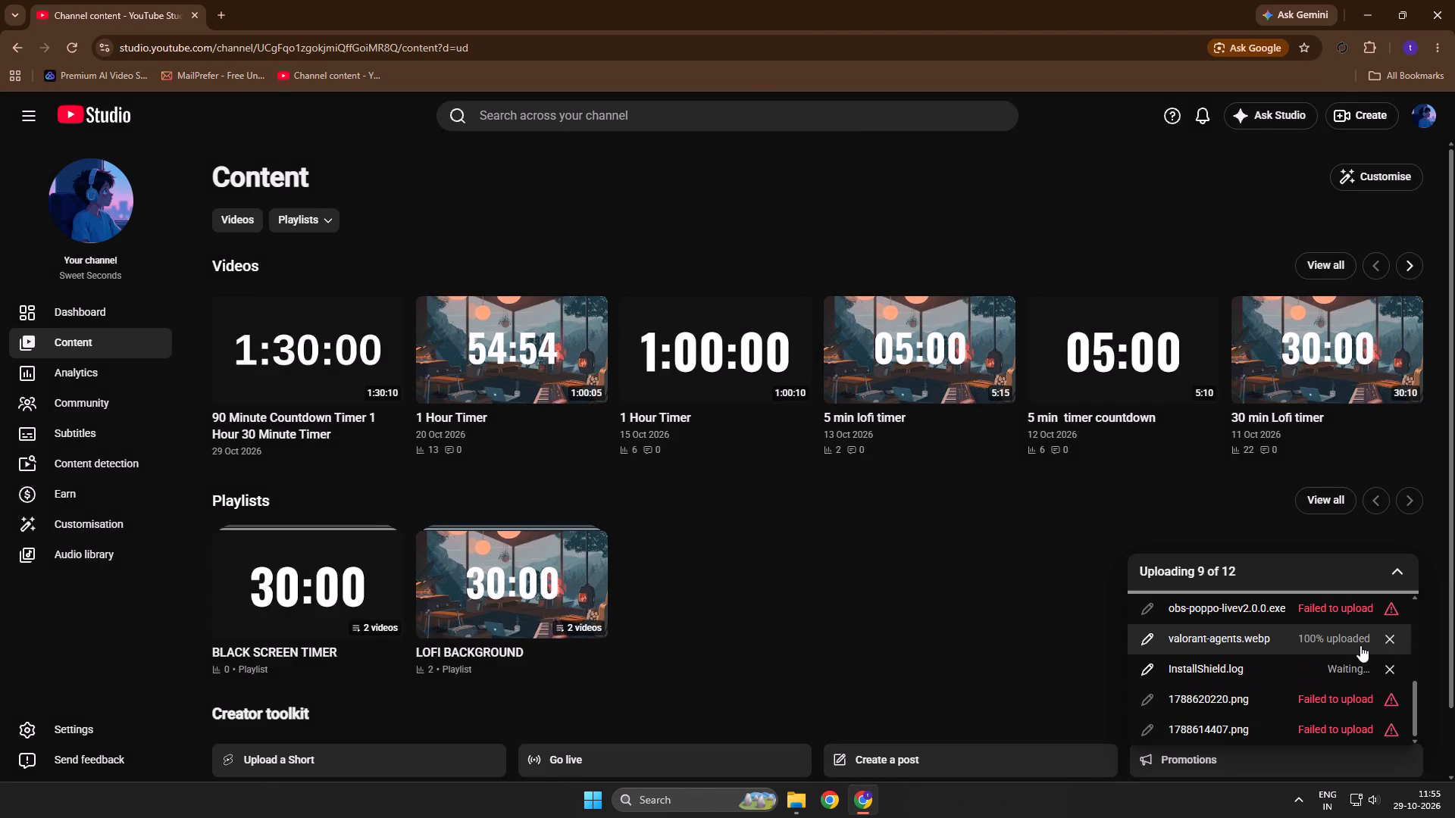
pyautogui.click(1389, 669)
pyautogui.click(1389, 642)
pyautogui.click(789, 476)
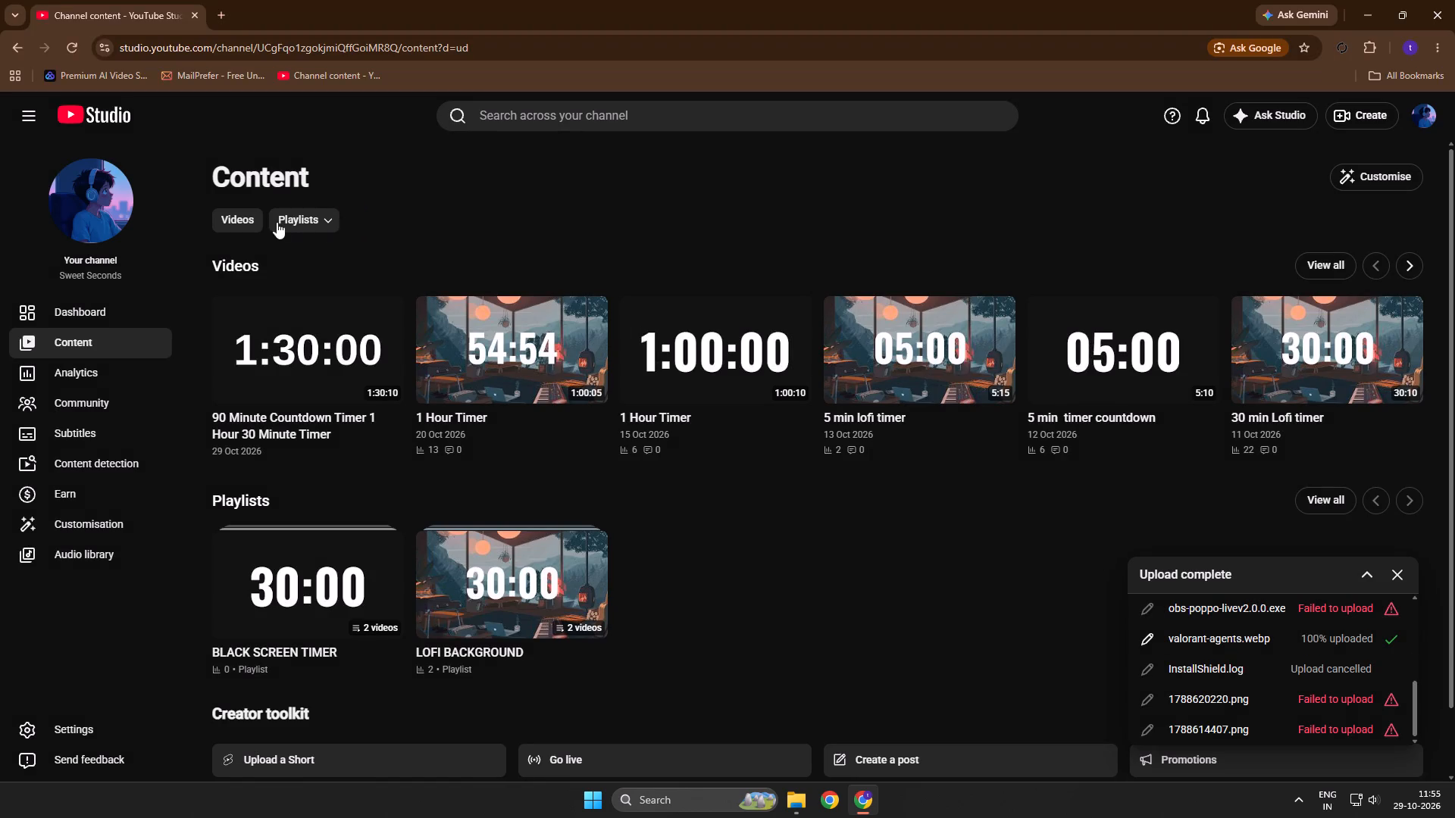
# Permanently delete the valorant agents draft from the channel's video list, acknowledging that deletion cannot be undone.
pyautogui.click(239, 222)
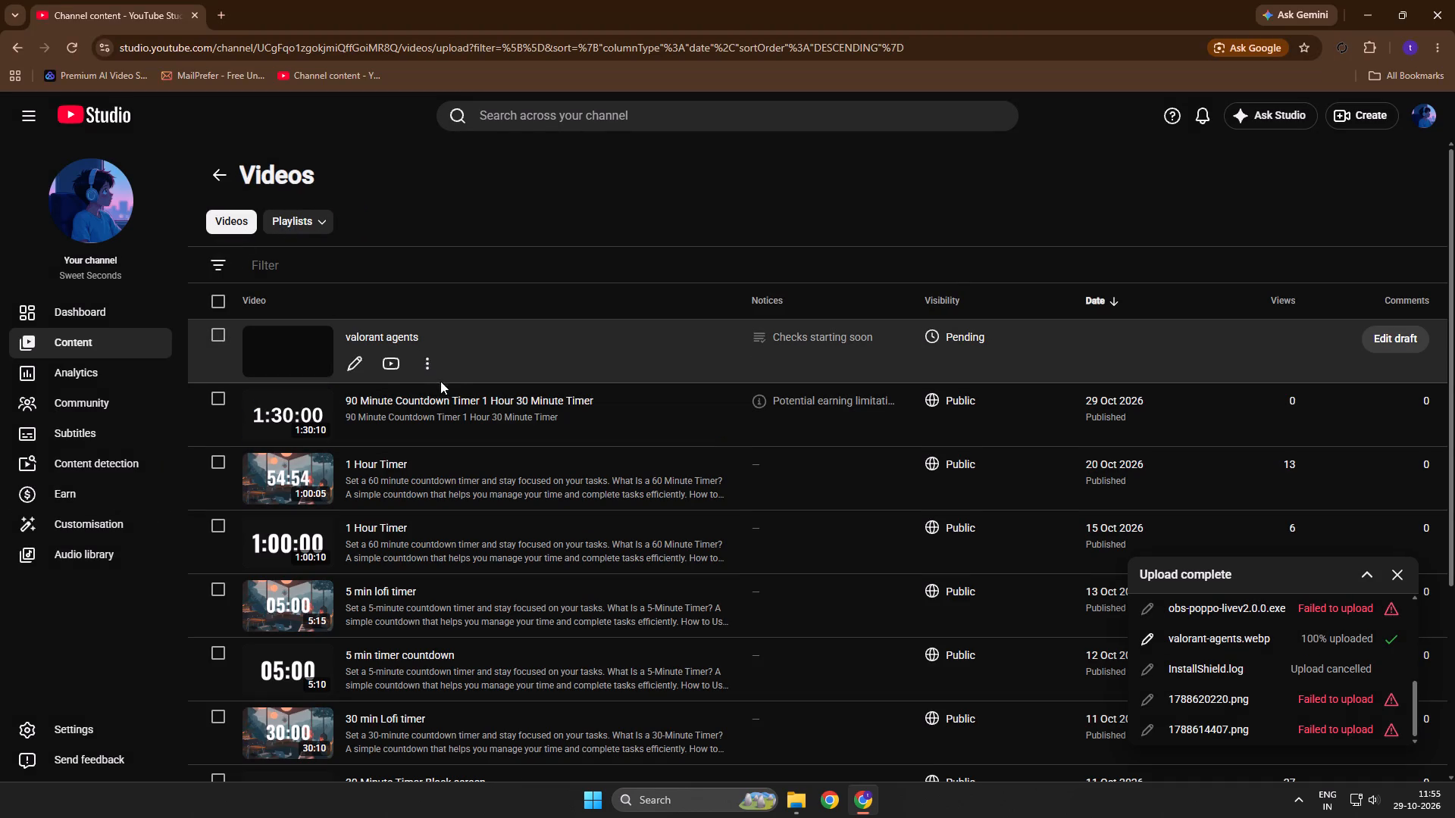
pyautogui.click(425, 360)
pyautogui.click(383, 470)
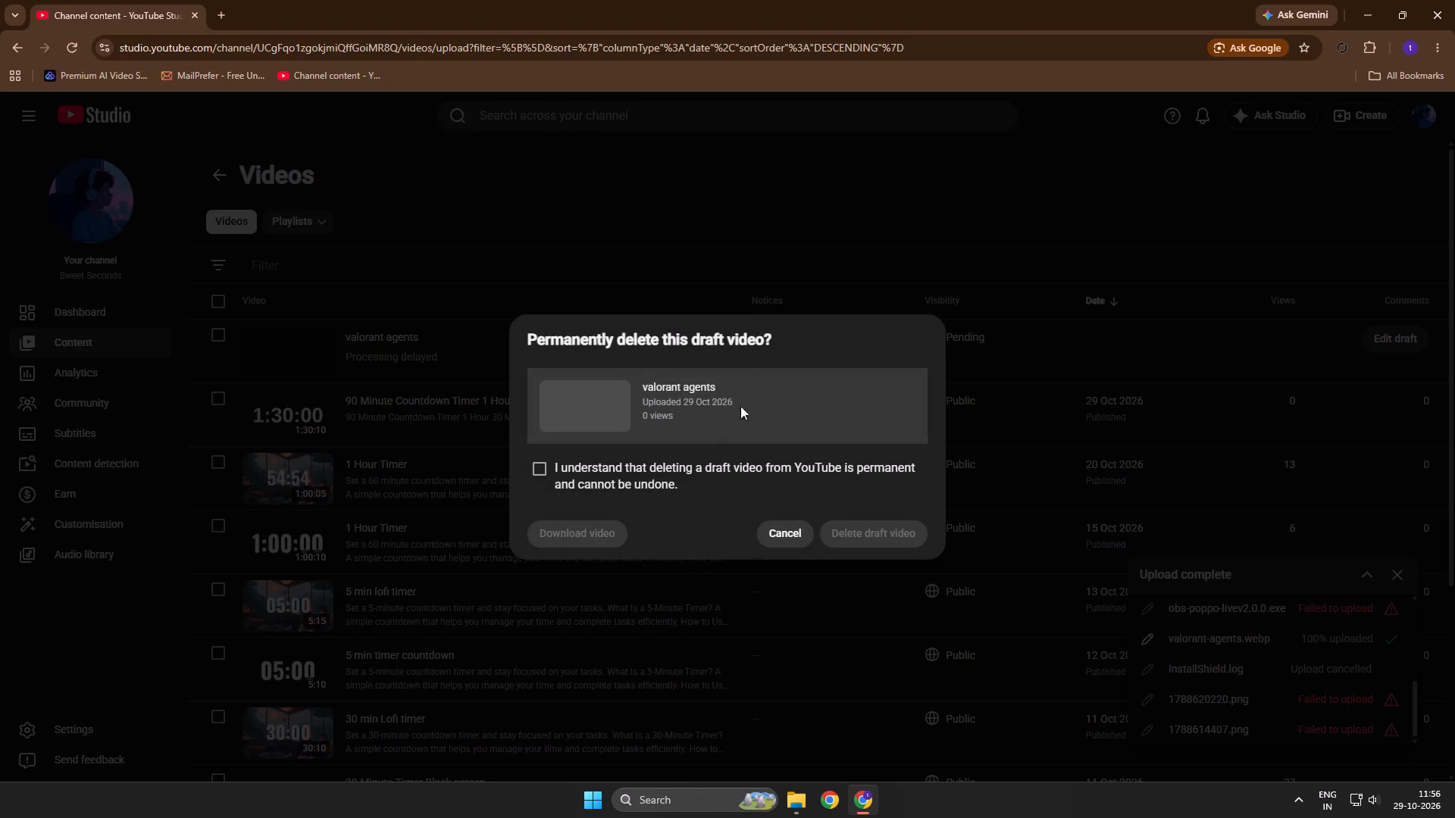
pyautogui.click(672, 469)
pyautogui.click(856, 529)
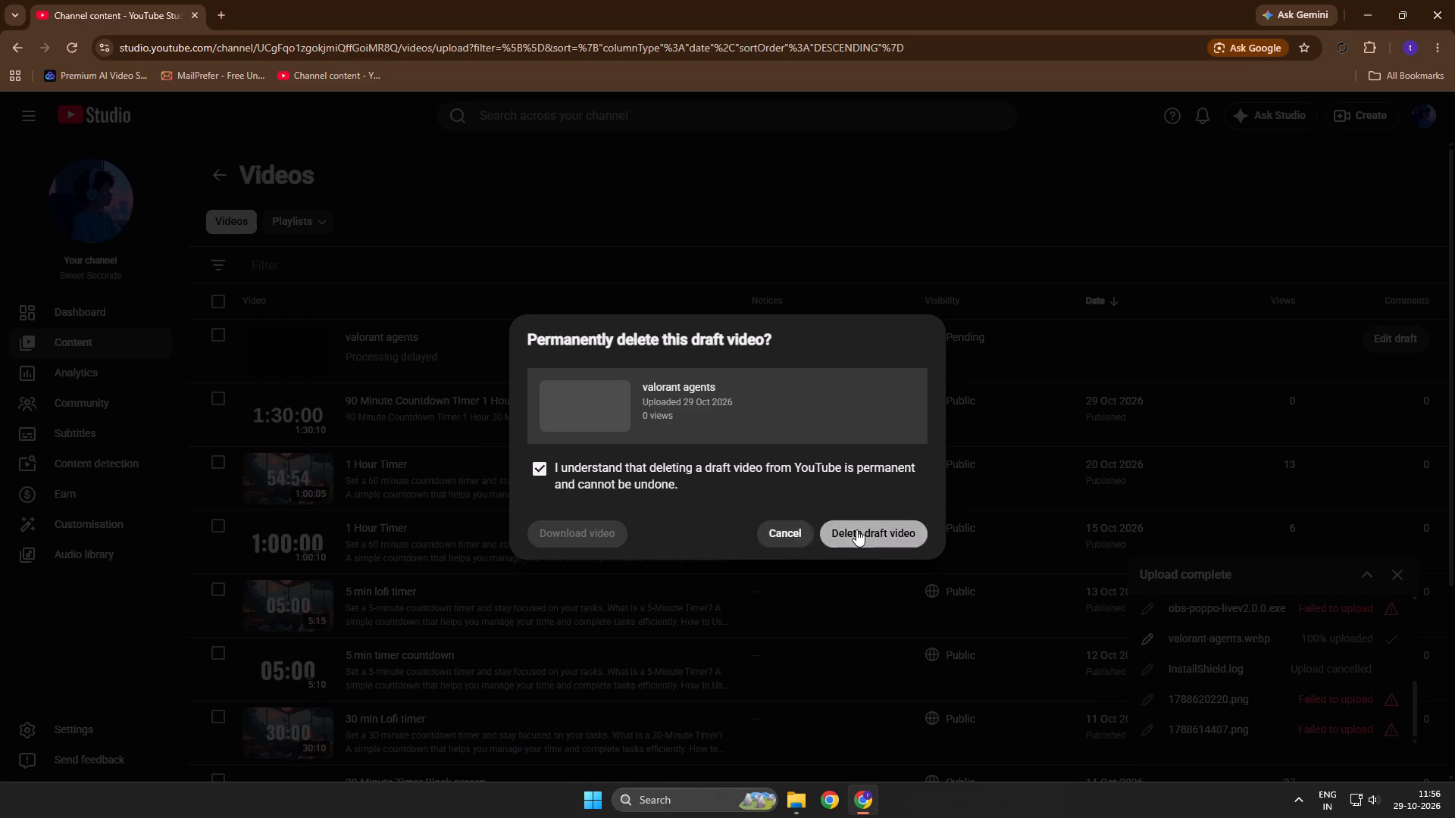
# Start a new upload with the 90 min video from the technoshorts folder on Local Disk (E:).
pyautogui.click(1360, 110)
pyautogui.click(1328, 146)
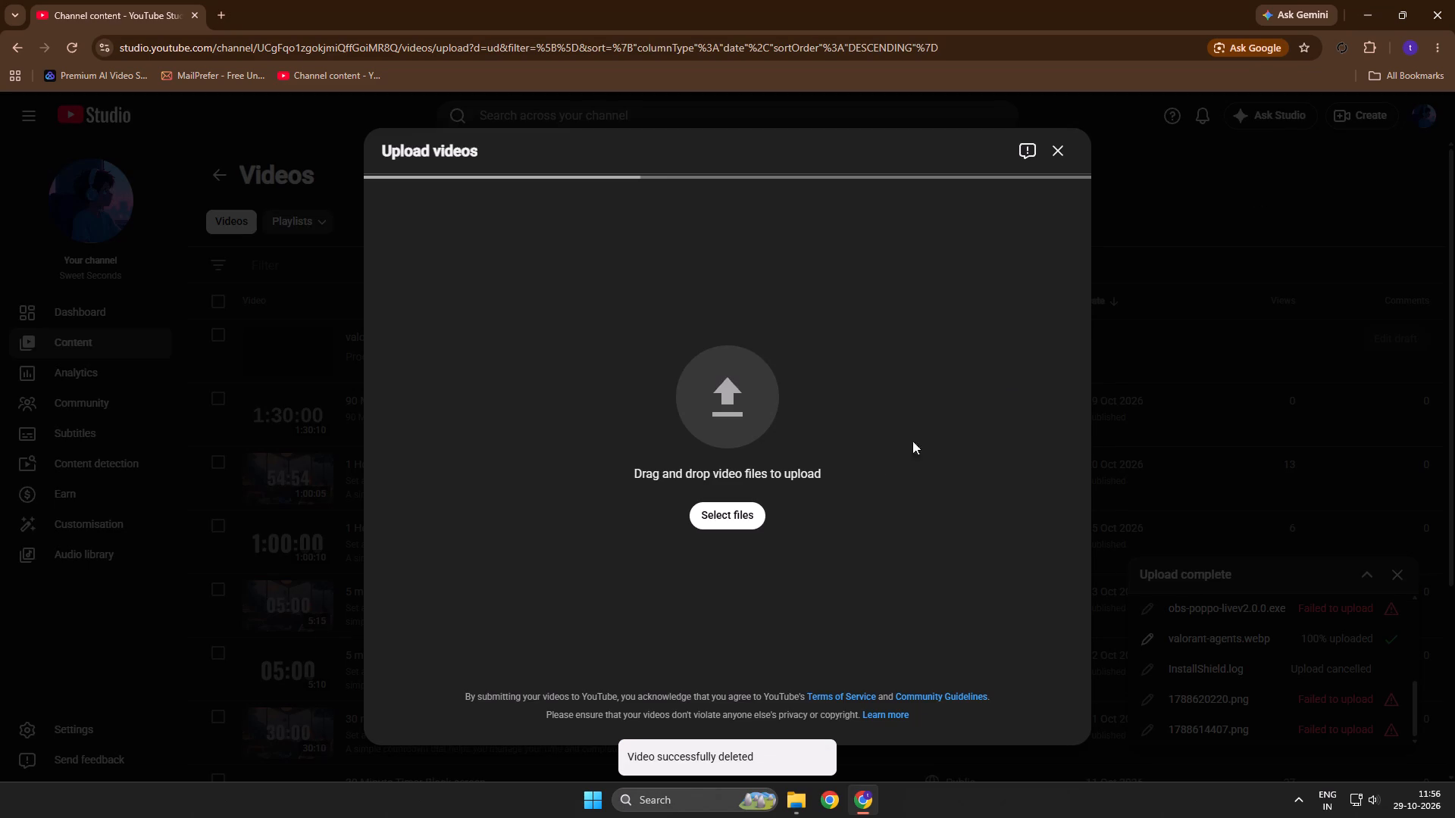
pyautogui.click(753, 516)
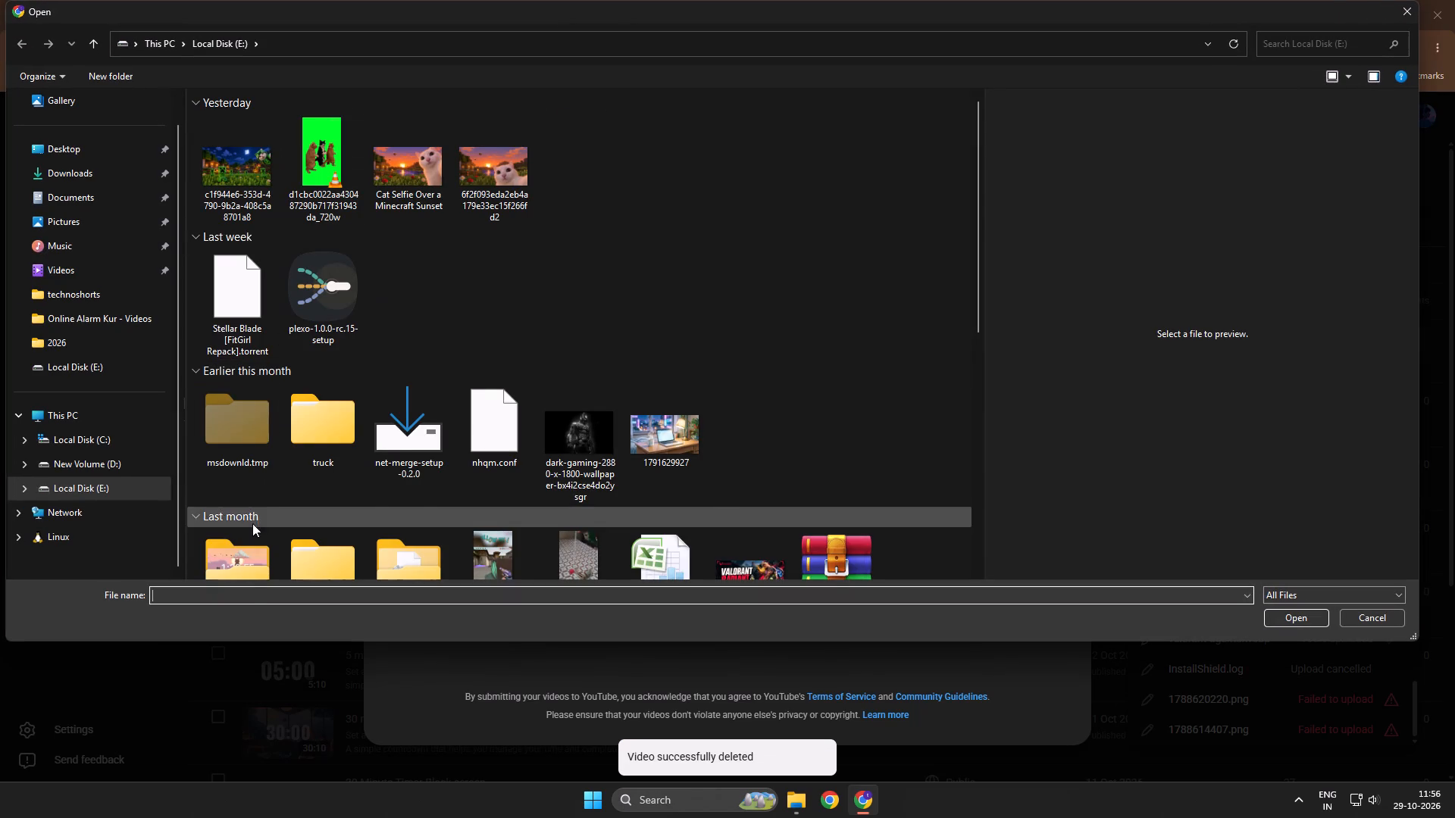
pyautogui.scroll(-1, 252, 518)
pyautogui.doubleClick(227, 373)
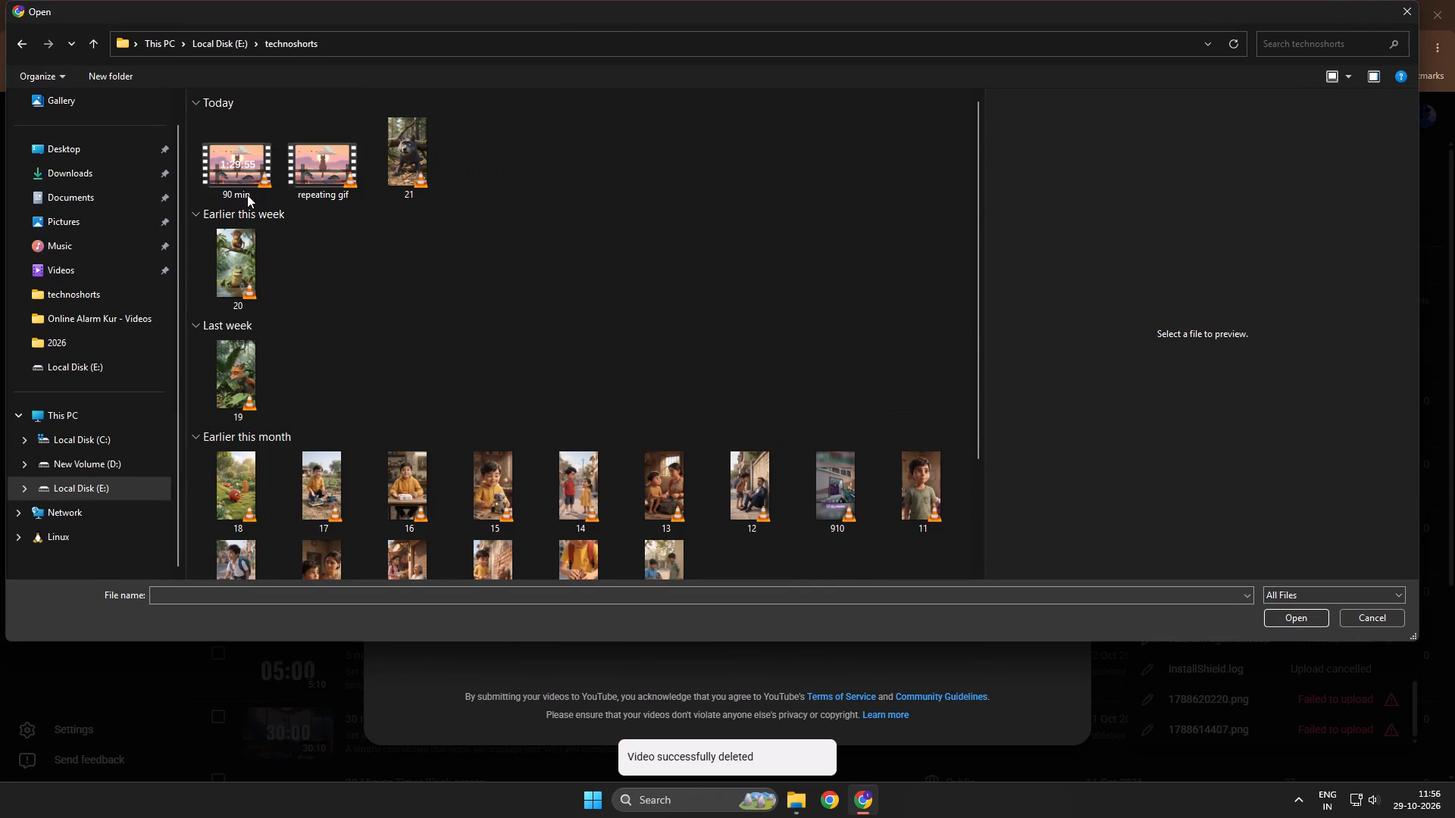
pyautogui.click(240, 183)
pyautogui.click(1284, 615)
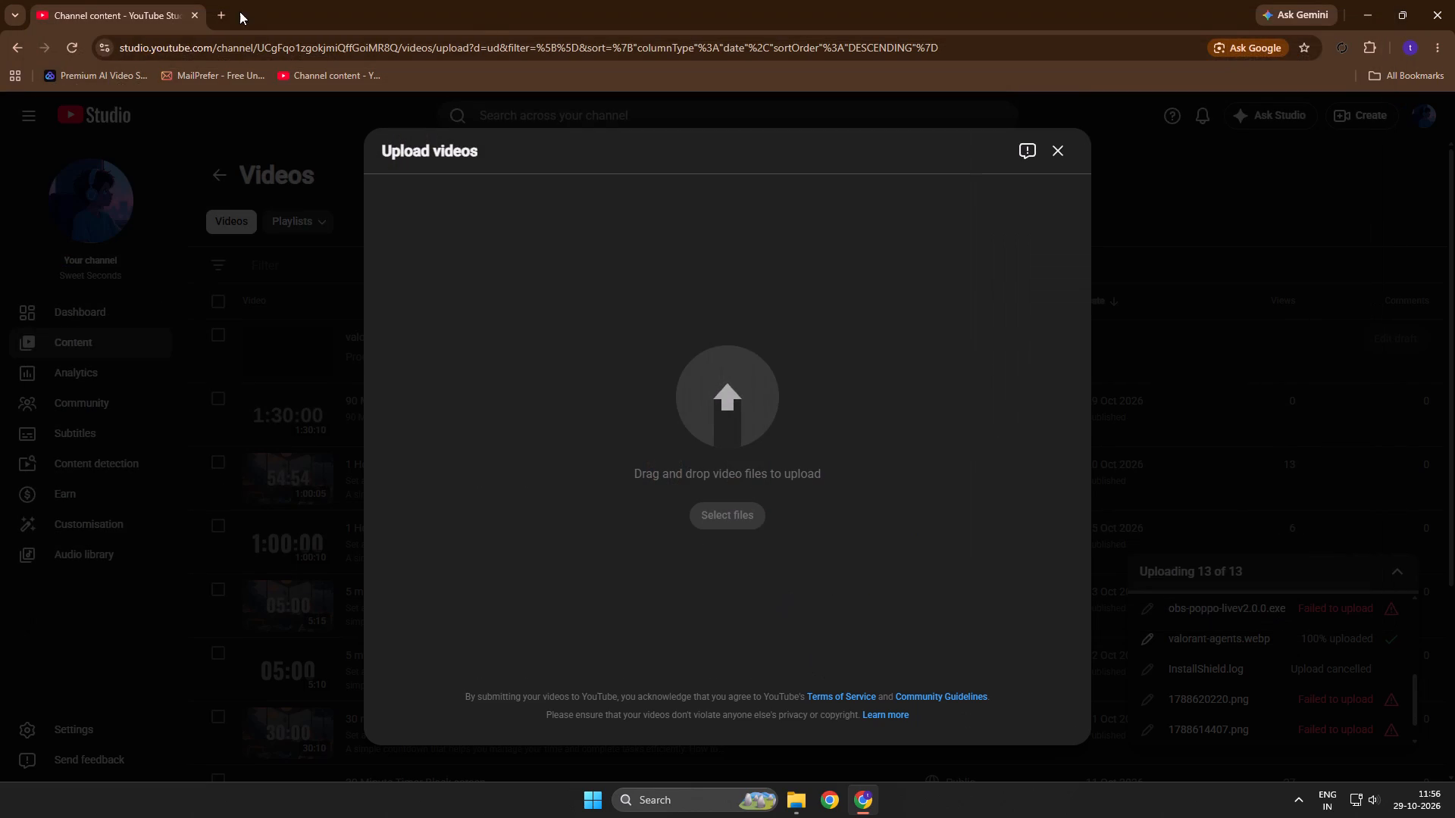
# Open Mixilab's Video Frame Extractor in a new tab and load the 90 min video into it.
pyautogui.click(220, 13)
pyautogui.write('ex')
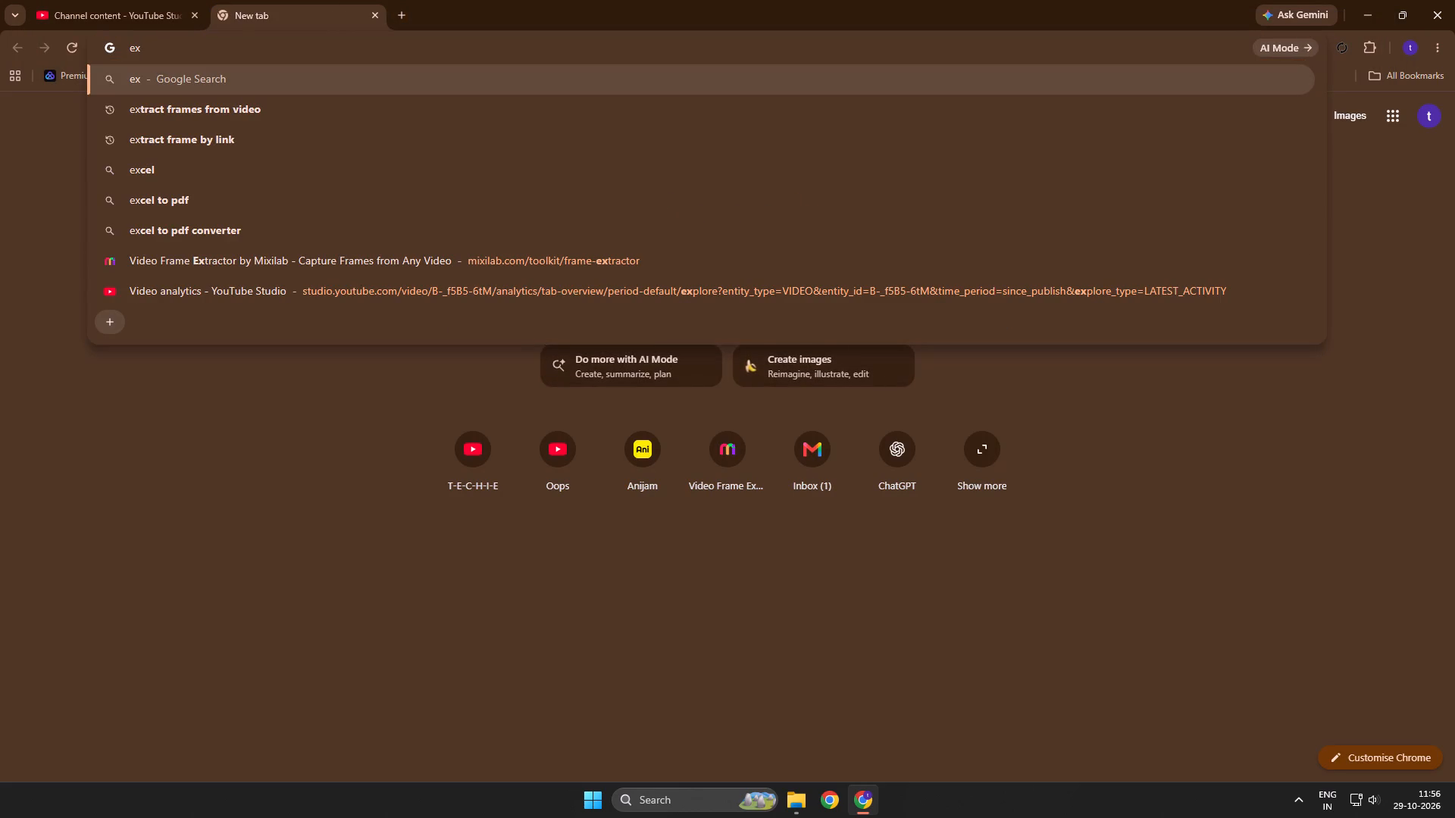
pyautogui.moveTo(590, 246); pyautogui.dragTo(590, 260)
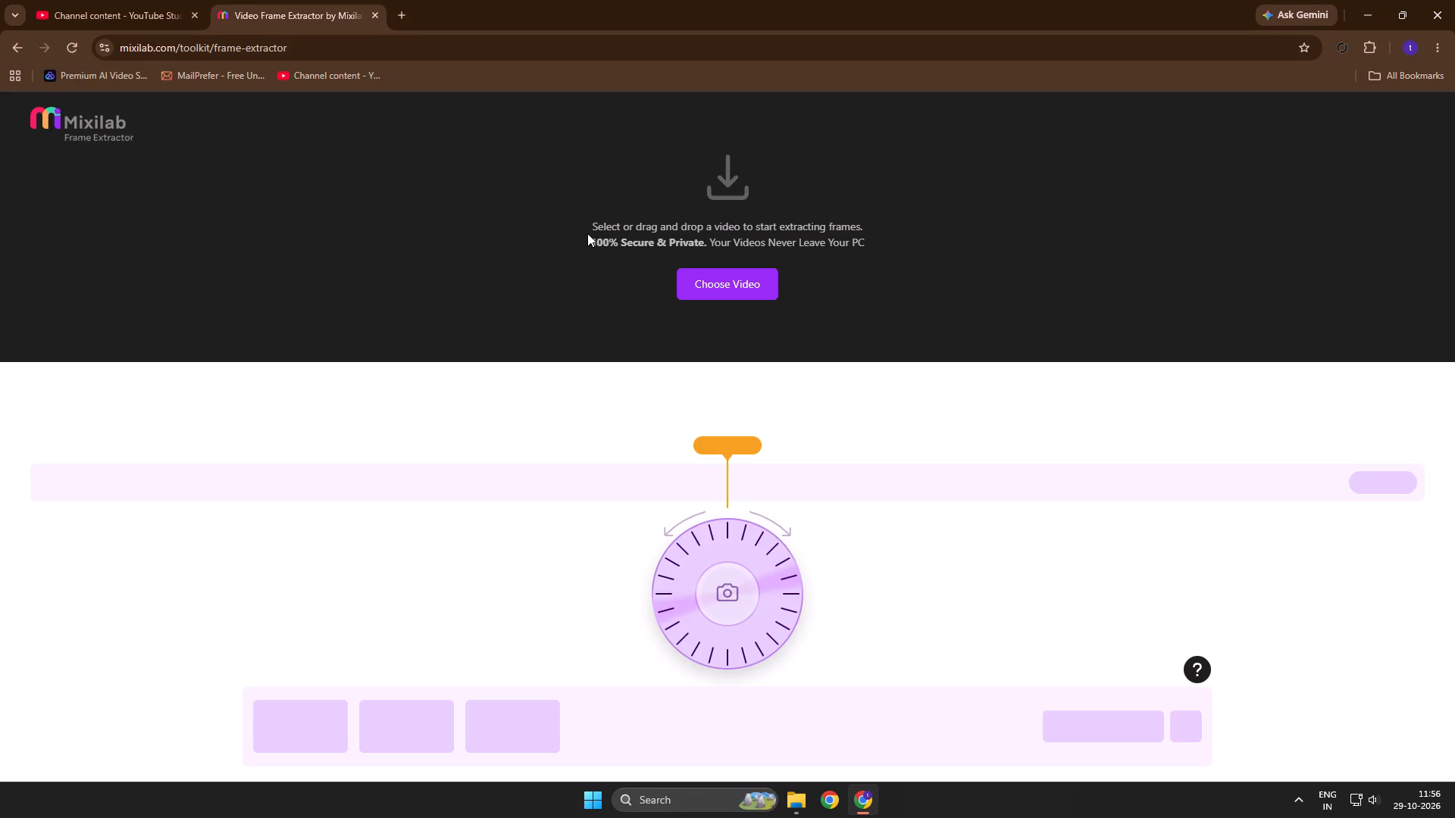
pyautogui.click(763, 289)
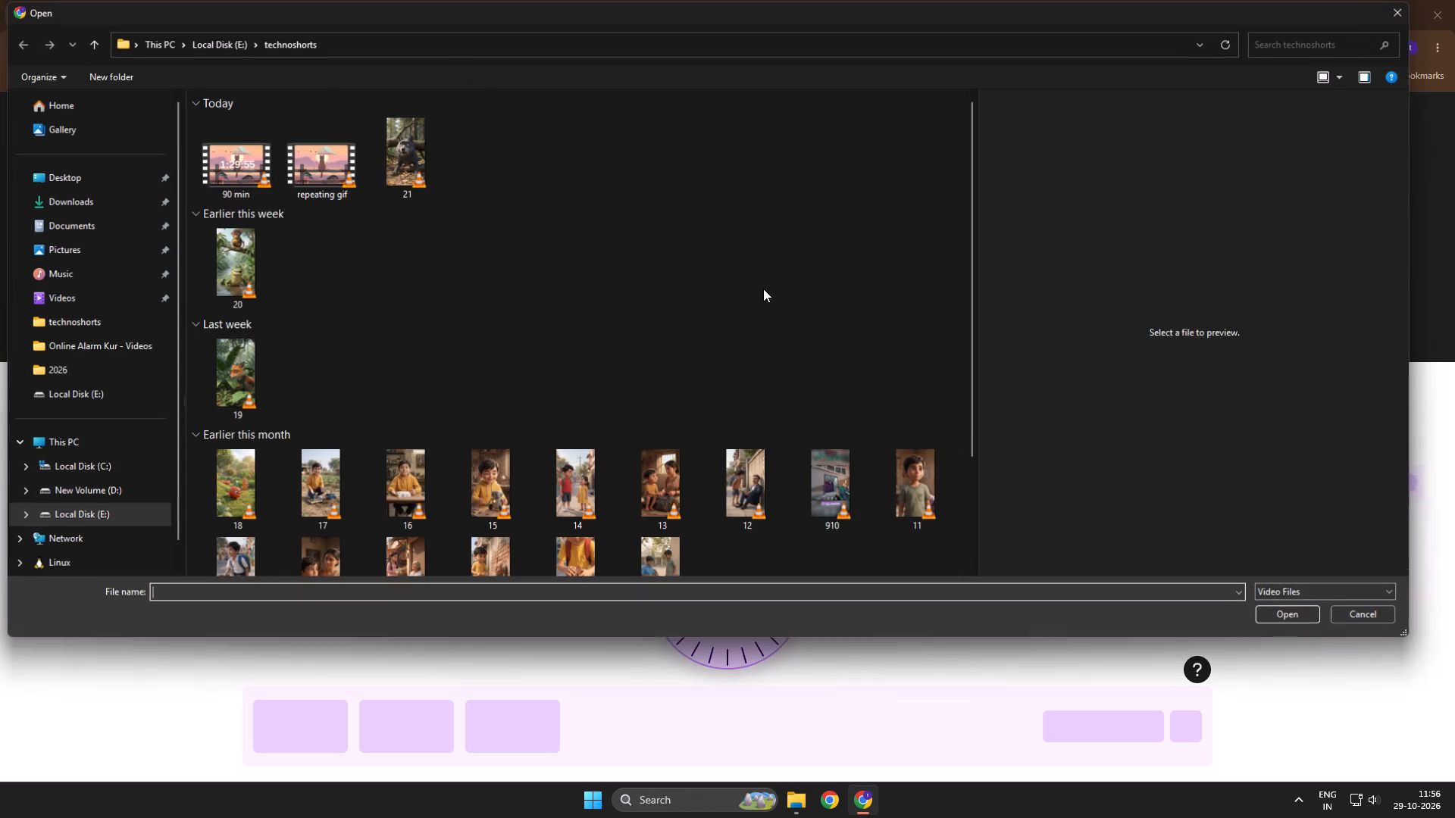
pyautogui.click(244, 177)
pyautogui.click(1277, 617)
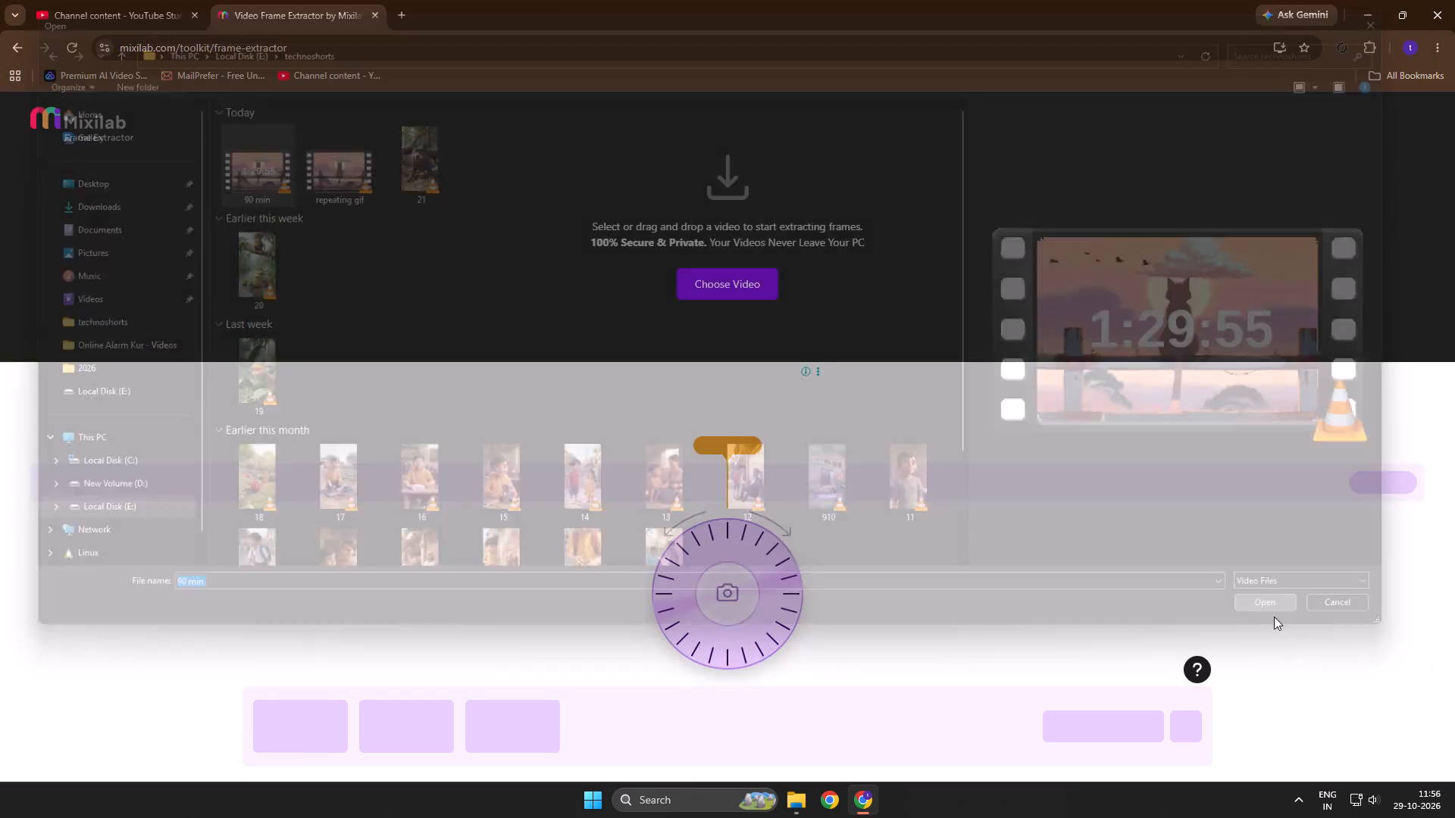
# Capture the video's opening frame showing 1:30:00 and save it as an image.
pyautogui.click(724, 598)
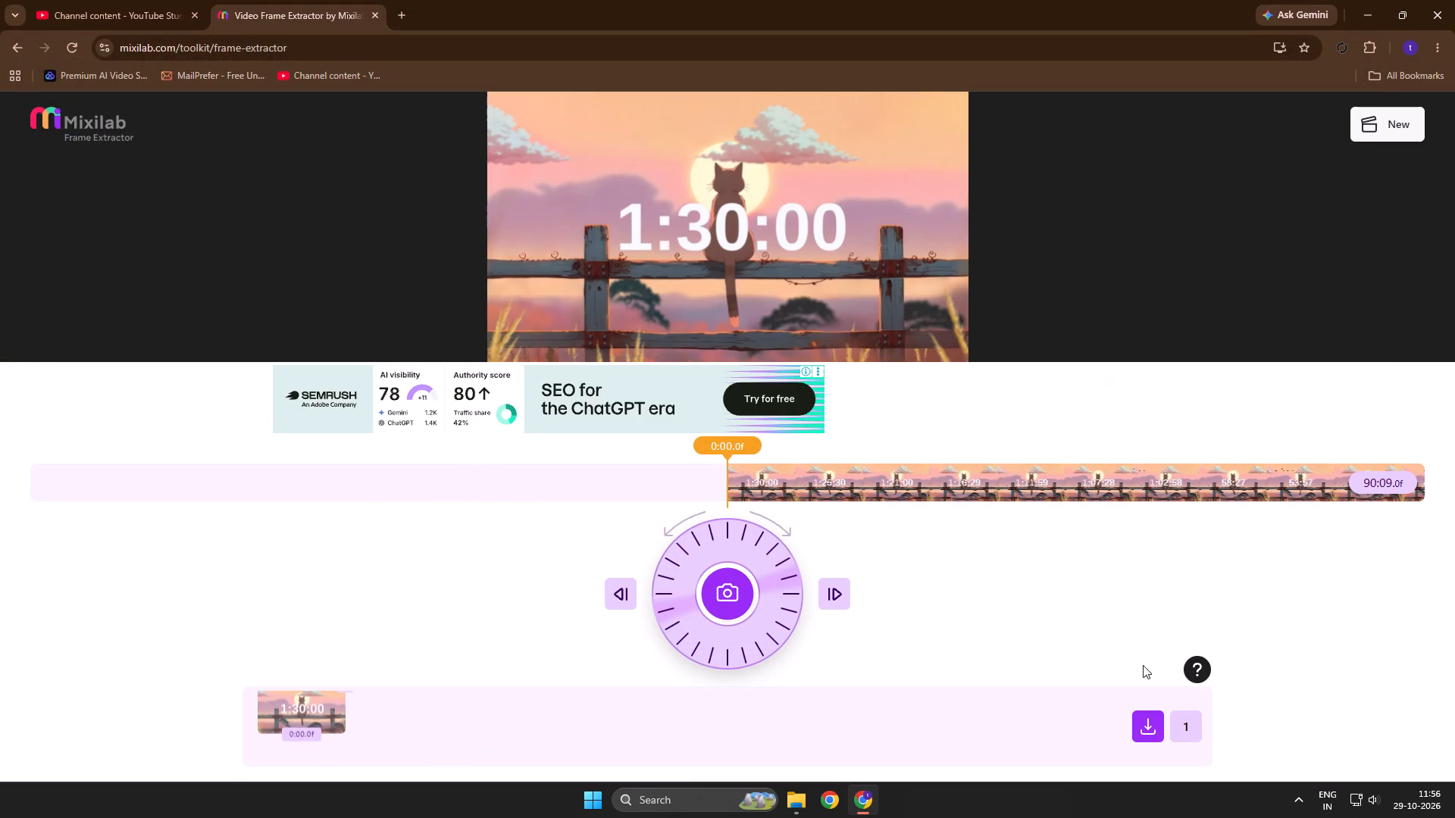
pyautogui.click(1150, 730)
pyautogui.click(1290, 611)
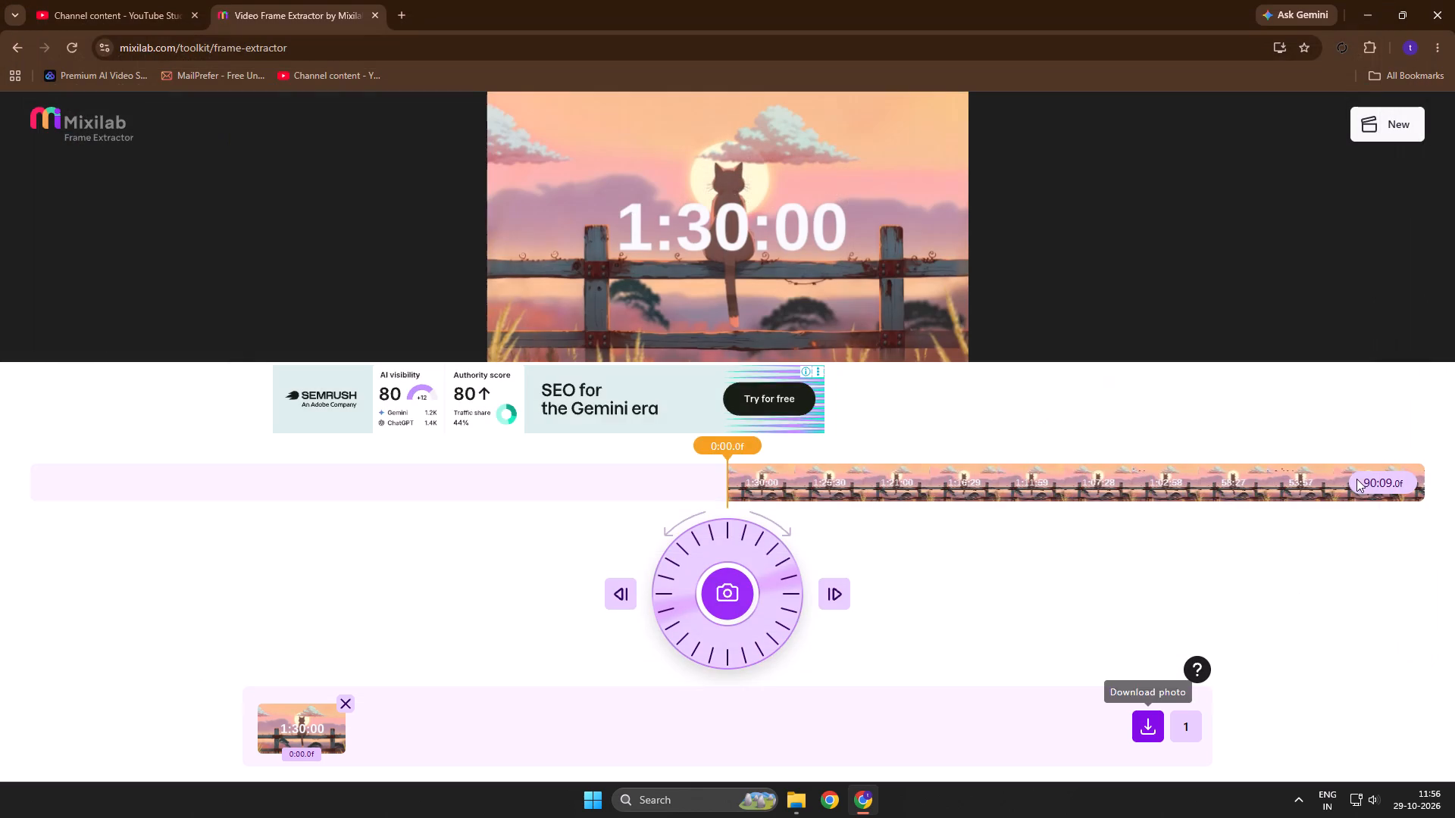
# Return to the YouTube upload details and set the title to "90 min Countdown timer".
pyautogui.click(127, 0)
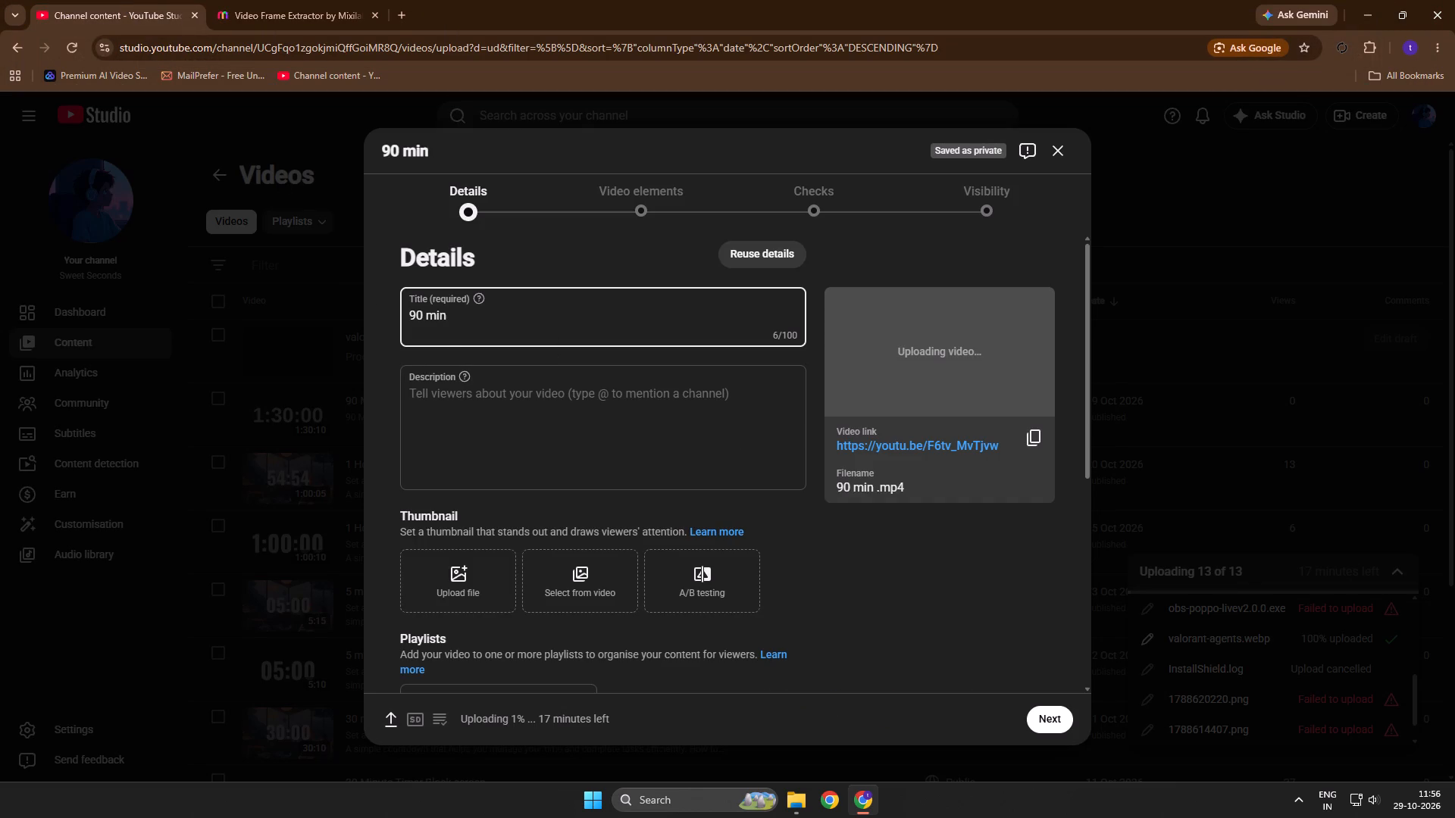
pyautogui.click(538, 324)
pyautogui.press('space')
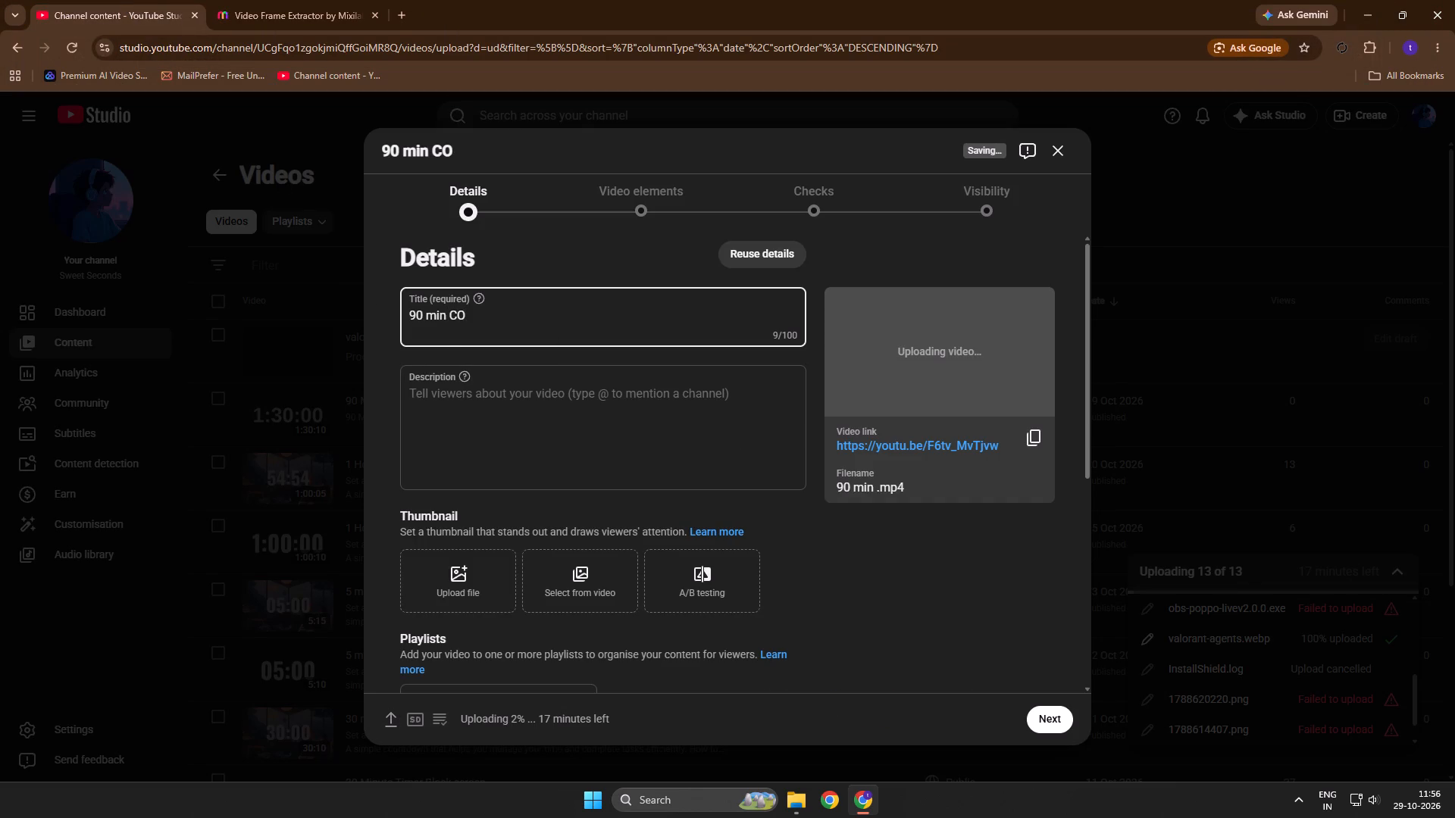
pyautogui.write('unt')
pyautogui.press('BackSpace')
pyautogui.press('BackSpace')
pyautogui.press('BackSpace')
pyautogui.write('ounto')
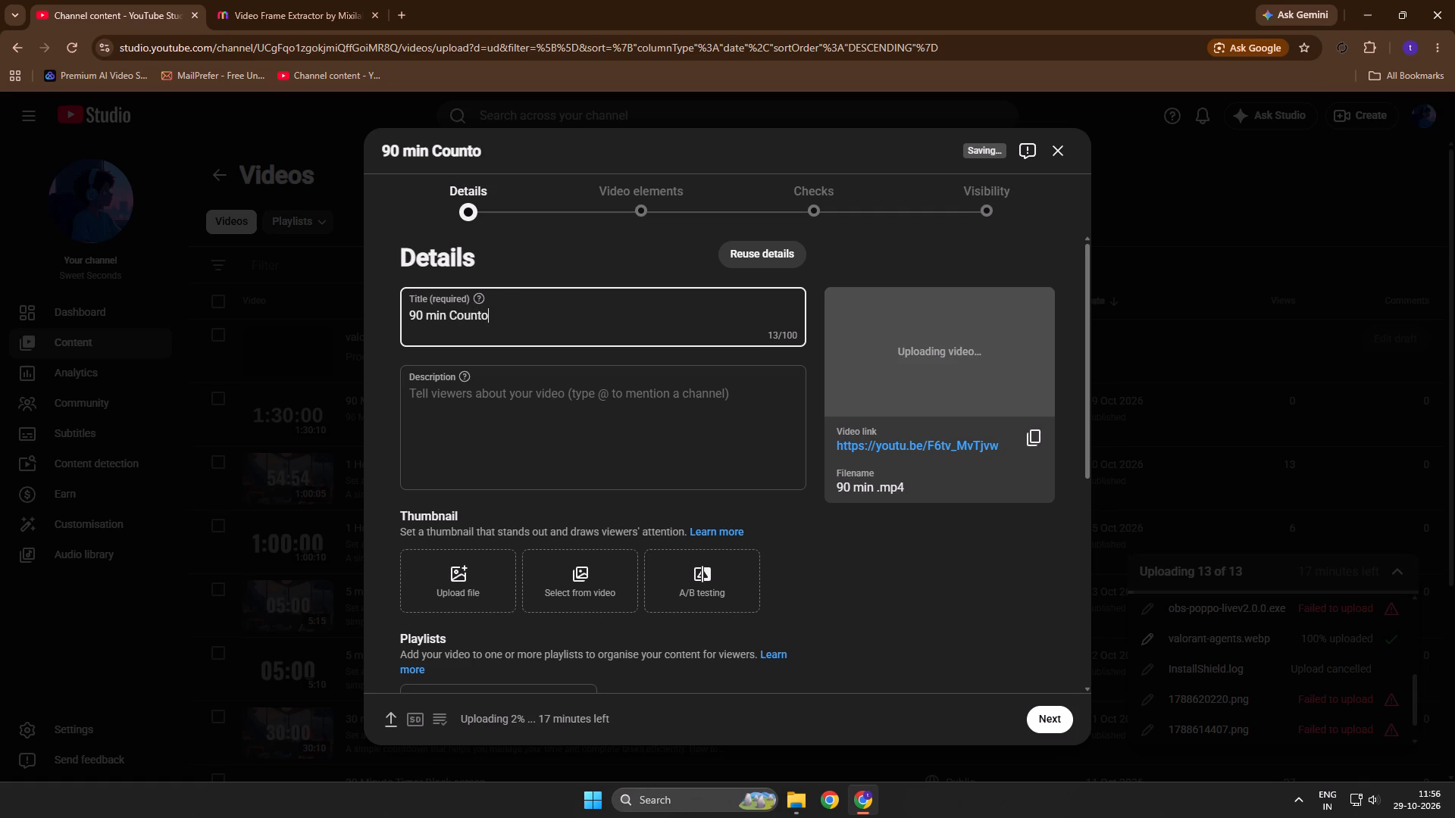
pyautogui.press('BackSpace')
pyautogui.write('down timer')
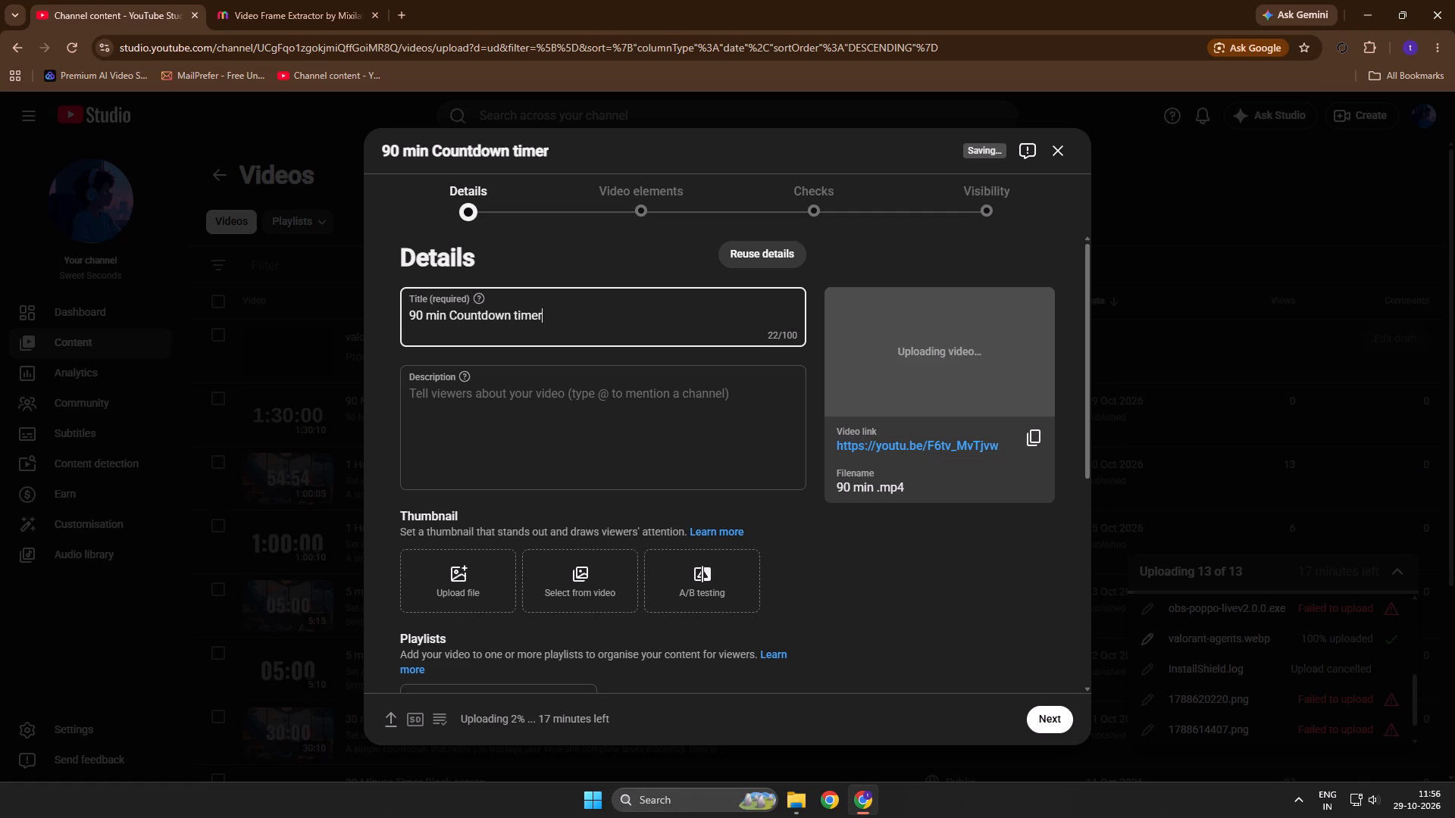
# Paste the copied timer text as the description and change both mentions of 60 minutes to 90.
pyautogui.click(542, 373)
pyautogui.hotkey('ctrl', 'v')
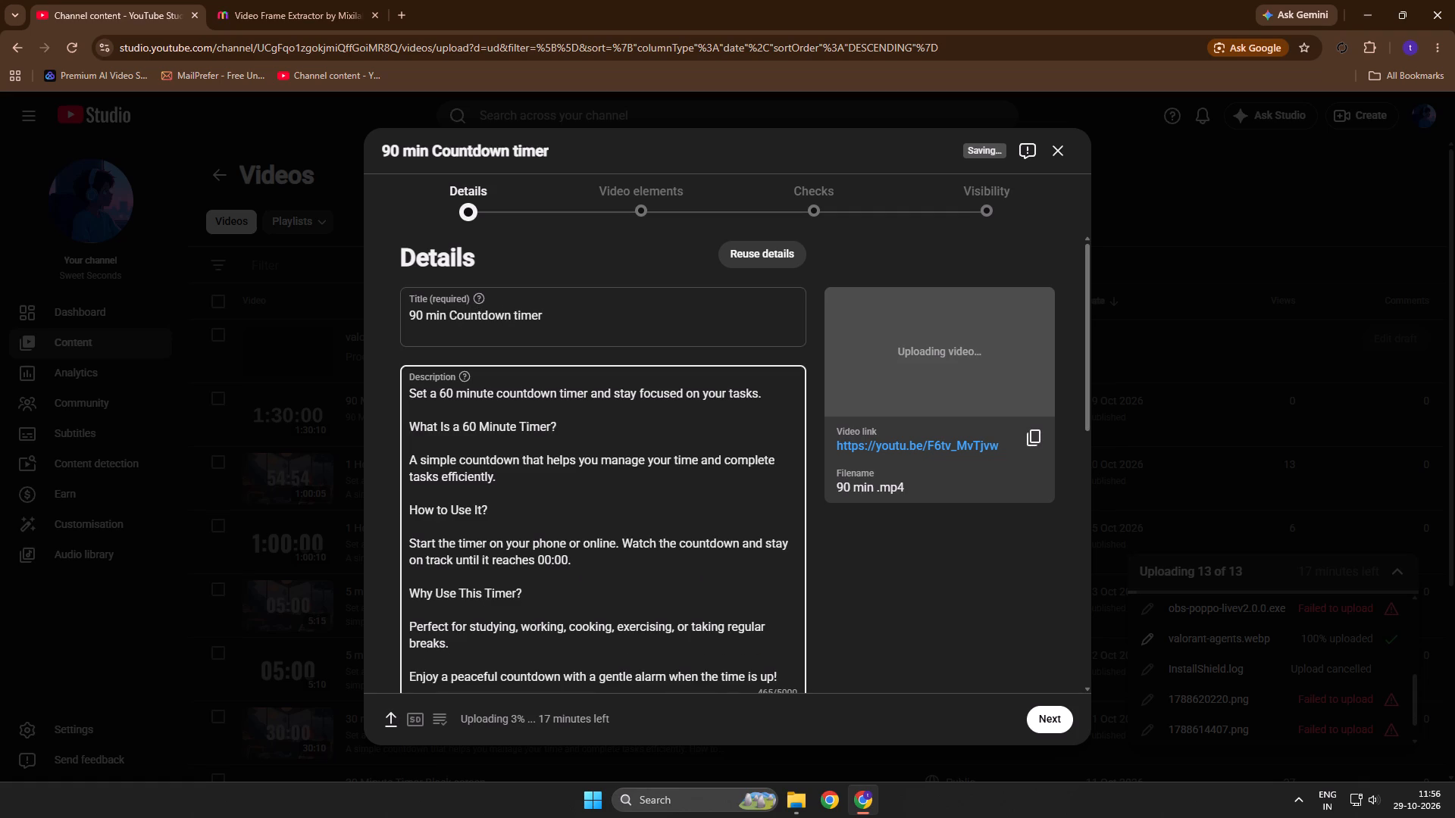
pyautogui.click(445, 394)
pyautogui.press('9')
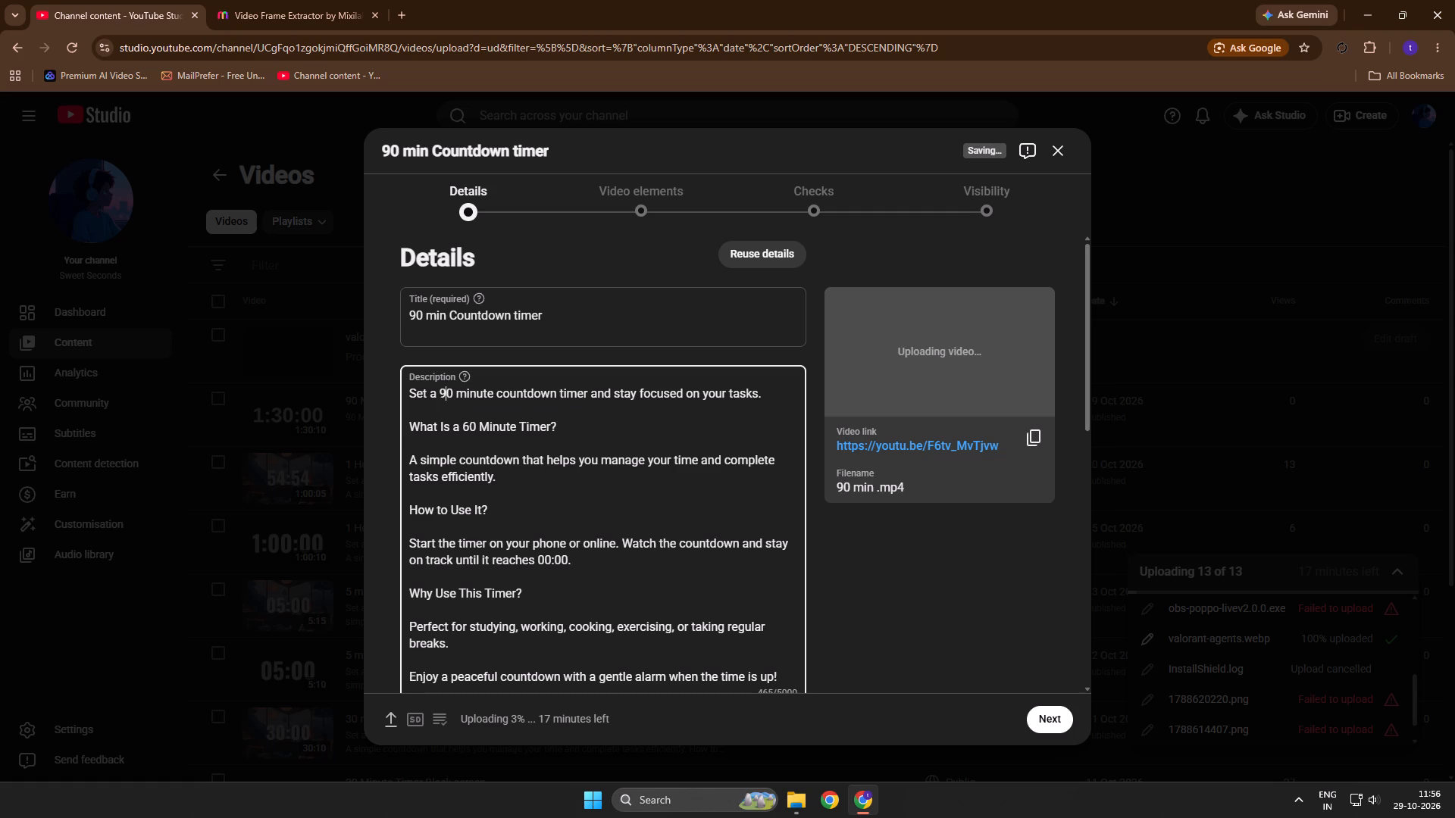
pyautogui.click(466, 429)
pyautogui.press('9')
pyautogui.scroll(-1, 551, 539)
# Upload the extracted frame image "90 min _frame_0_00_0f" from the Pictures folder as the video's thumbnail.
pyautogui.scroll(-1, 552, 539)
pyautogui.click(497, 666)
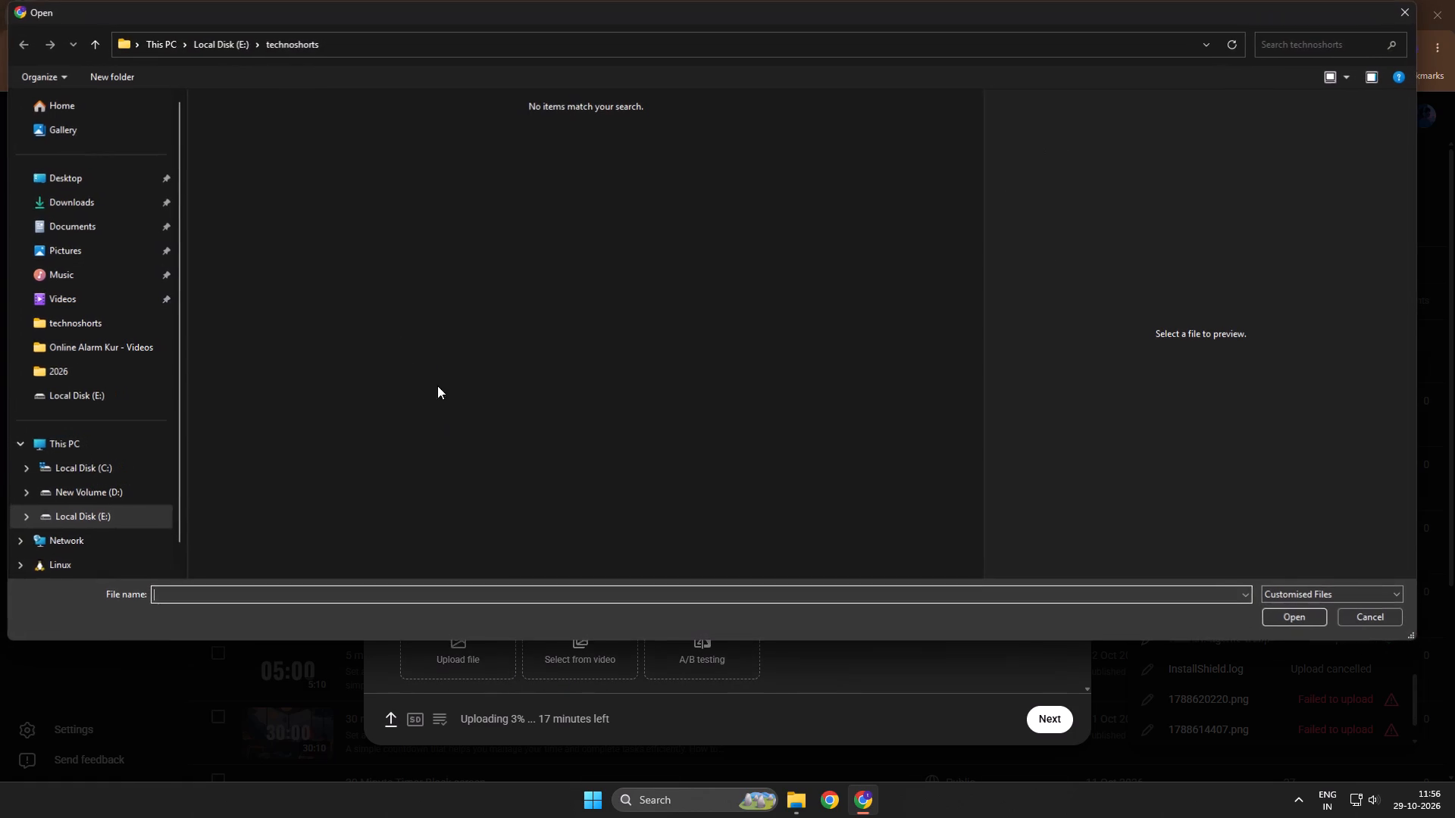
pyautogui.click(87, 248)
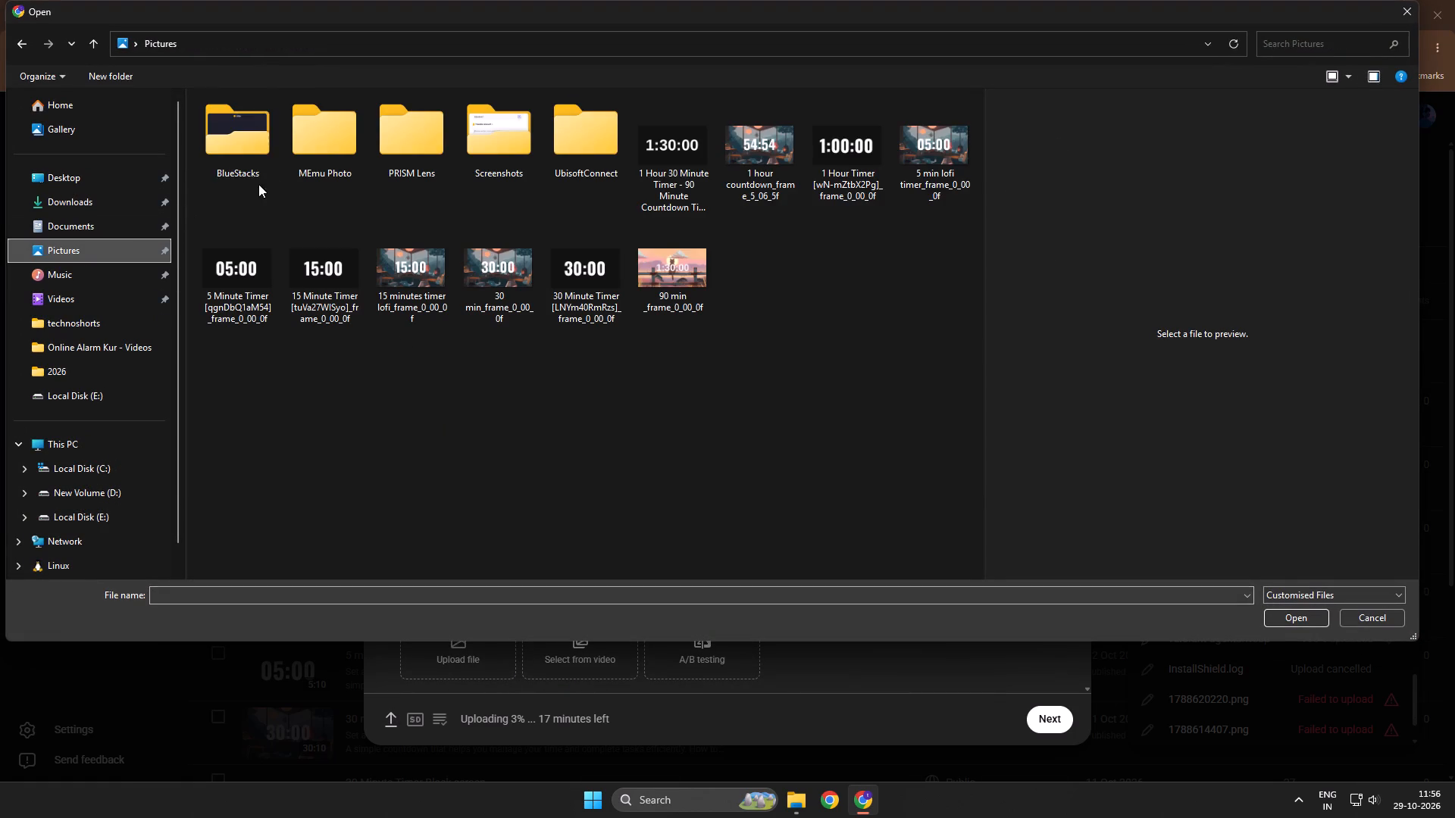
pyautogui.click(683, 274)
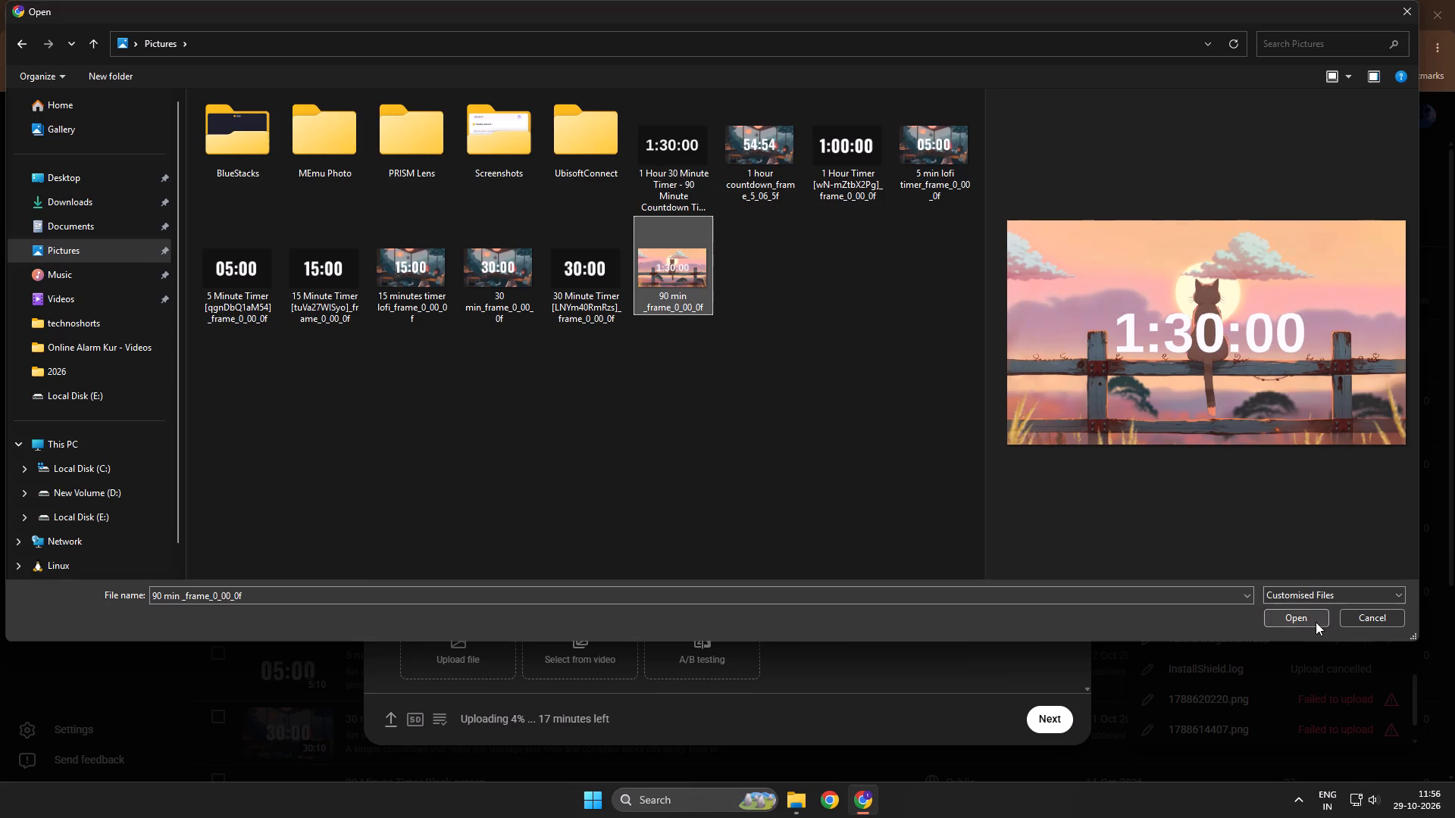
pyautogui.click(1316, 622)
# Set the video's audience to not Made for Kids.
pyautogui.click(1064, 722)
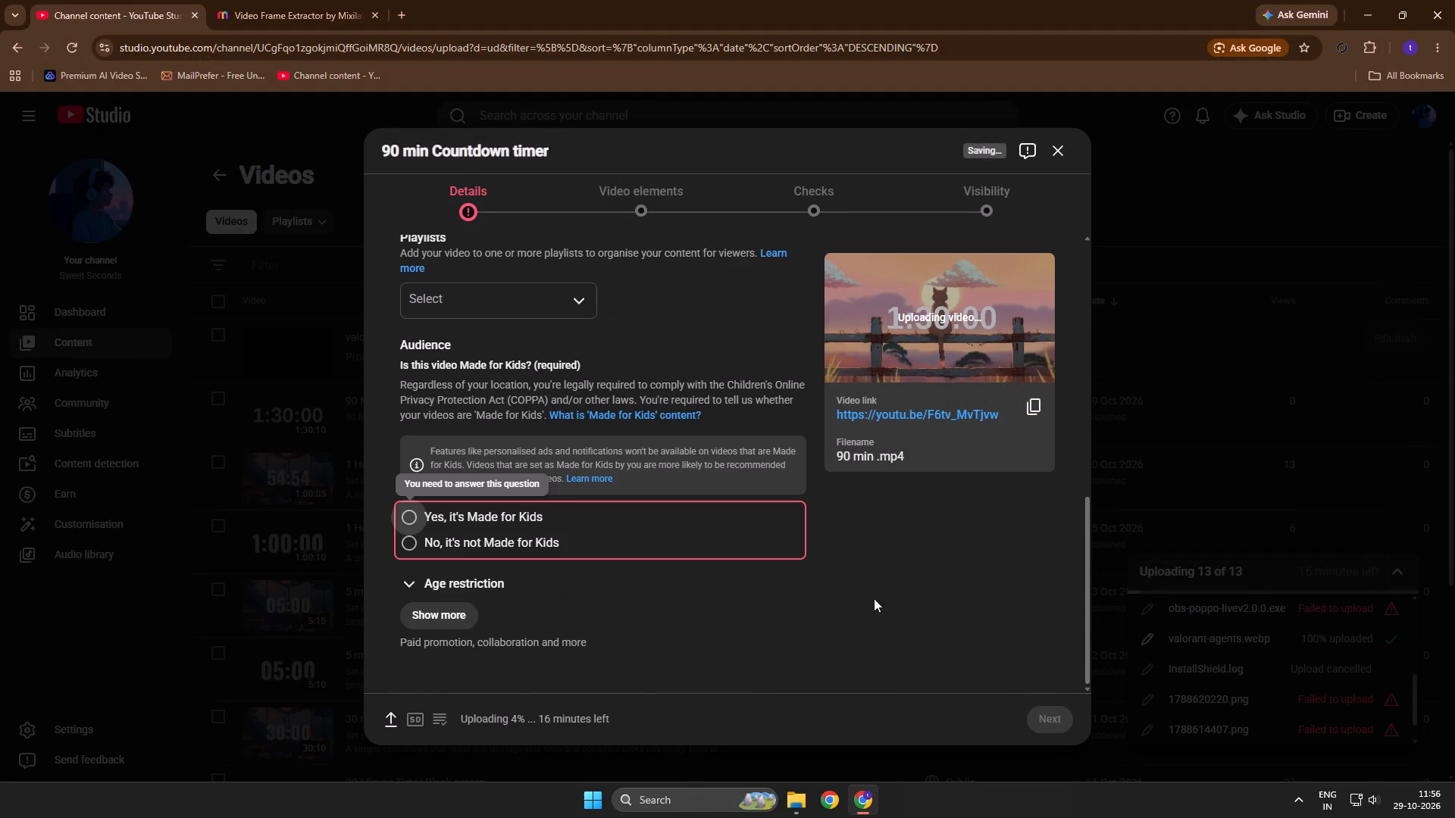
pyautogui.click(525, 540)
pyautogui.scroll(-4, 524, 545)
# Advance through video elements and checks to Visibility, set the video to Public and publish it.
pyautogui.click(1087, 726)
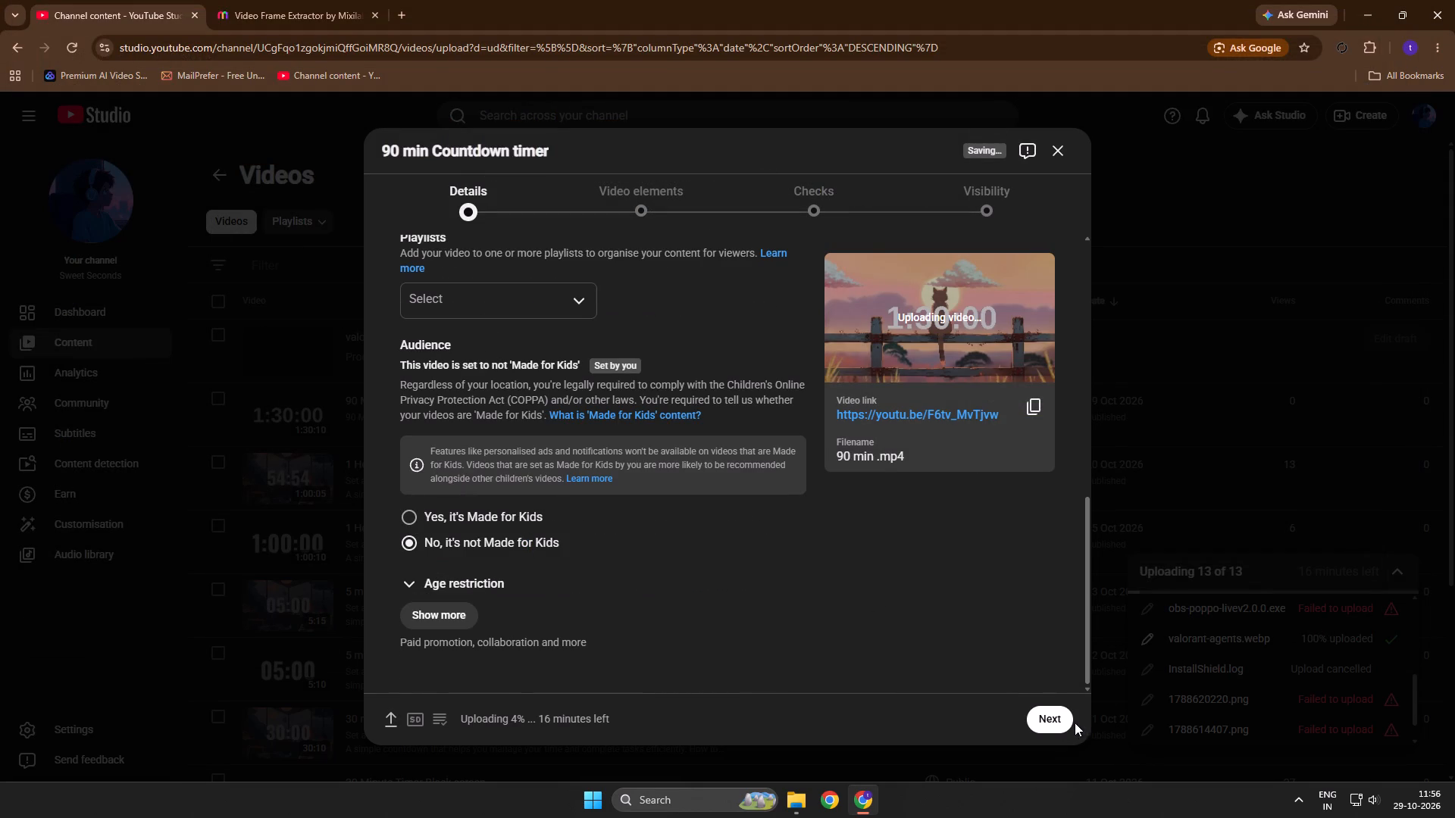
pyautogui.click(1075, 723)
pyautogui.click(1039, 721)
pyautogui.click(1058, 726)
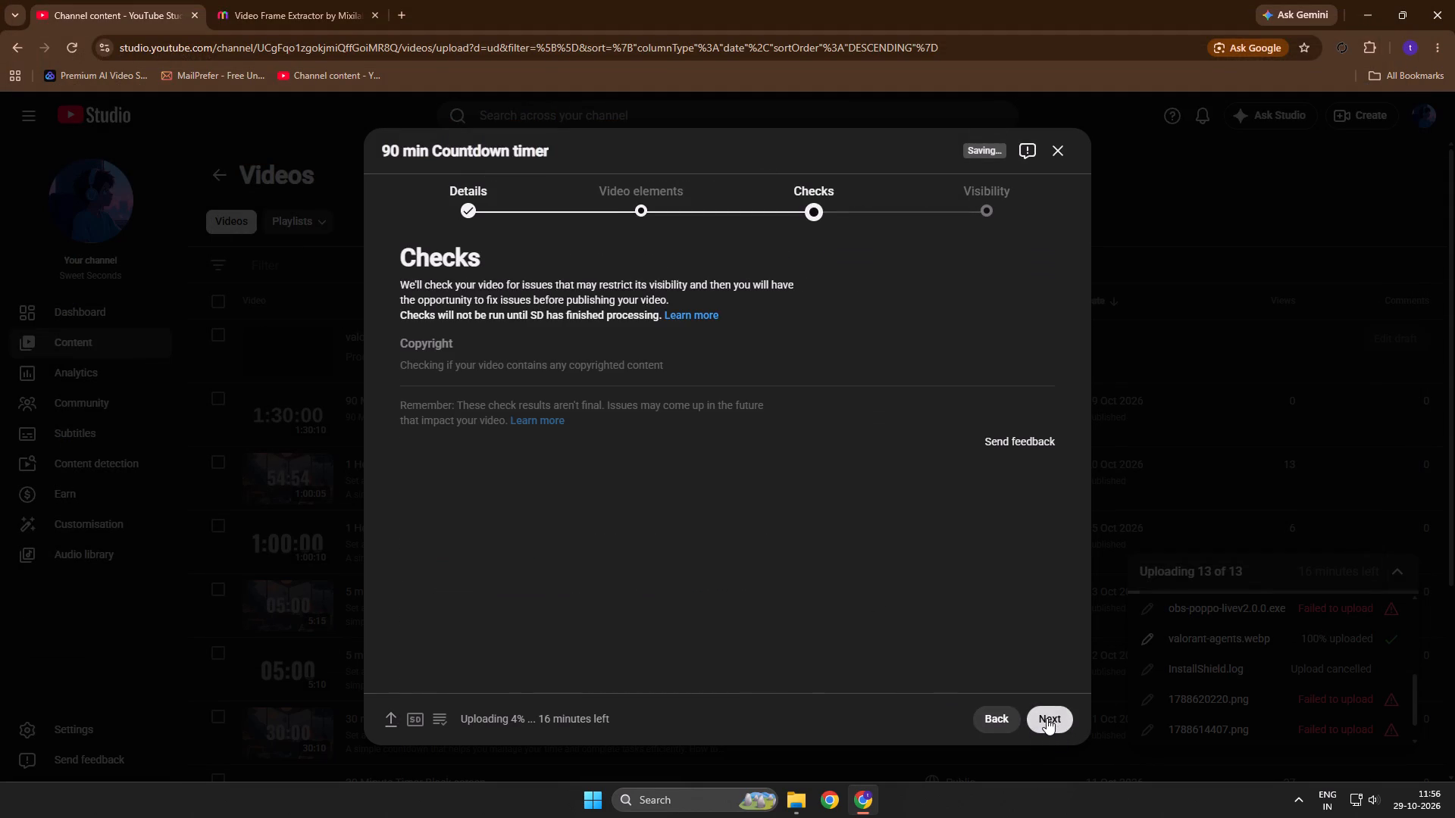
pyautogui.click(1047, 718)
pyautogui.click(482, 454)
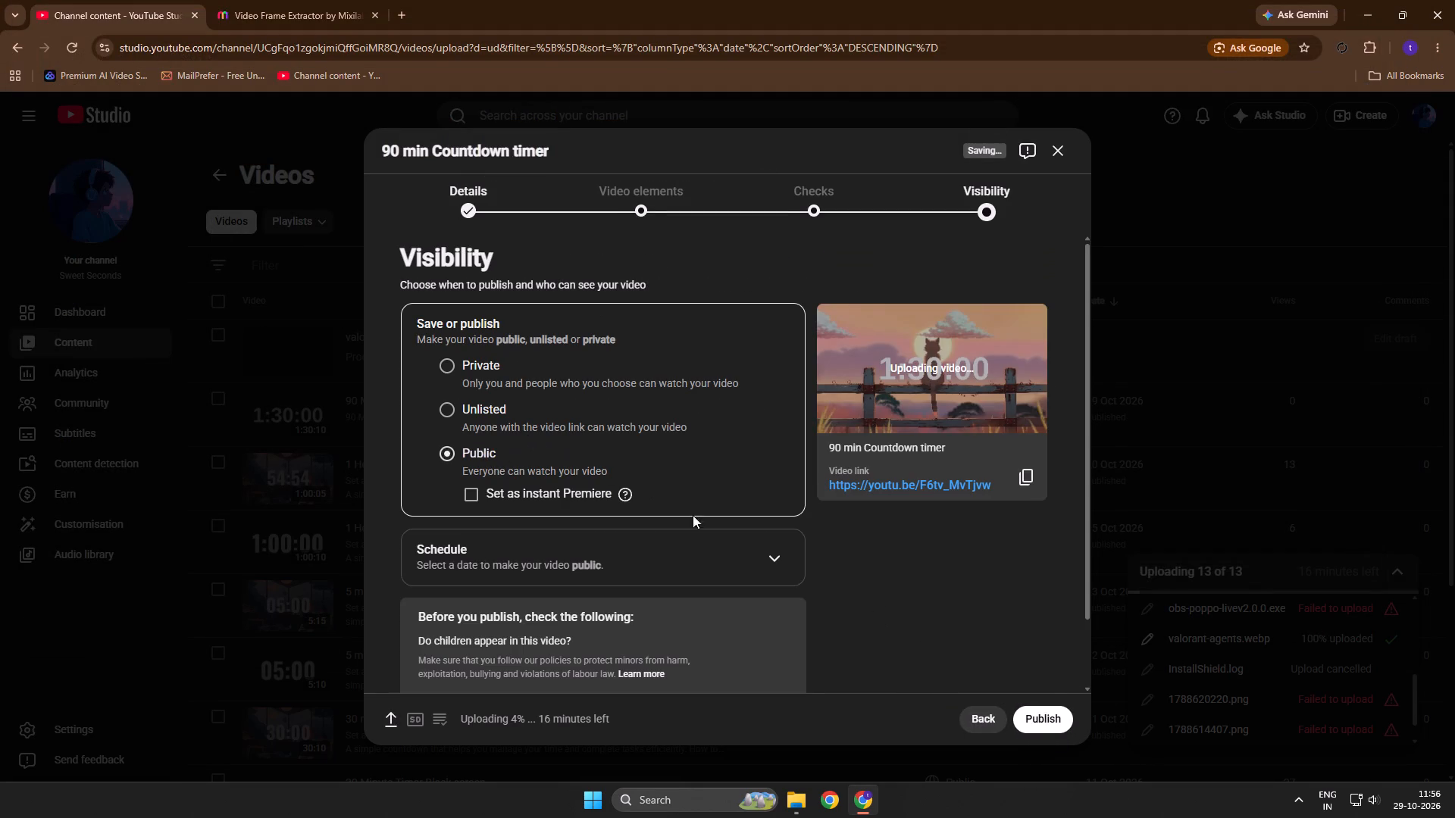
pyautogui.click(1038, 717)
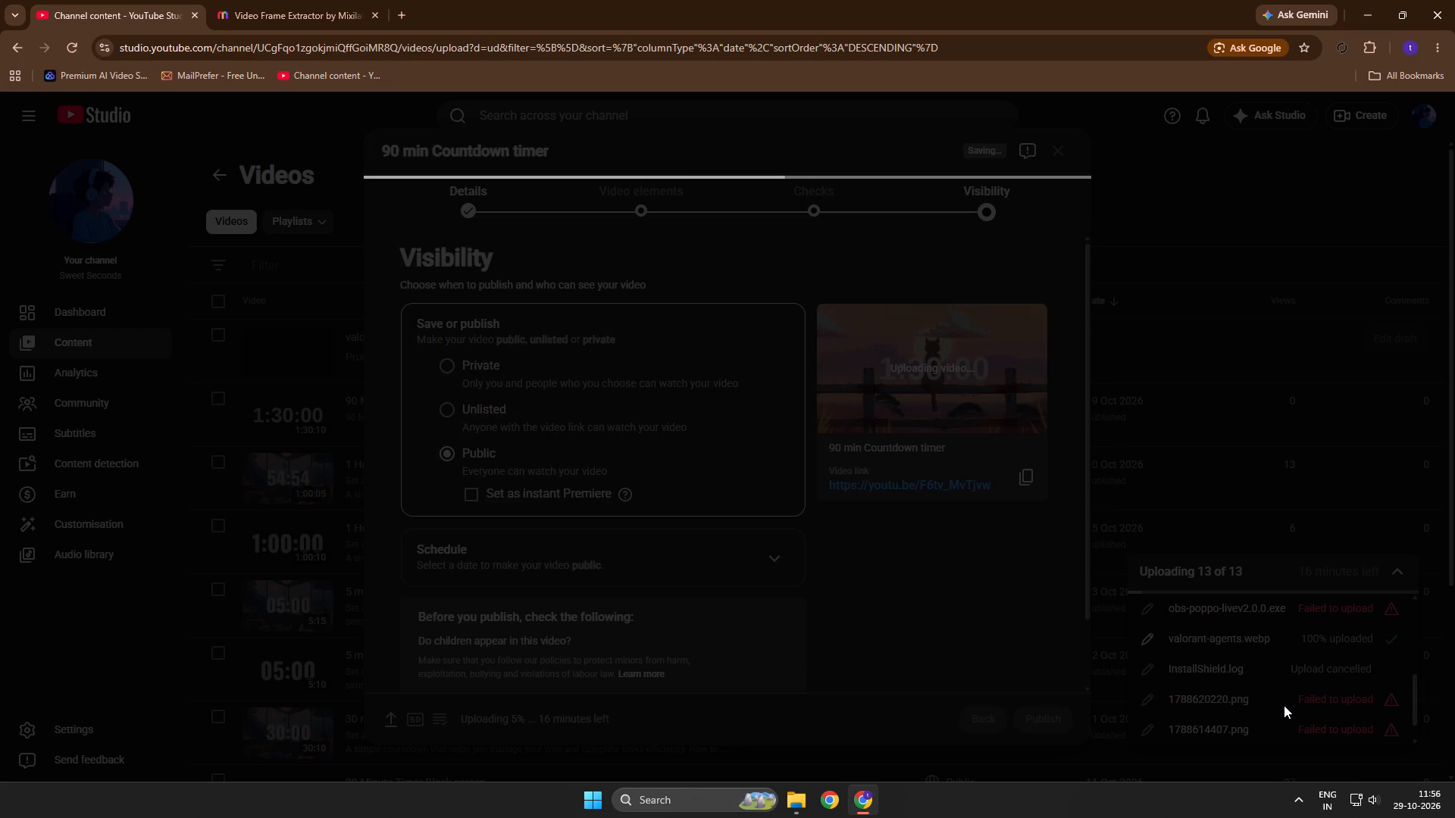
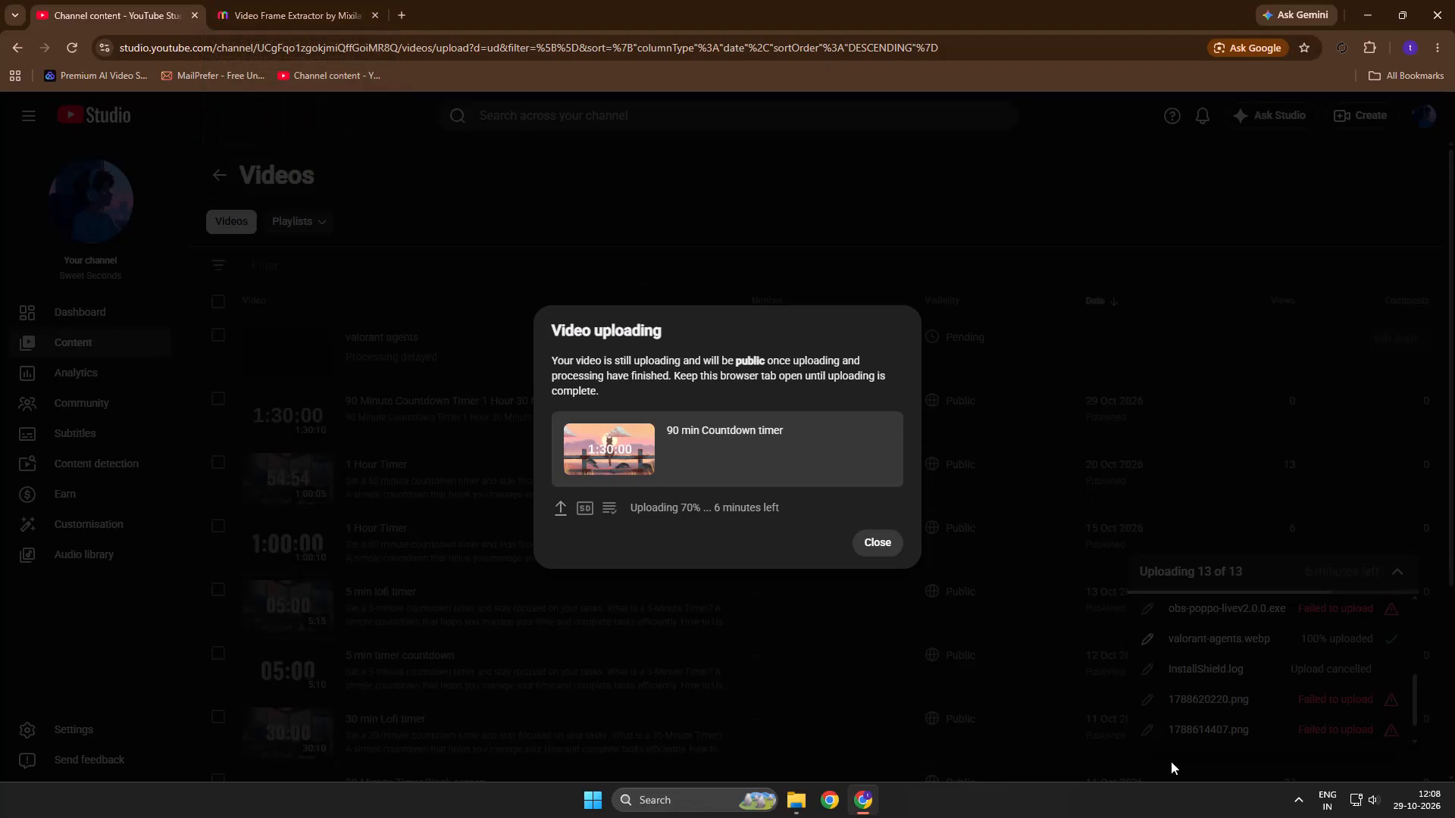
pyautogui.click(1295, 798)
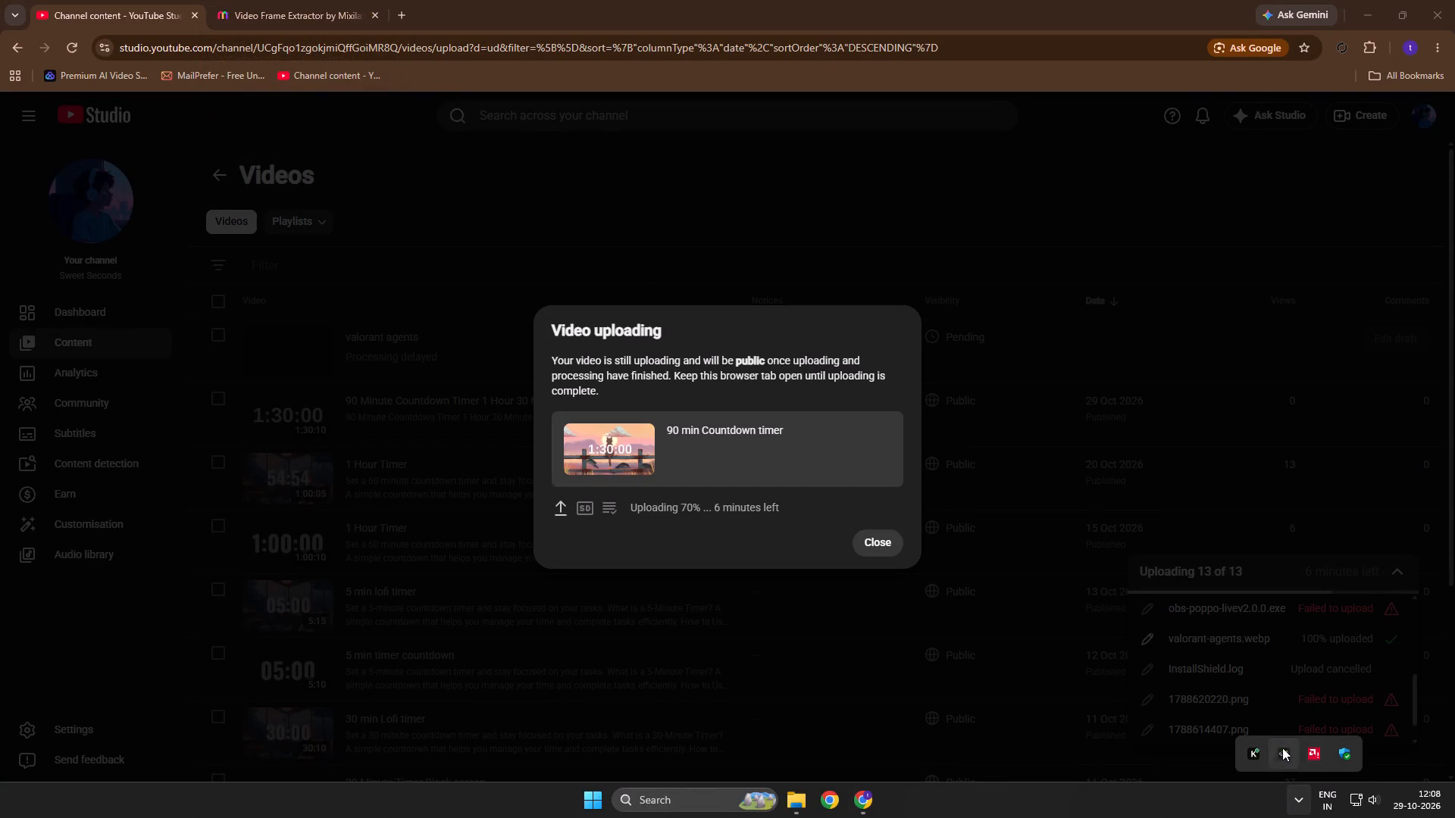
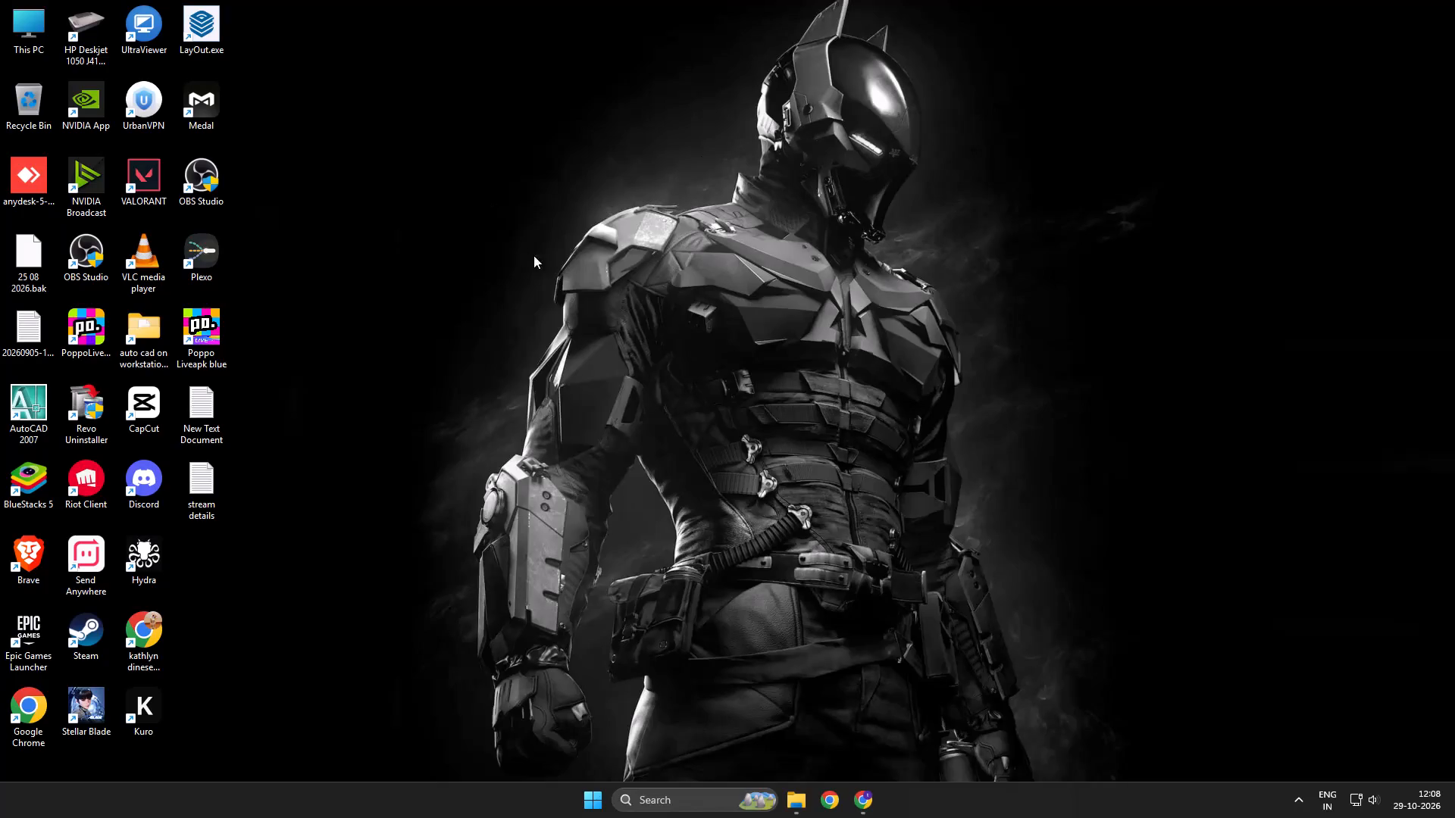
# Switch back to the YouTube Studio window in Chrome to check the upload progress of the 90 min Countdown timer video.
pyautogui.click(553, 257)
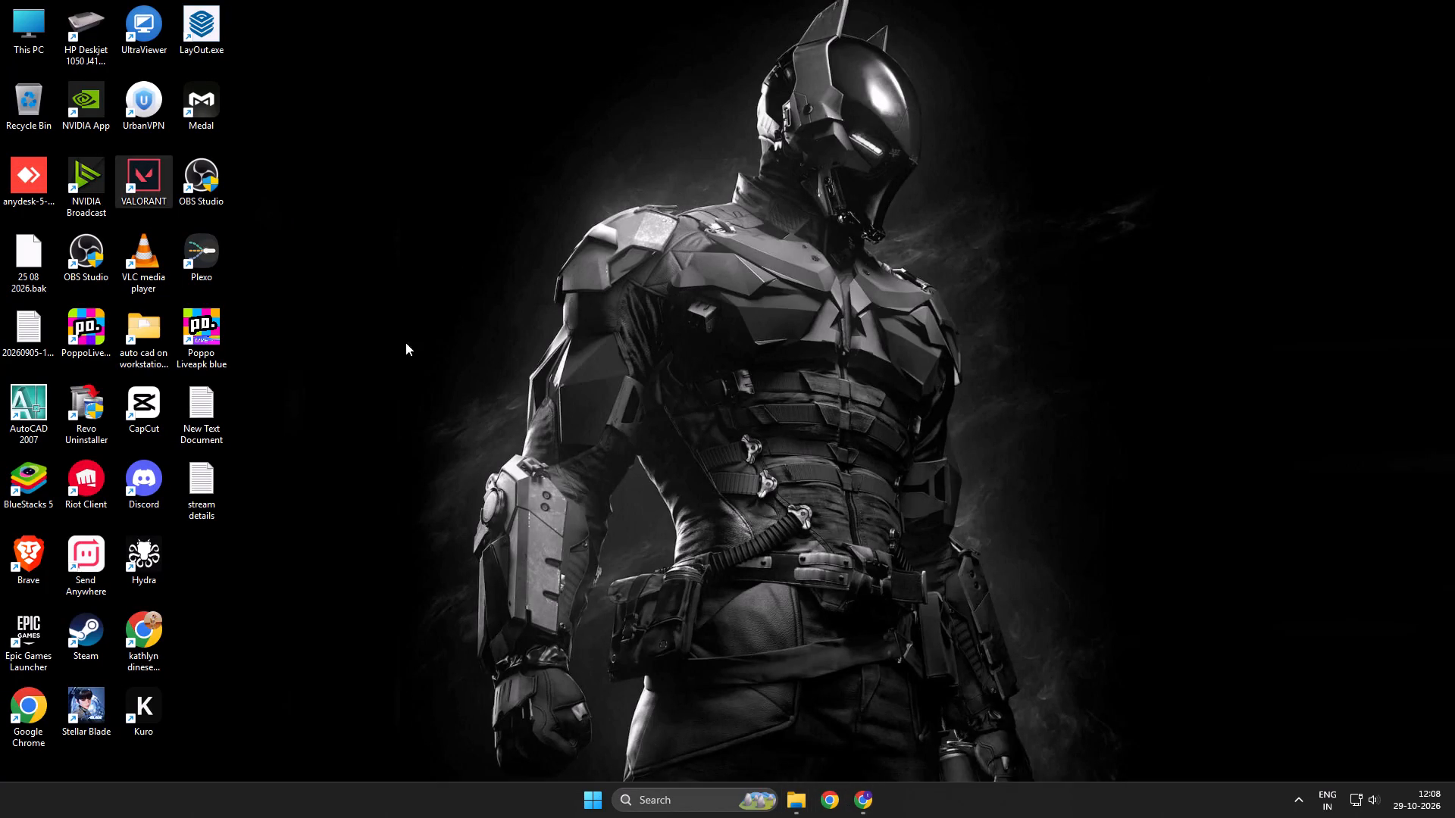
pyautogui.click(856, 798)
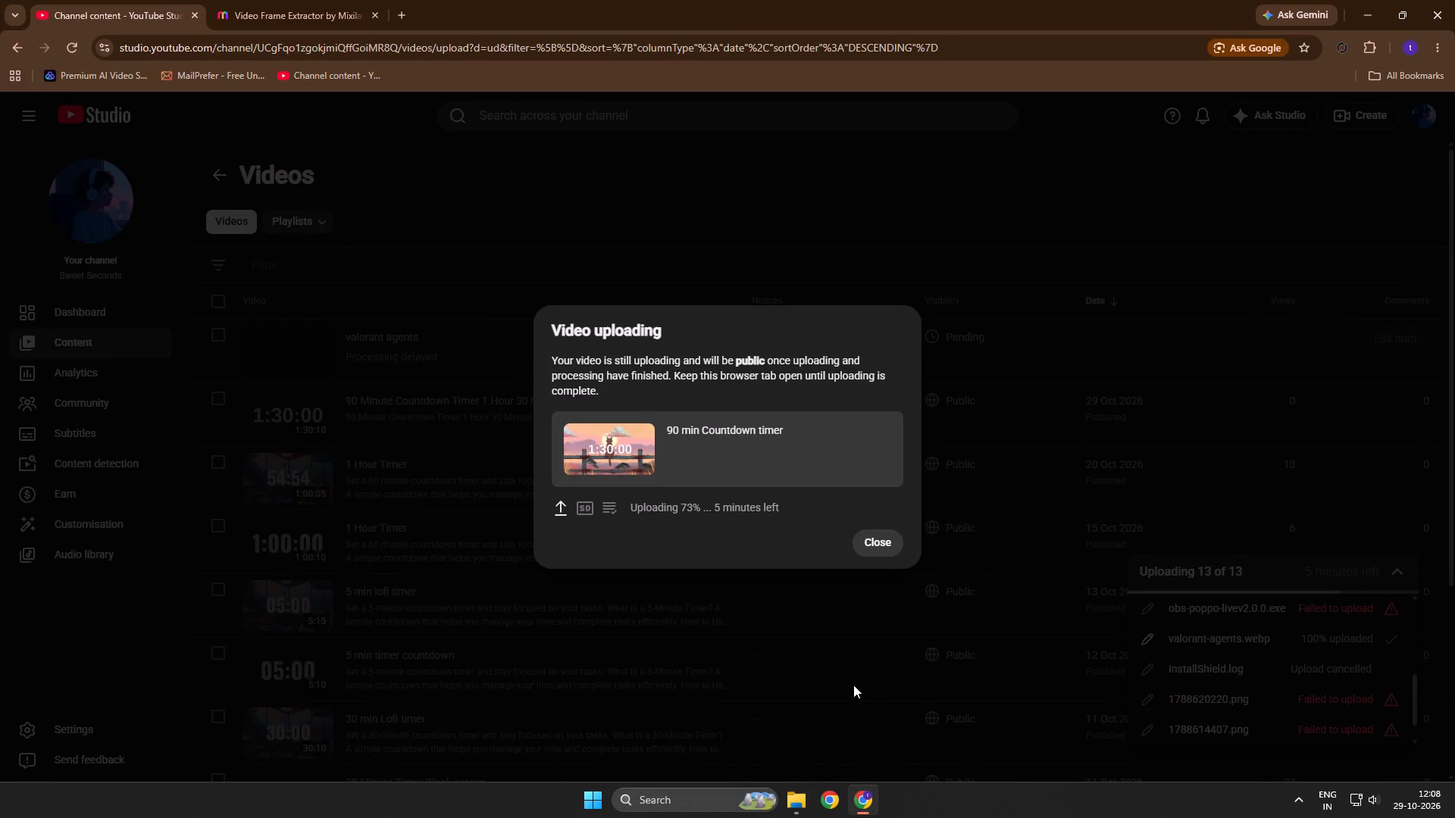
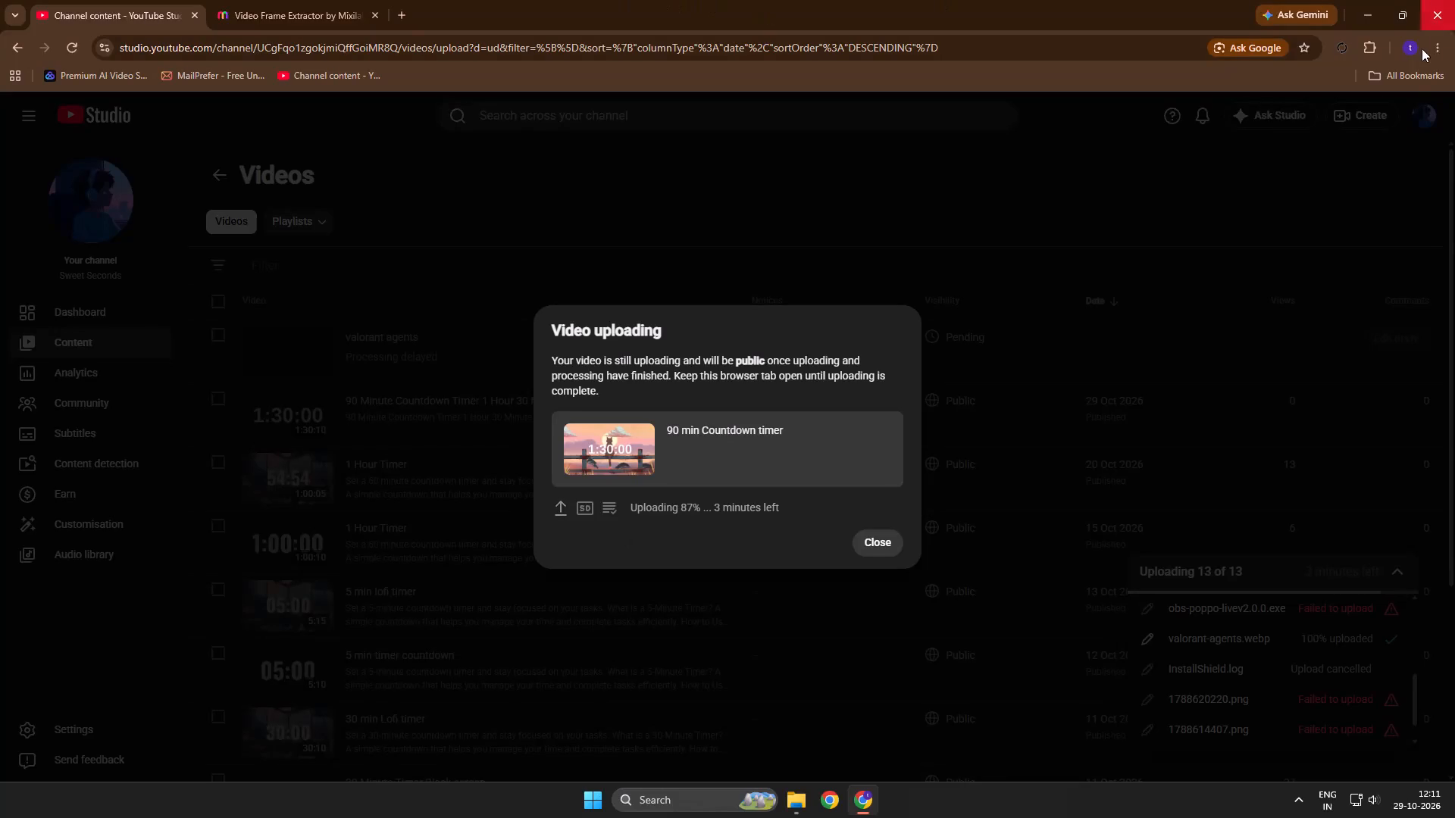
# Open the Shakya Chrome profile in its own window and load WhatsApp Web at web.whatsapp.com there.
pyautogui.click(1409, 46)
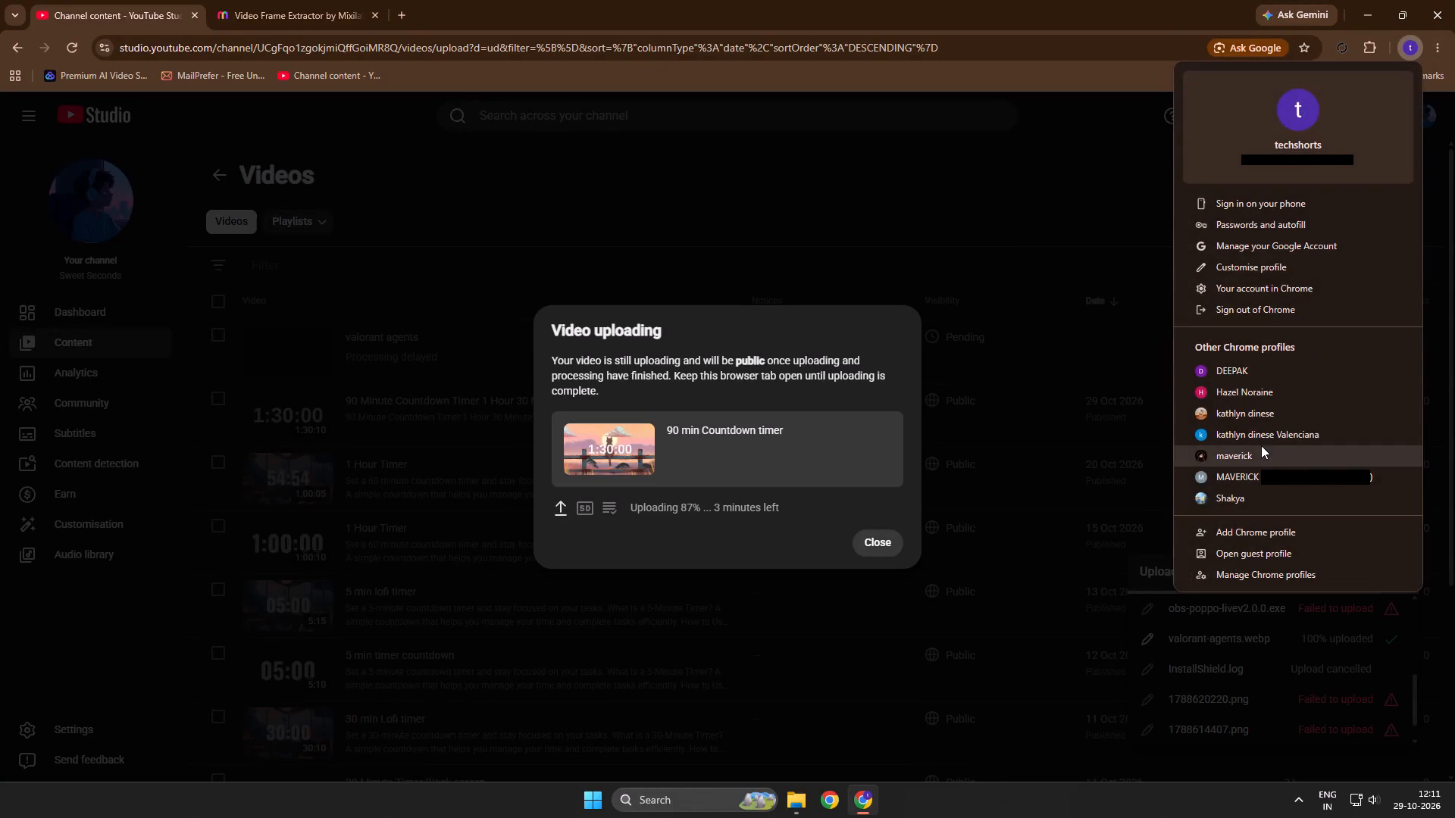
pyautogui.click(1250, 496)
pyautogui.write('we')
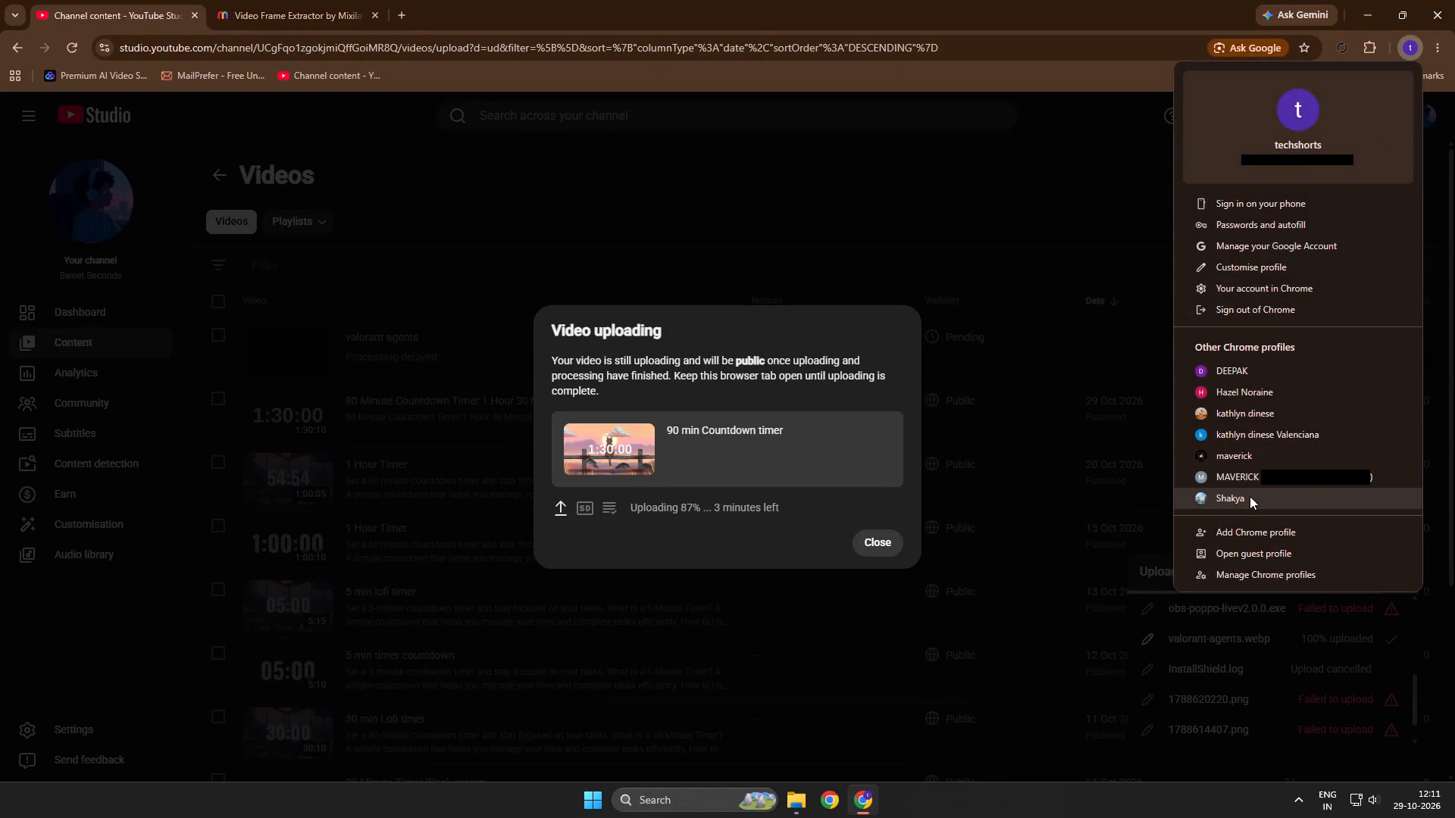
pyautogui.click(469, 44)
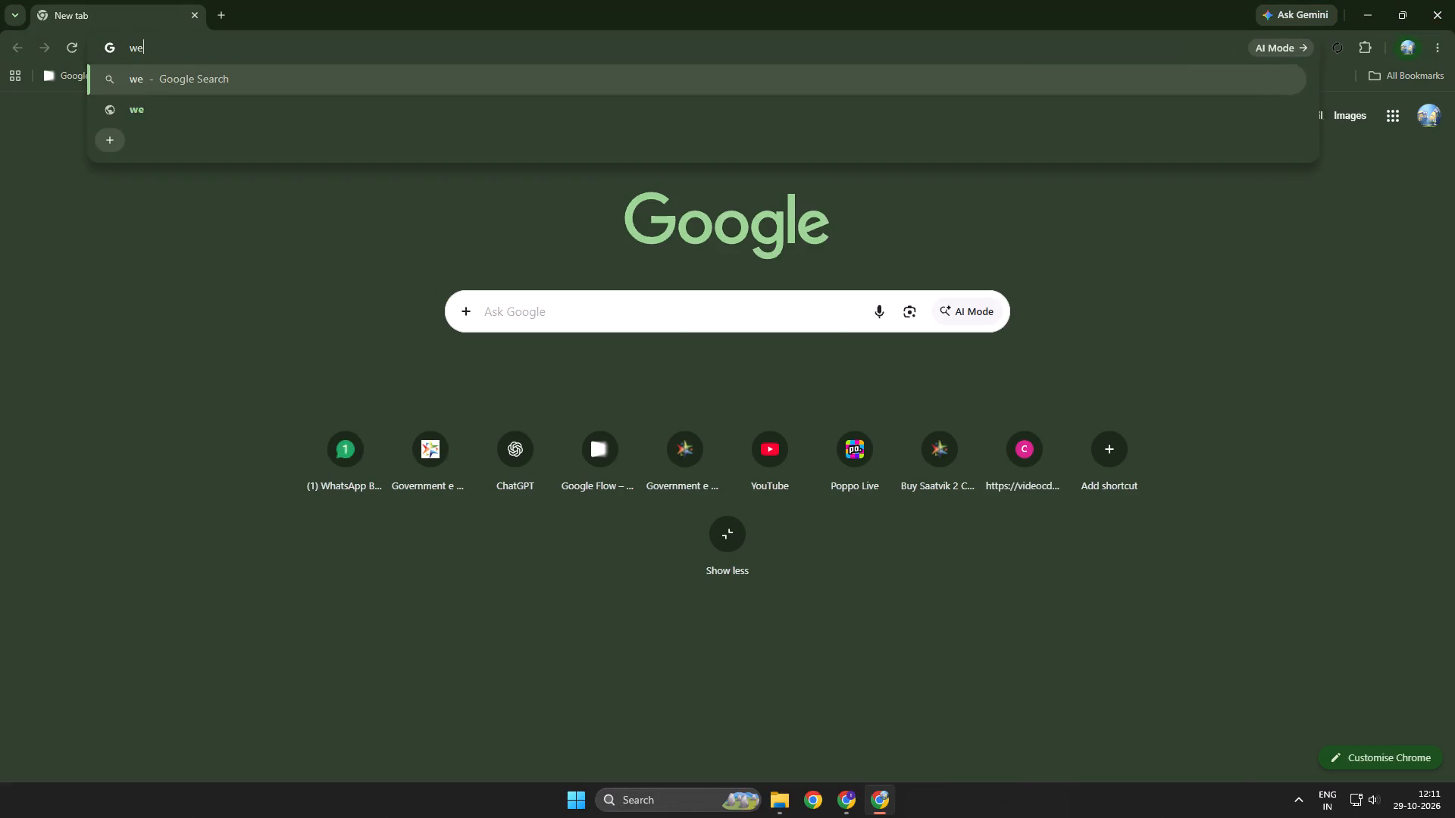
pyautogui.press('w')
pyautogui.press('BackSpace')
pyautogui.click(455, 102)
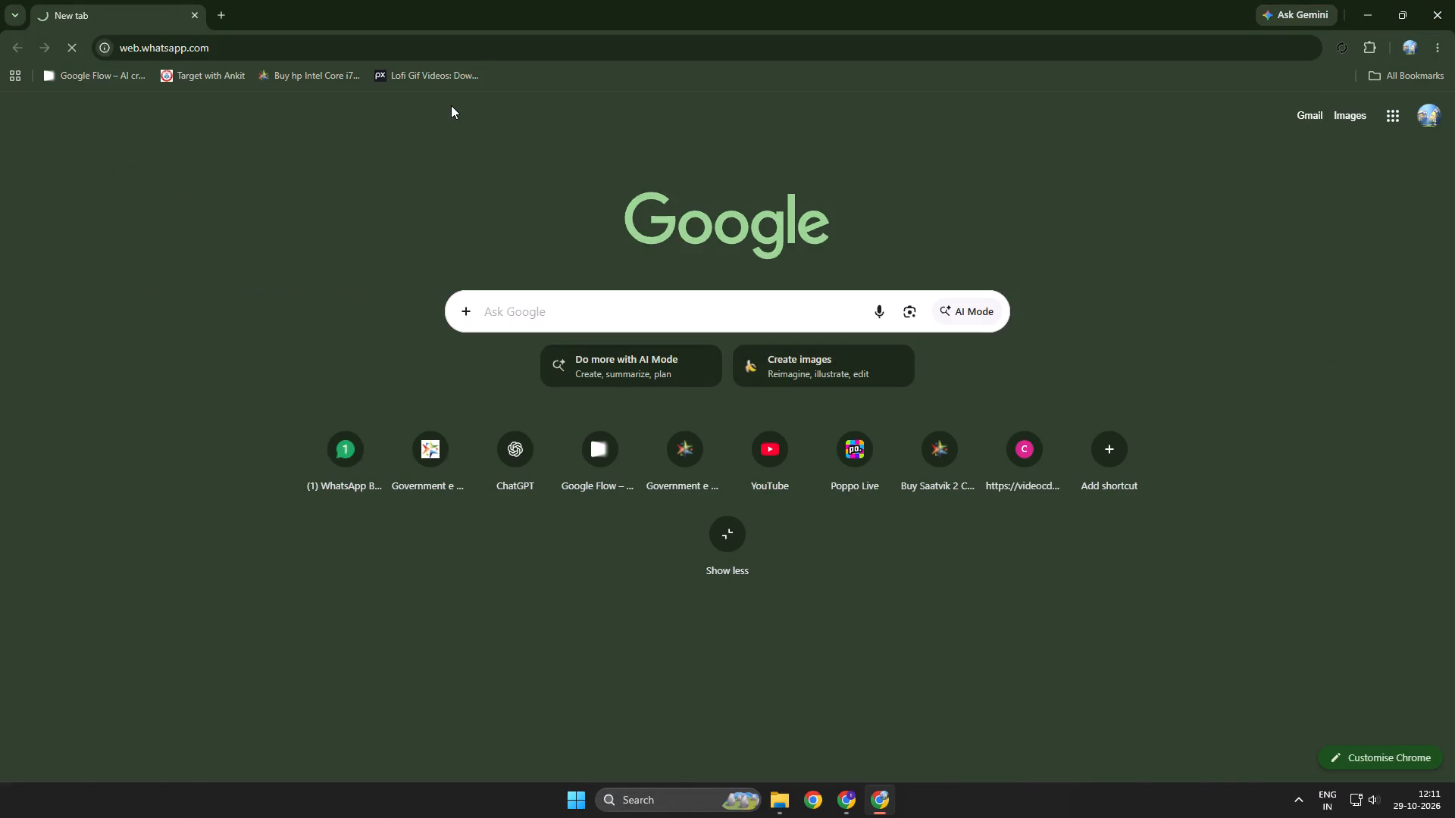